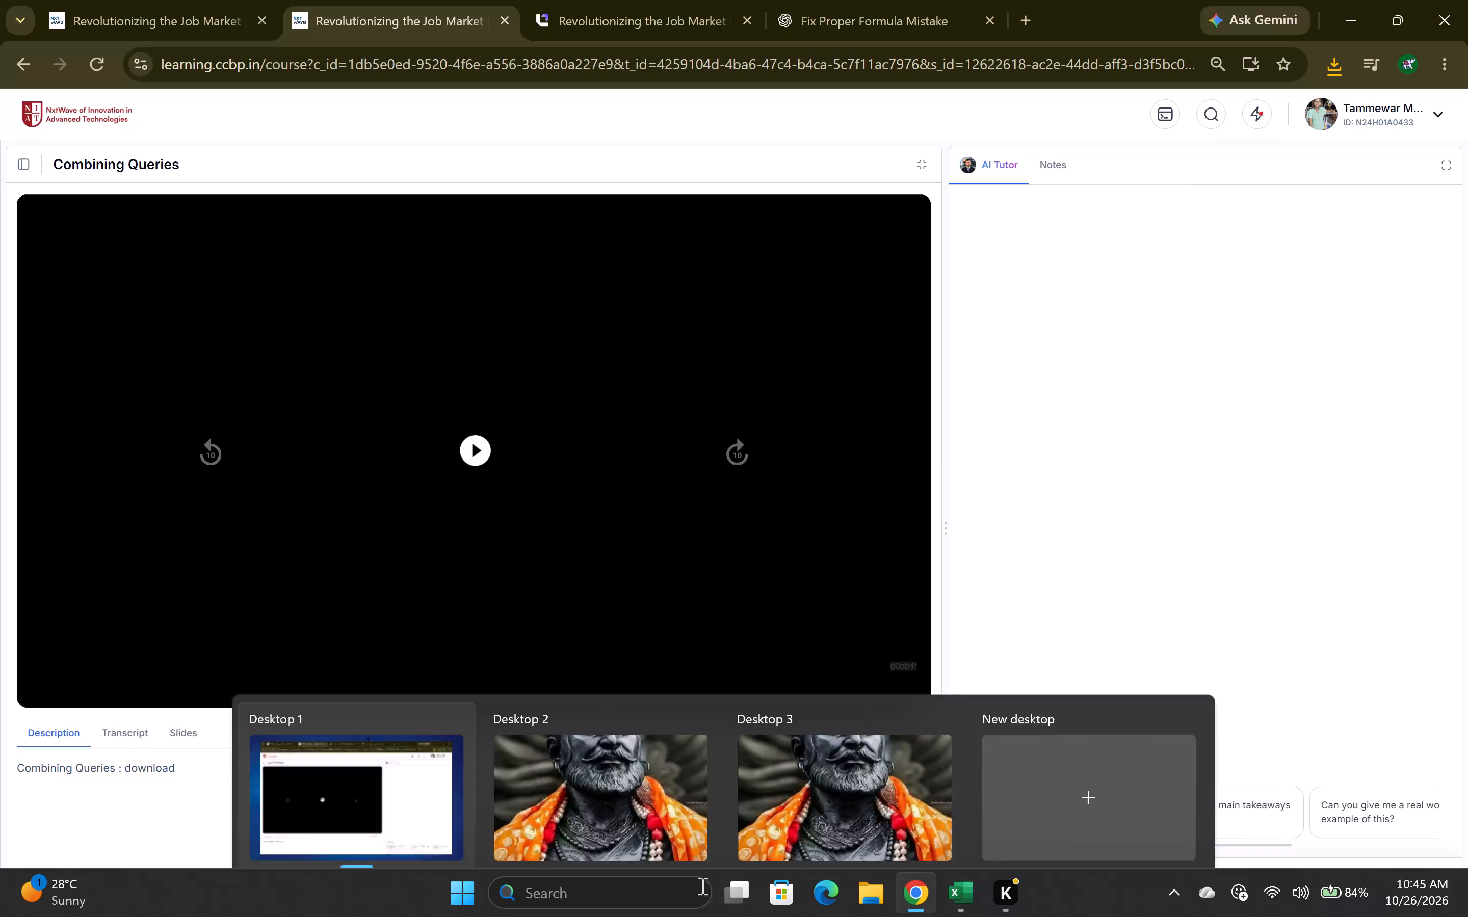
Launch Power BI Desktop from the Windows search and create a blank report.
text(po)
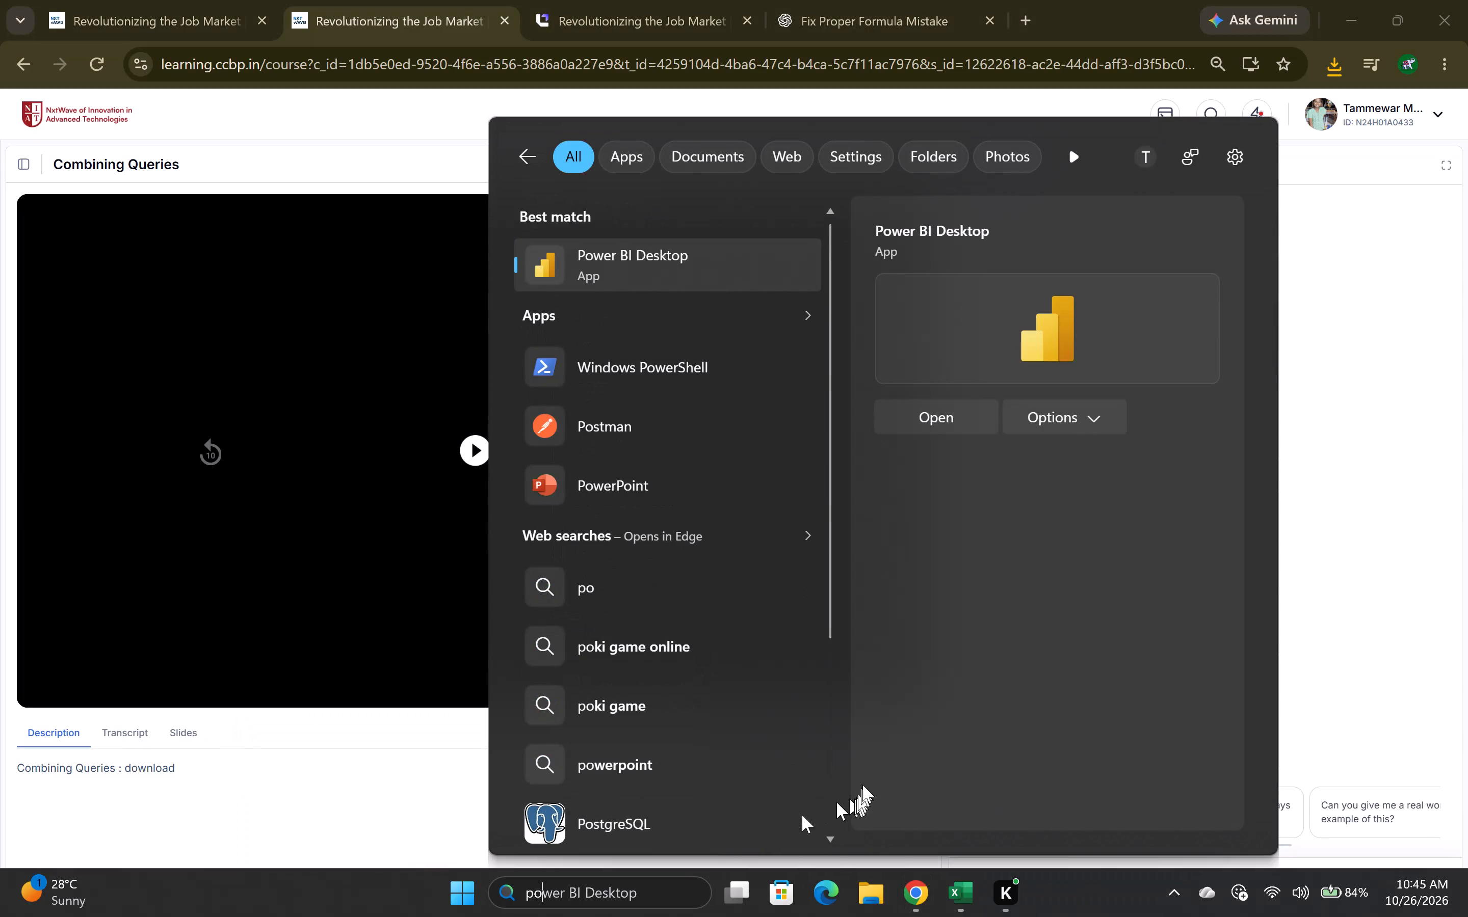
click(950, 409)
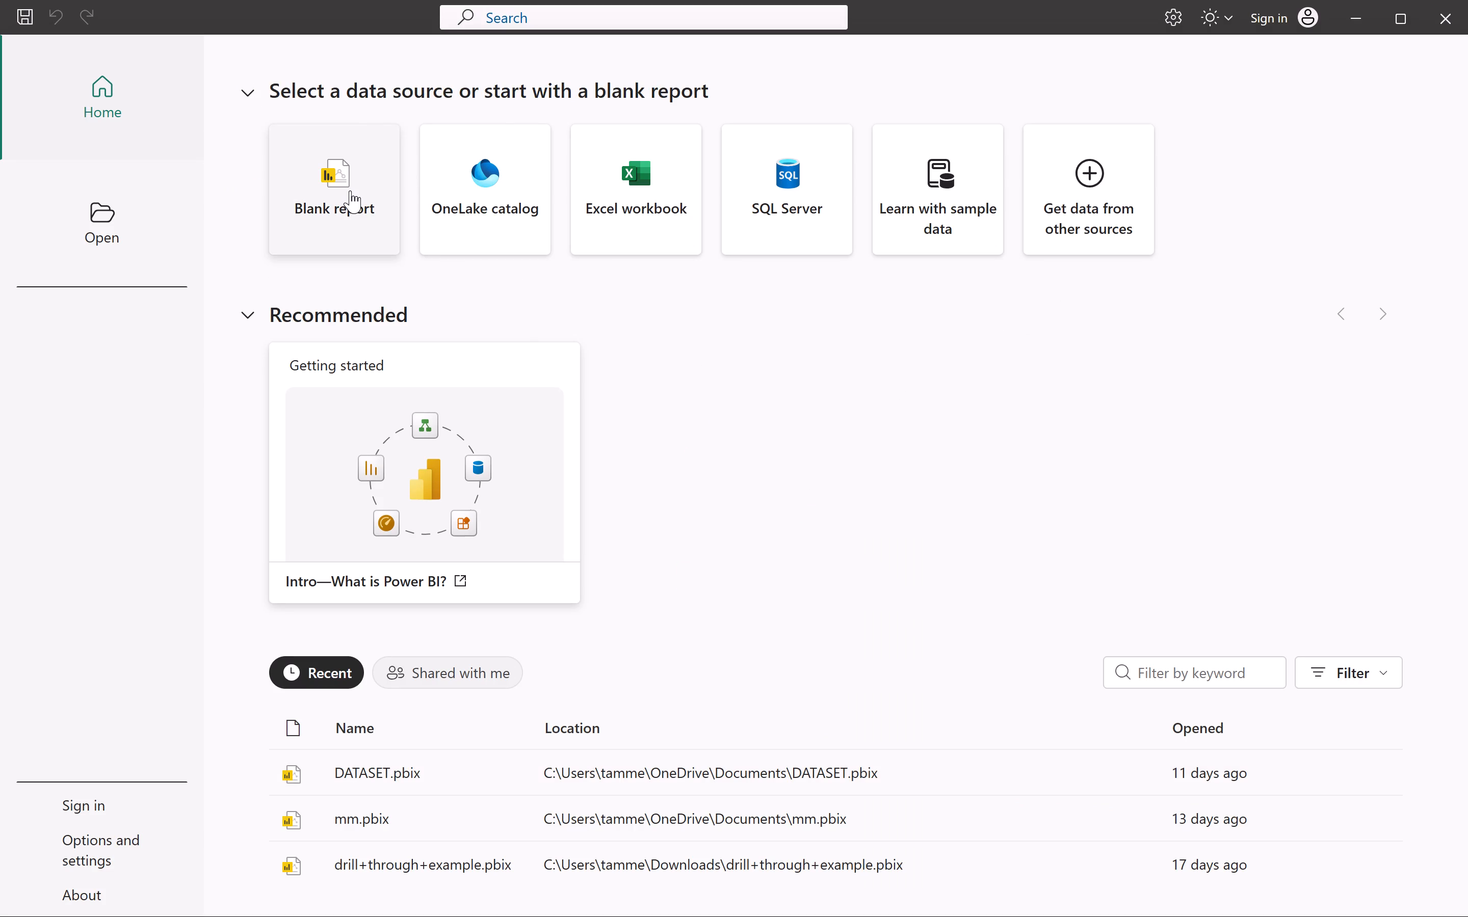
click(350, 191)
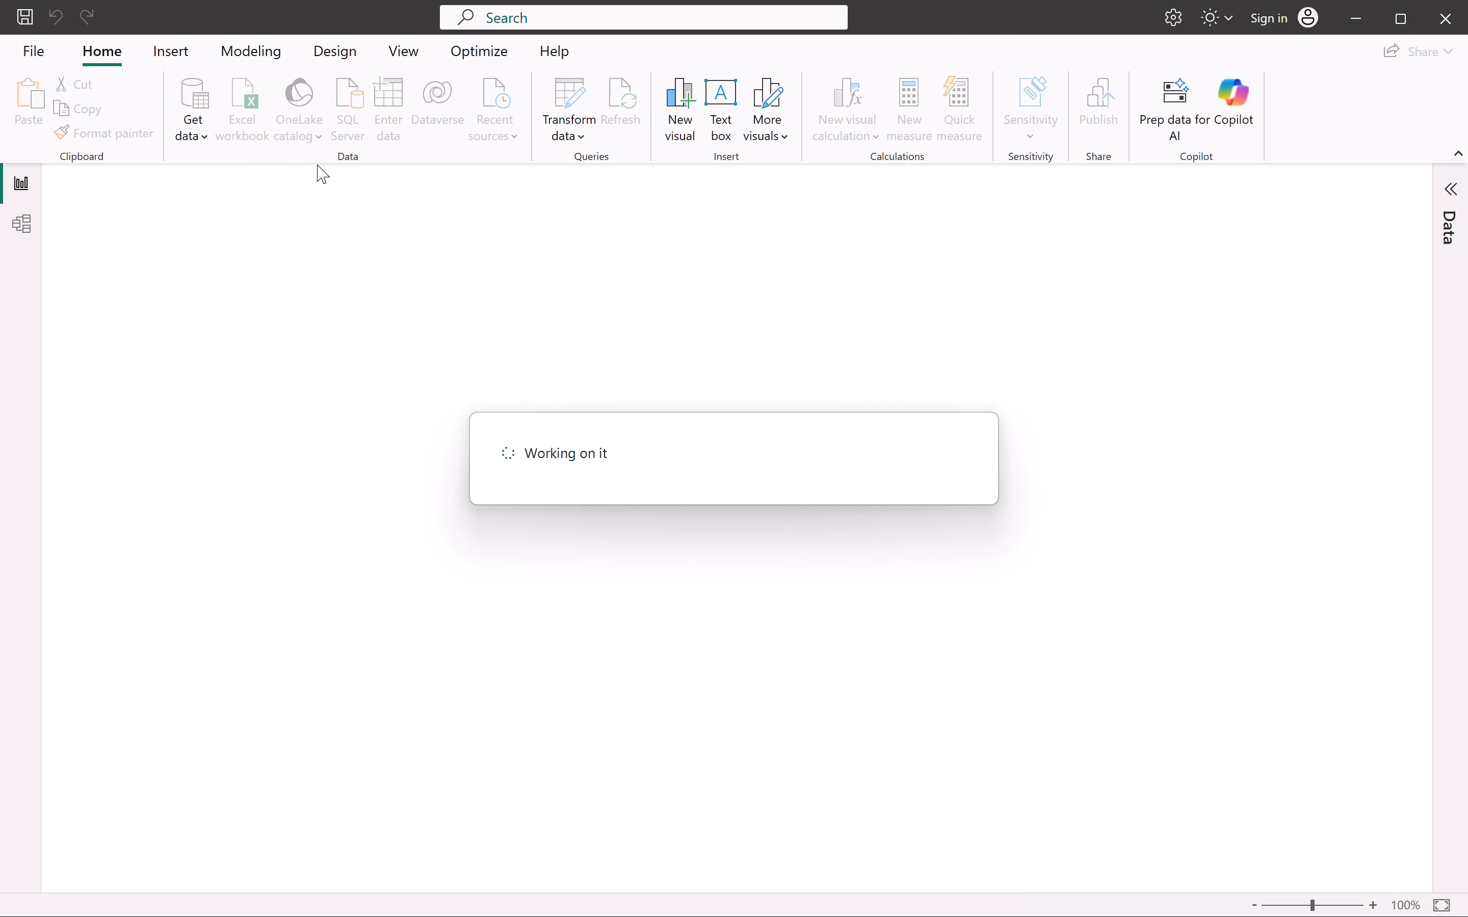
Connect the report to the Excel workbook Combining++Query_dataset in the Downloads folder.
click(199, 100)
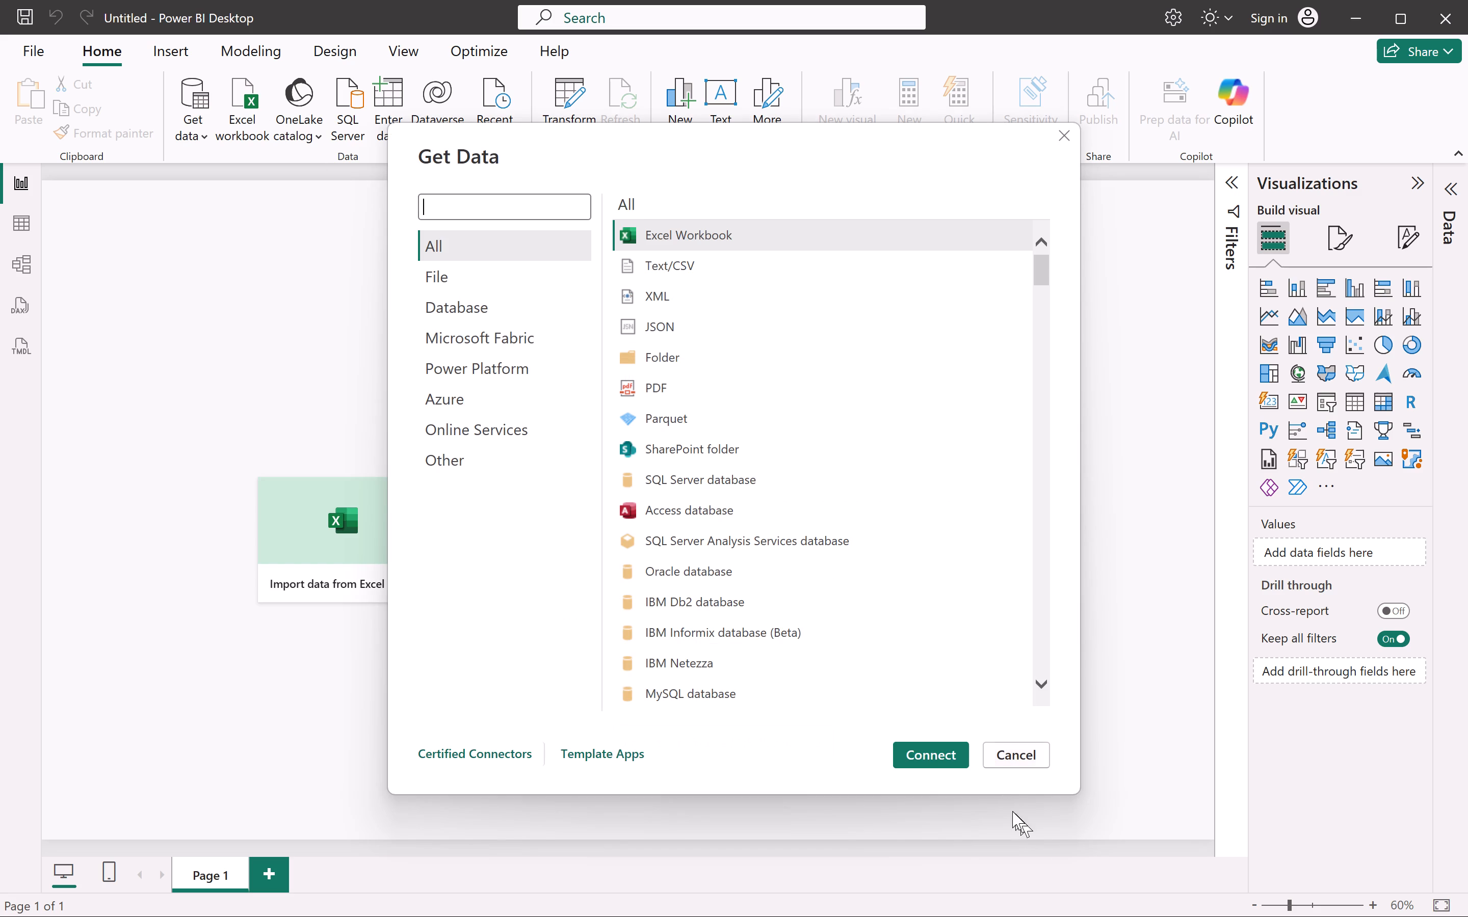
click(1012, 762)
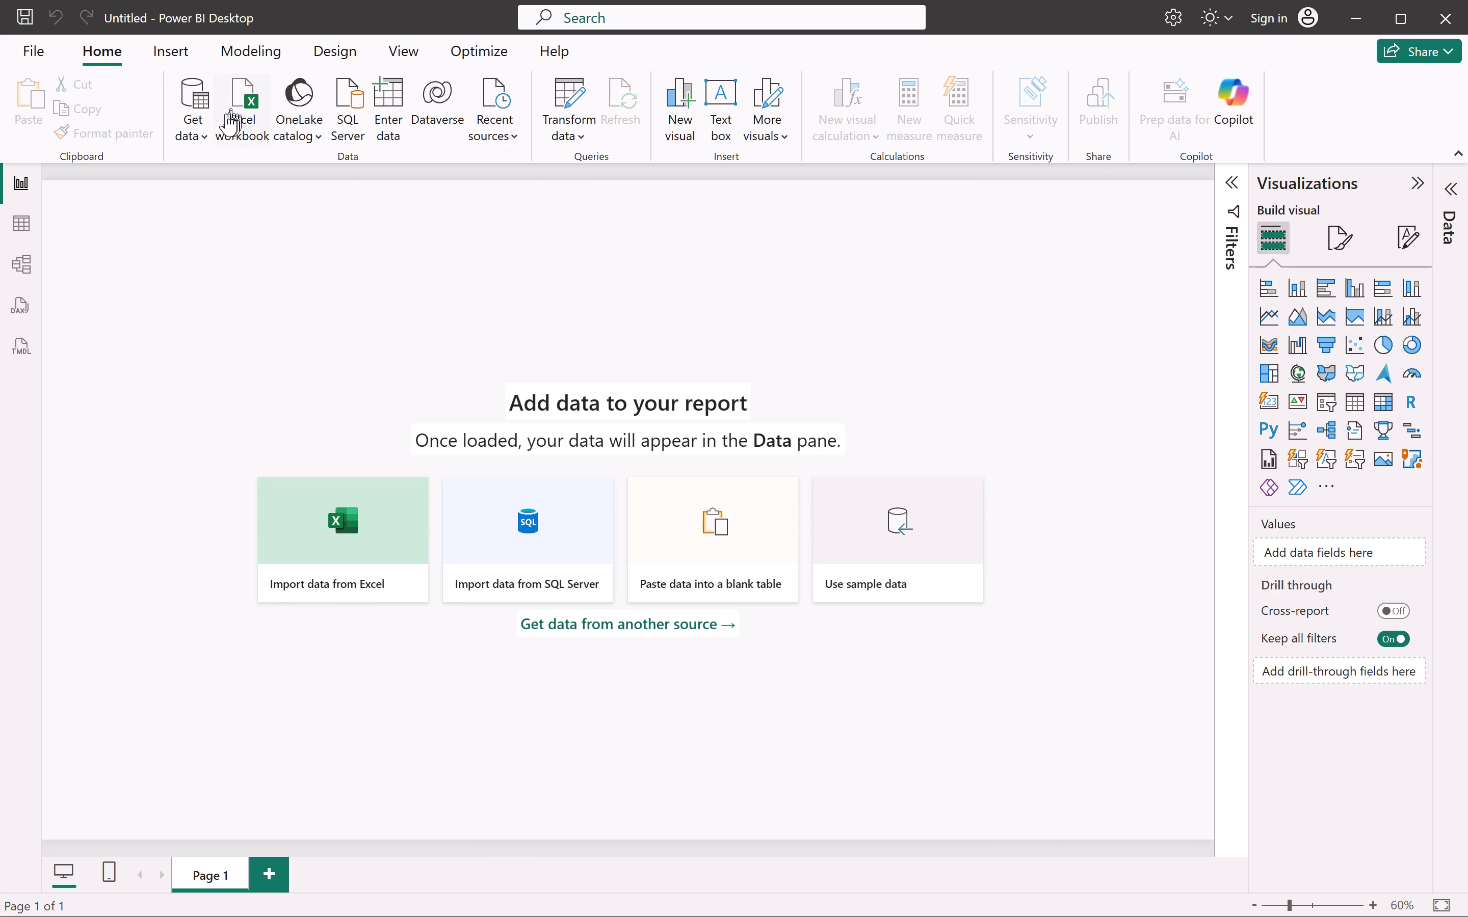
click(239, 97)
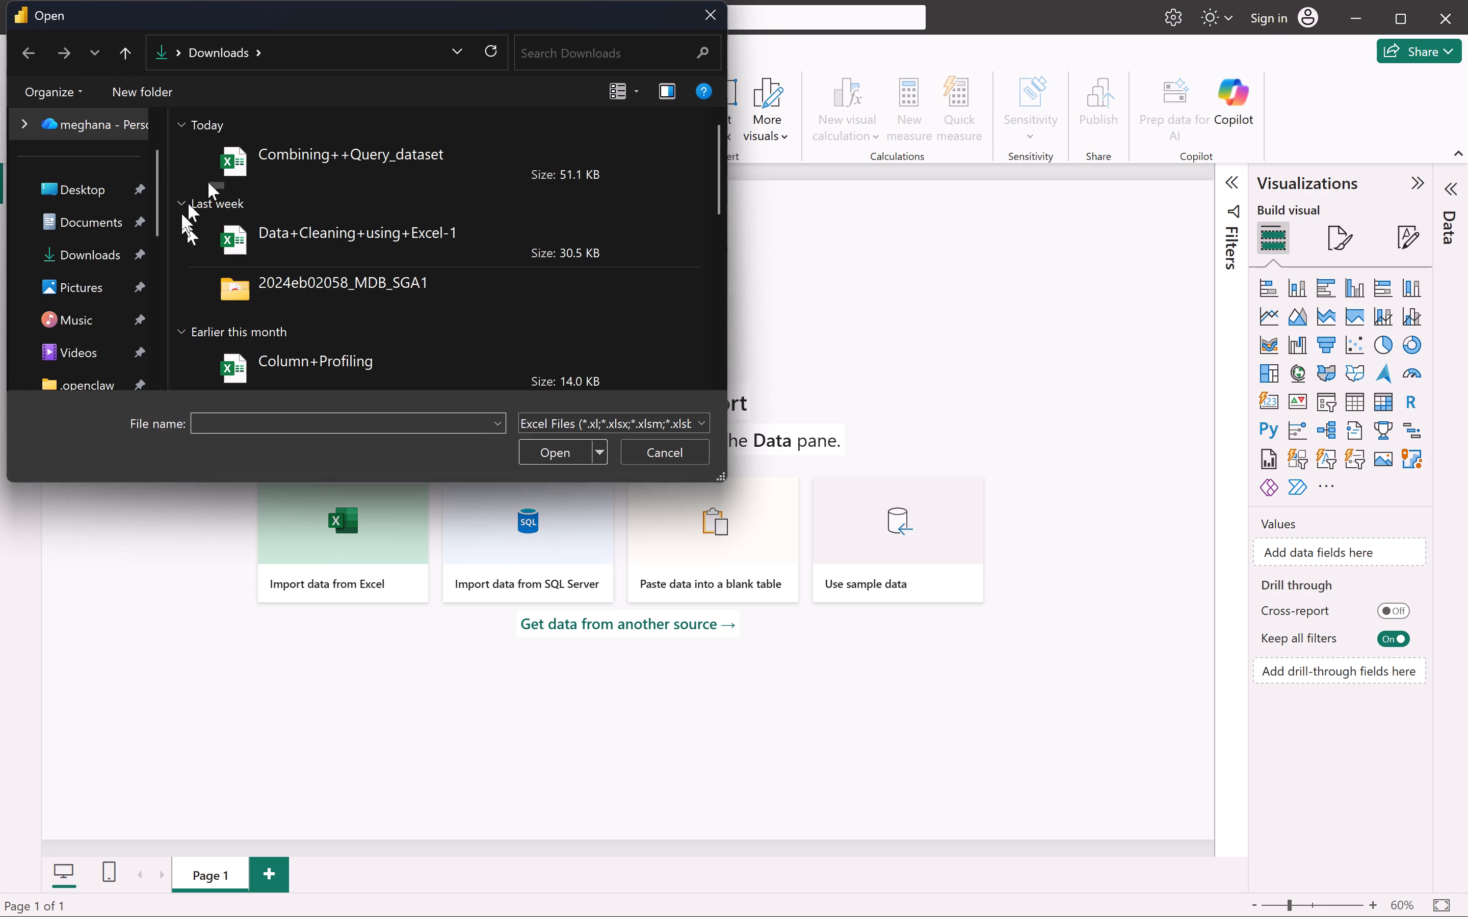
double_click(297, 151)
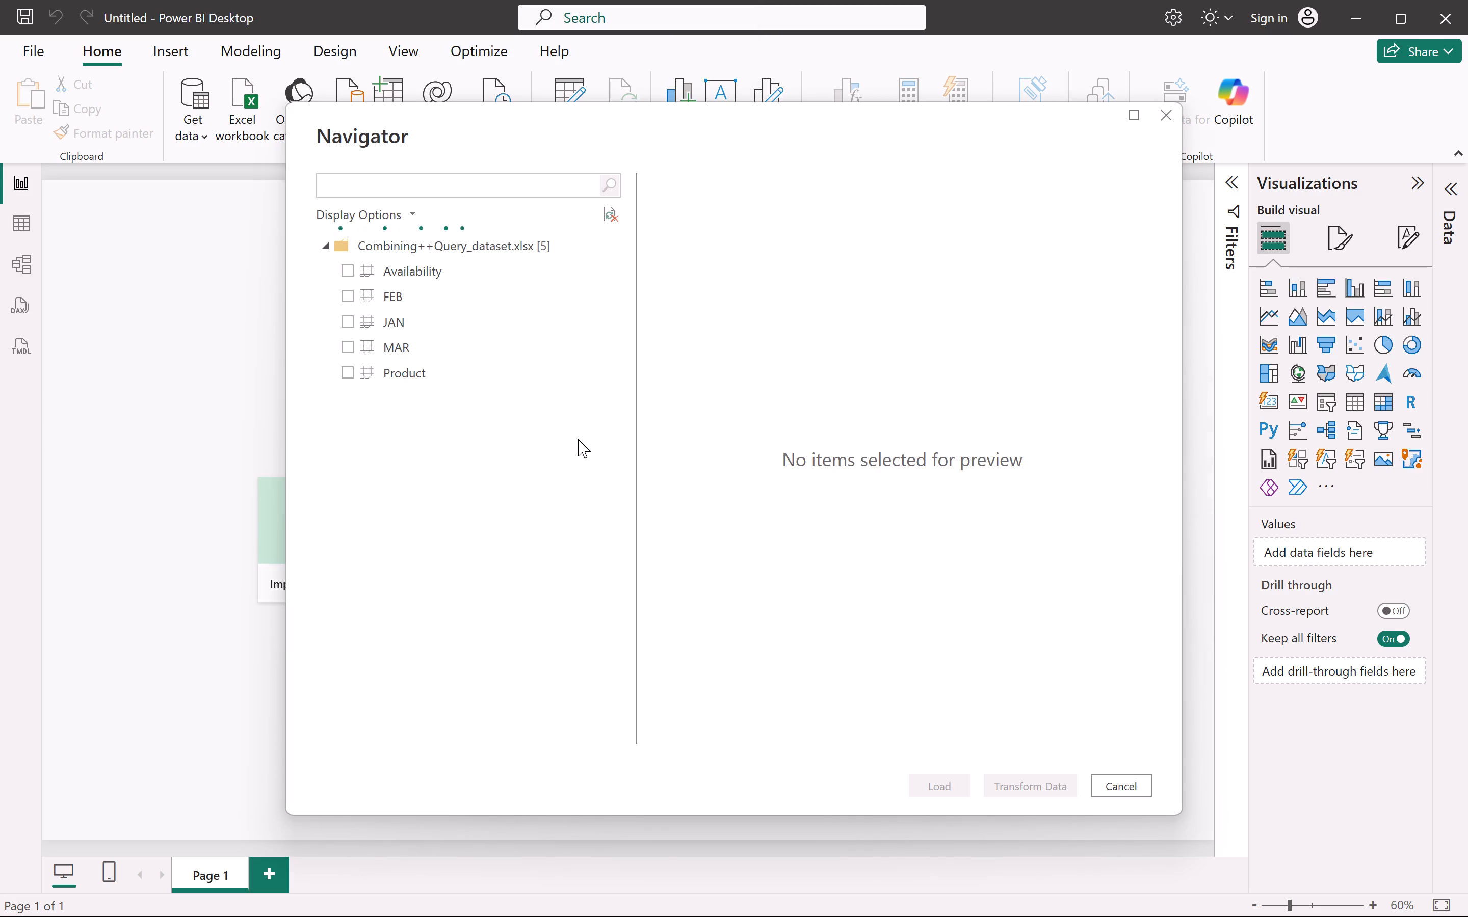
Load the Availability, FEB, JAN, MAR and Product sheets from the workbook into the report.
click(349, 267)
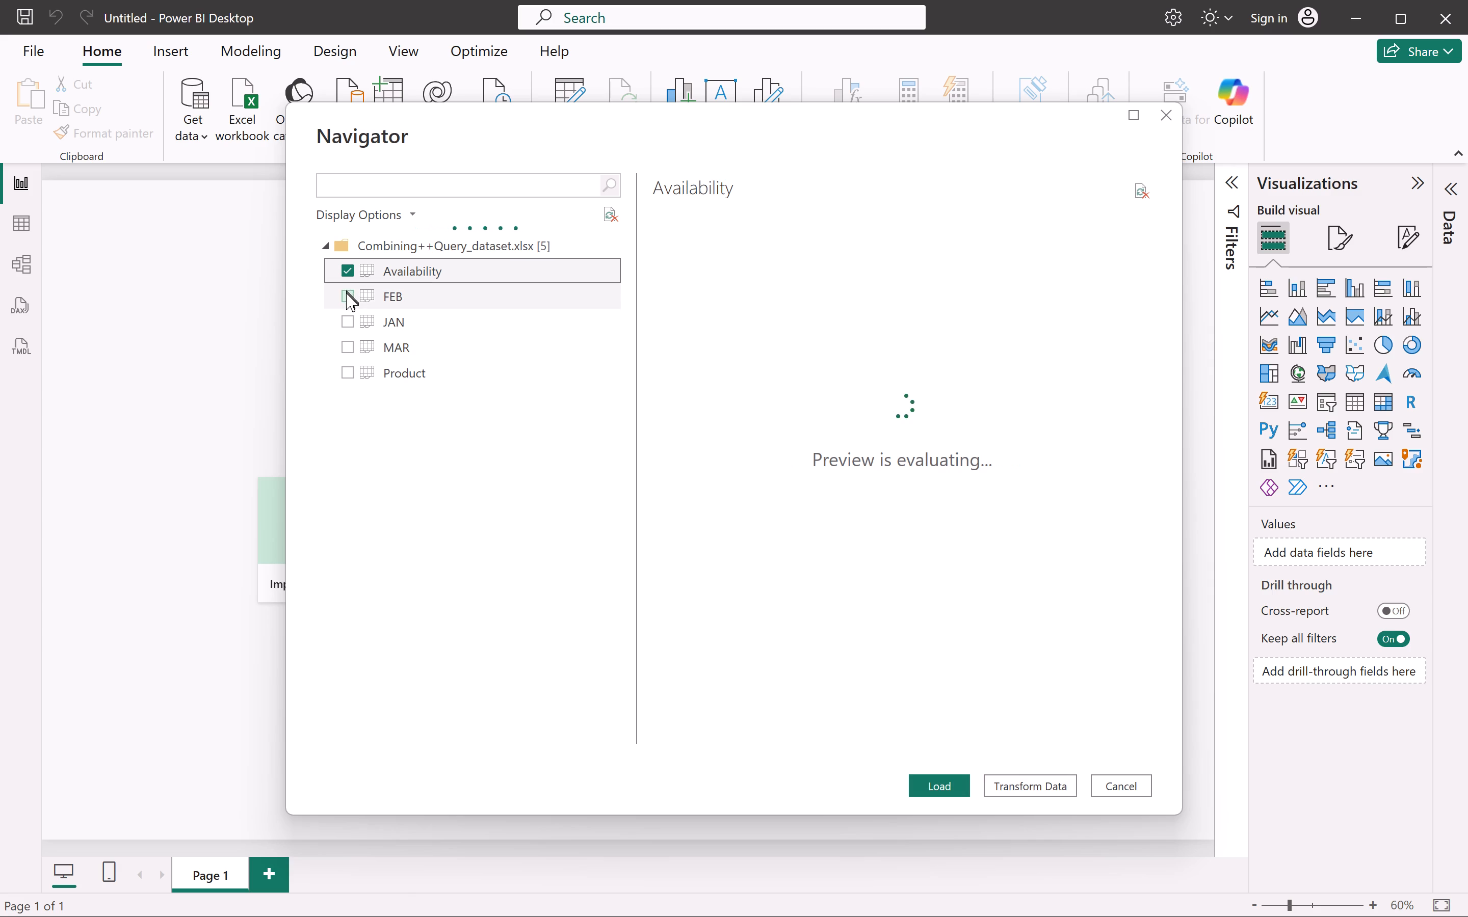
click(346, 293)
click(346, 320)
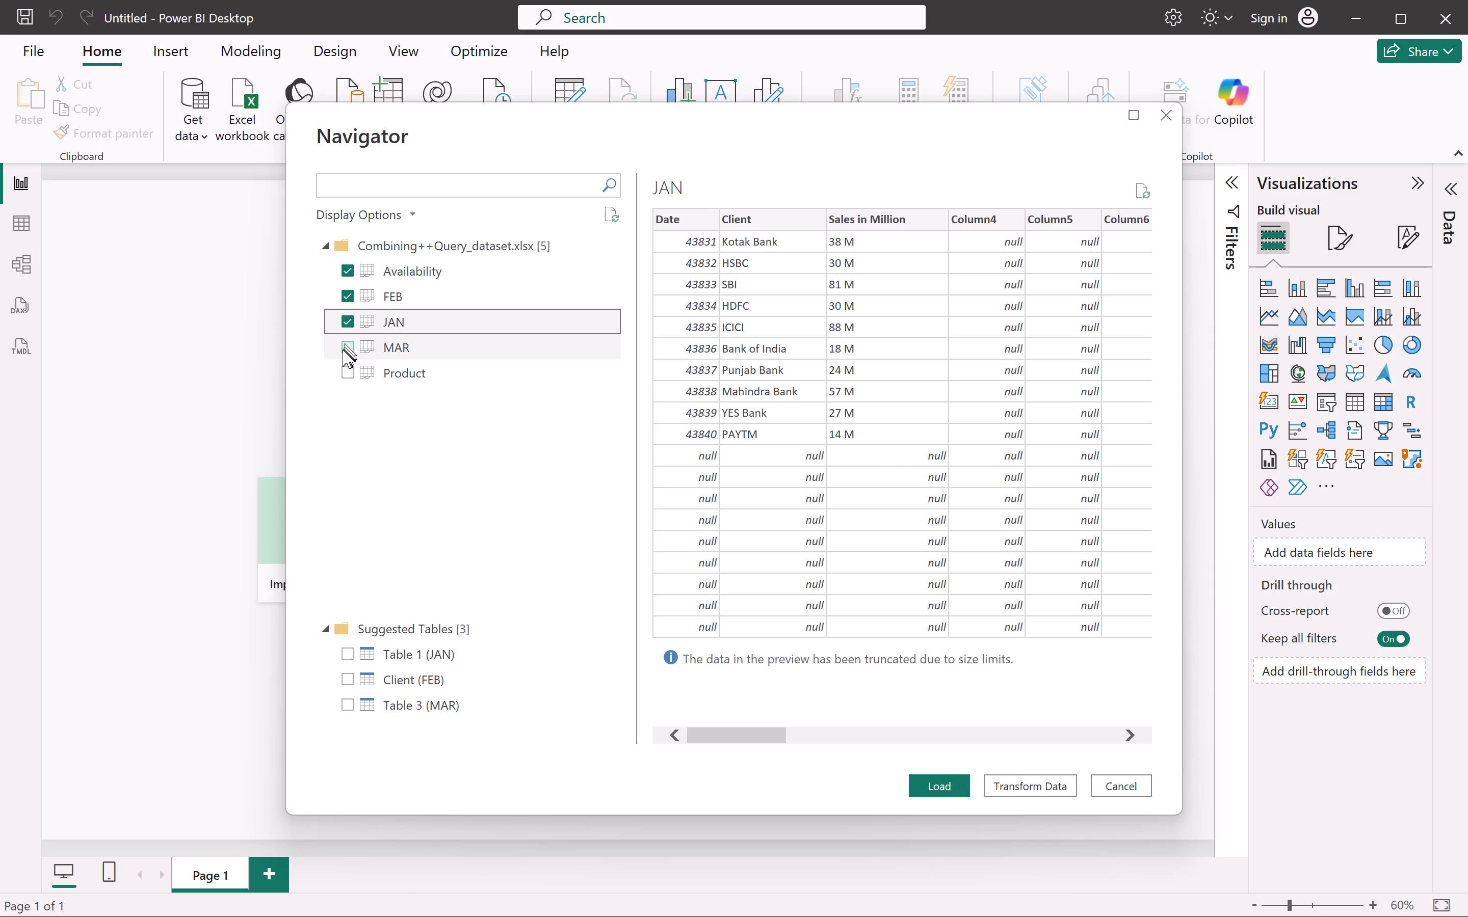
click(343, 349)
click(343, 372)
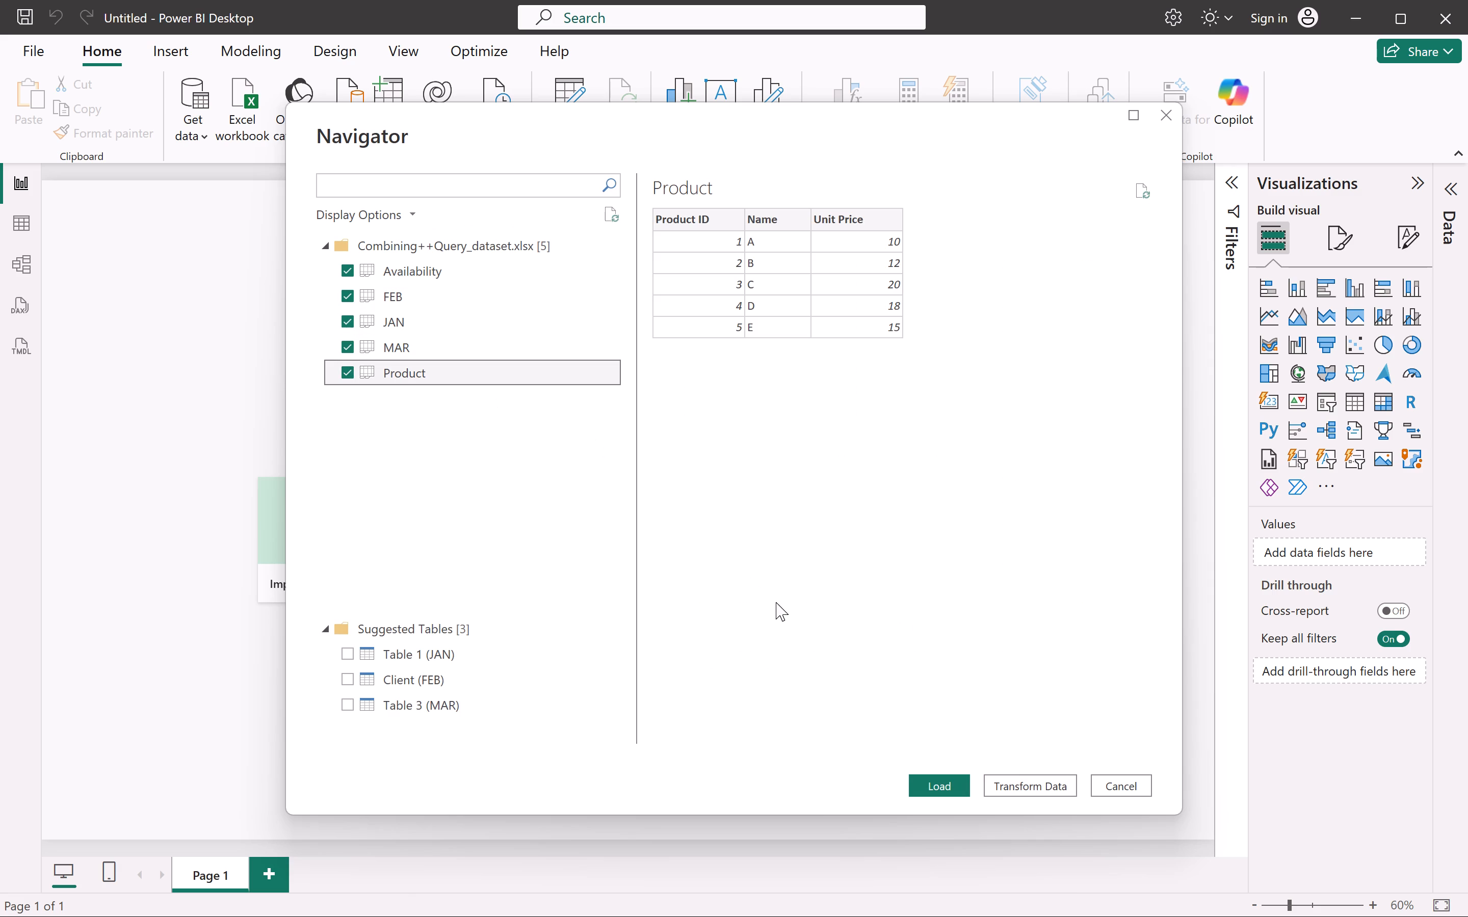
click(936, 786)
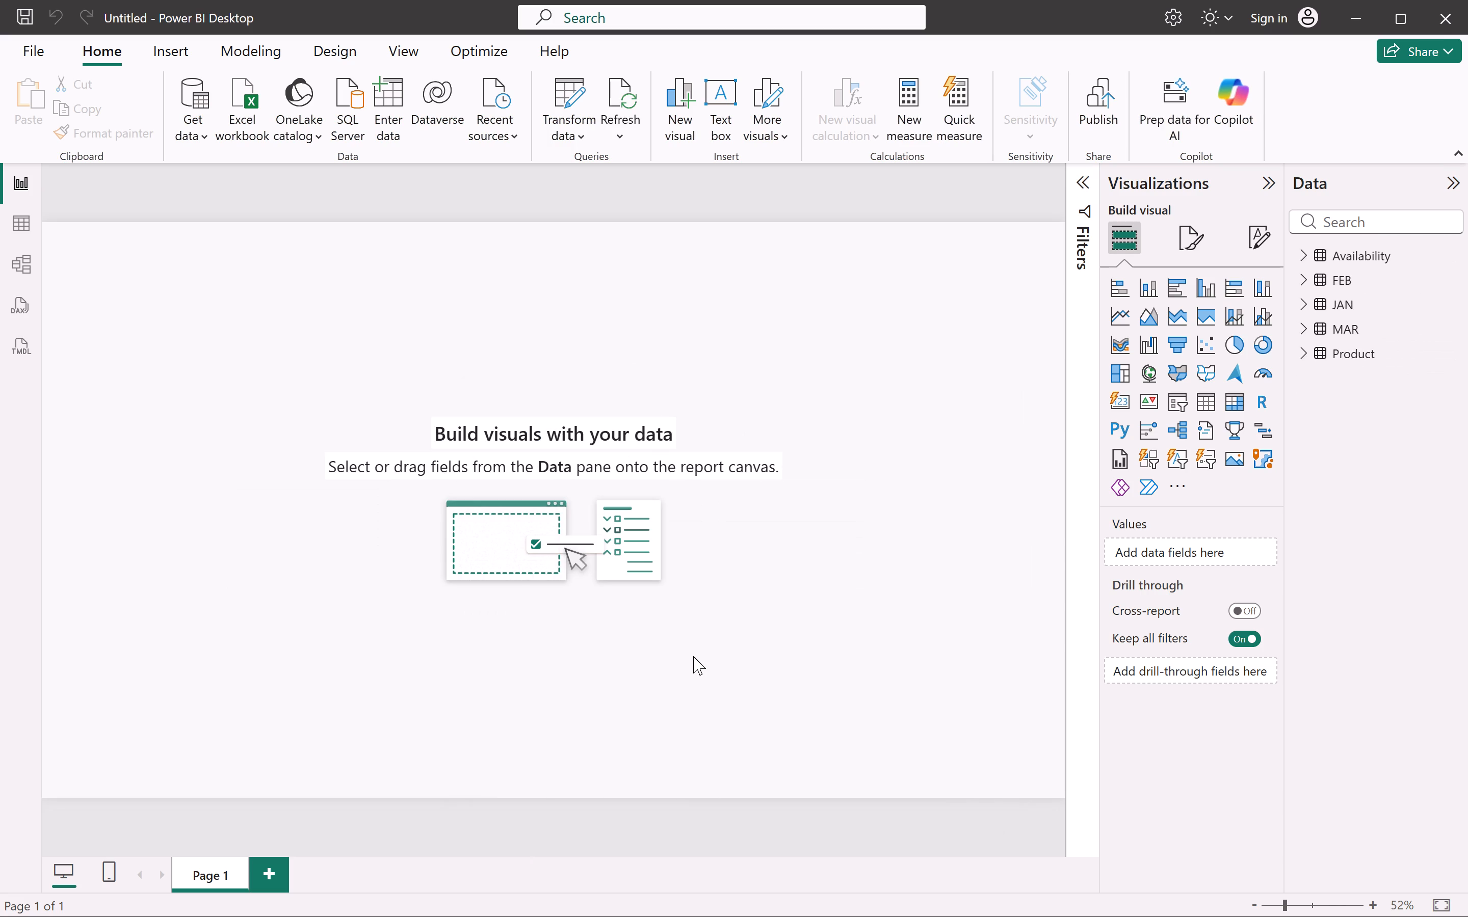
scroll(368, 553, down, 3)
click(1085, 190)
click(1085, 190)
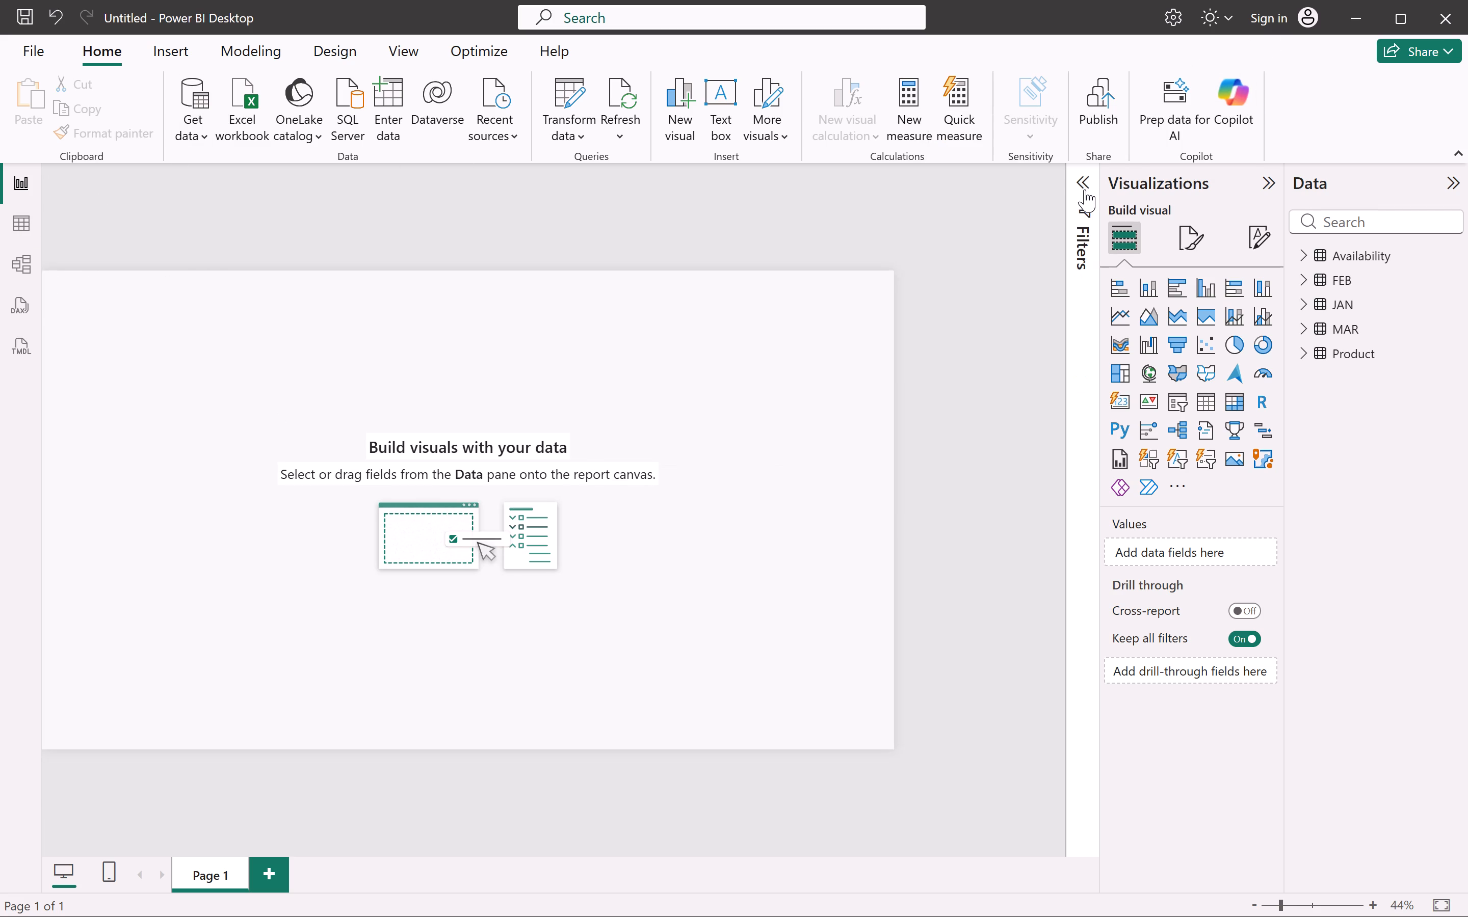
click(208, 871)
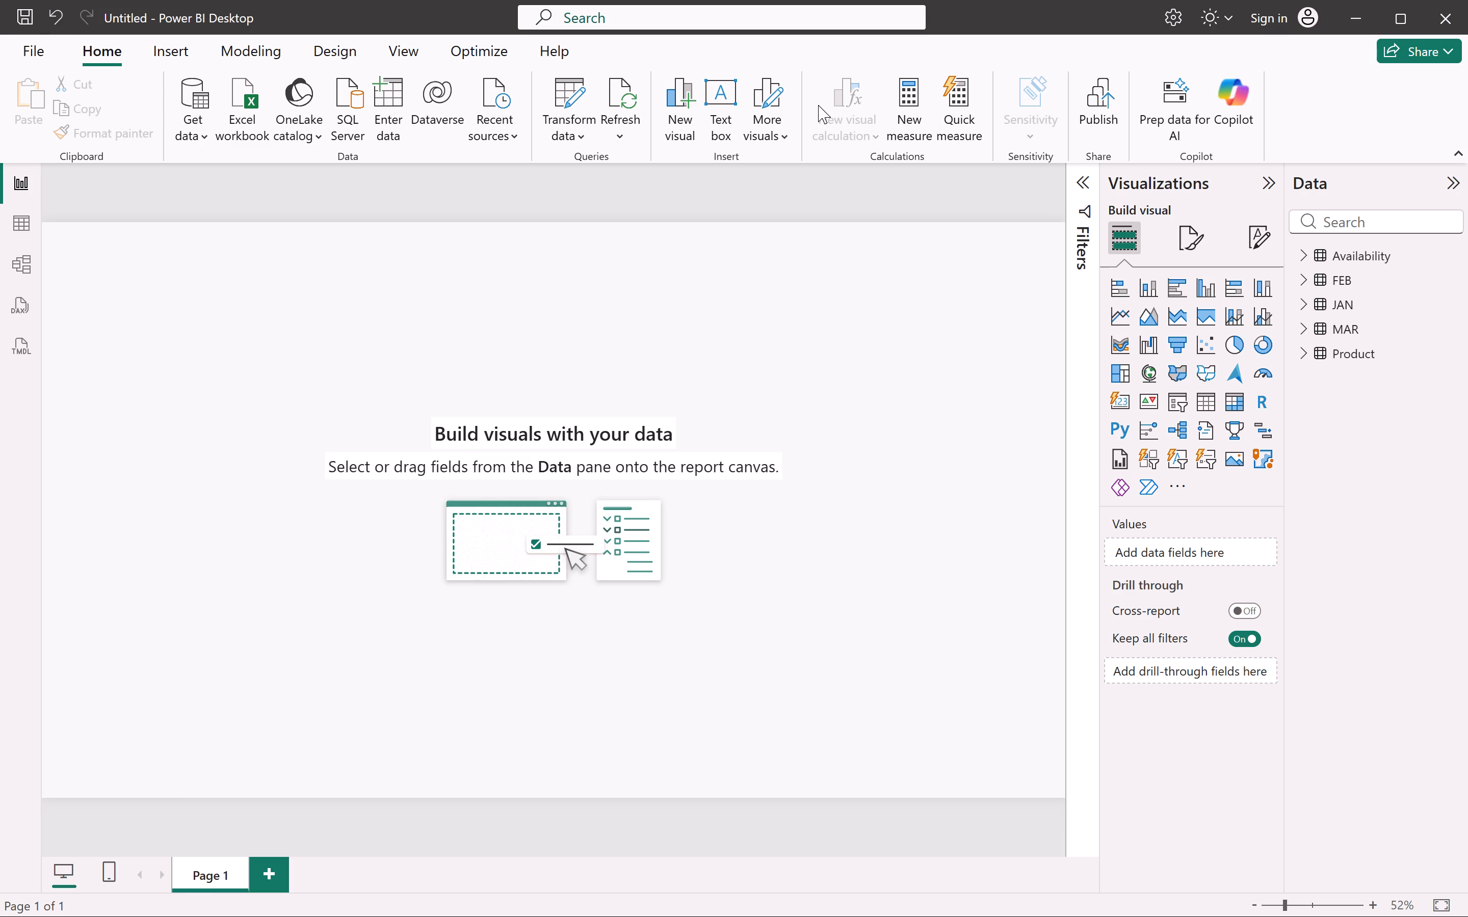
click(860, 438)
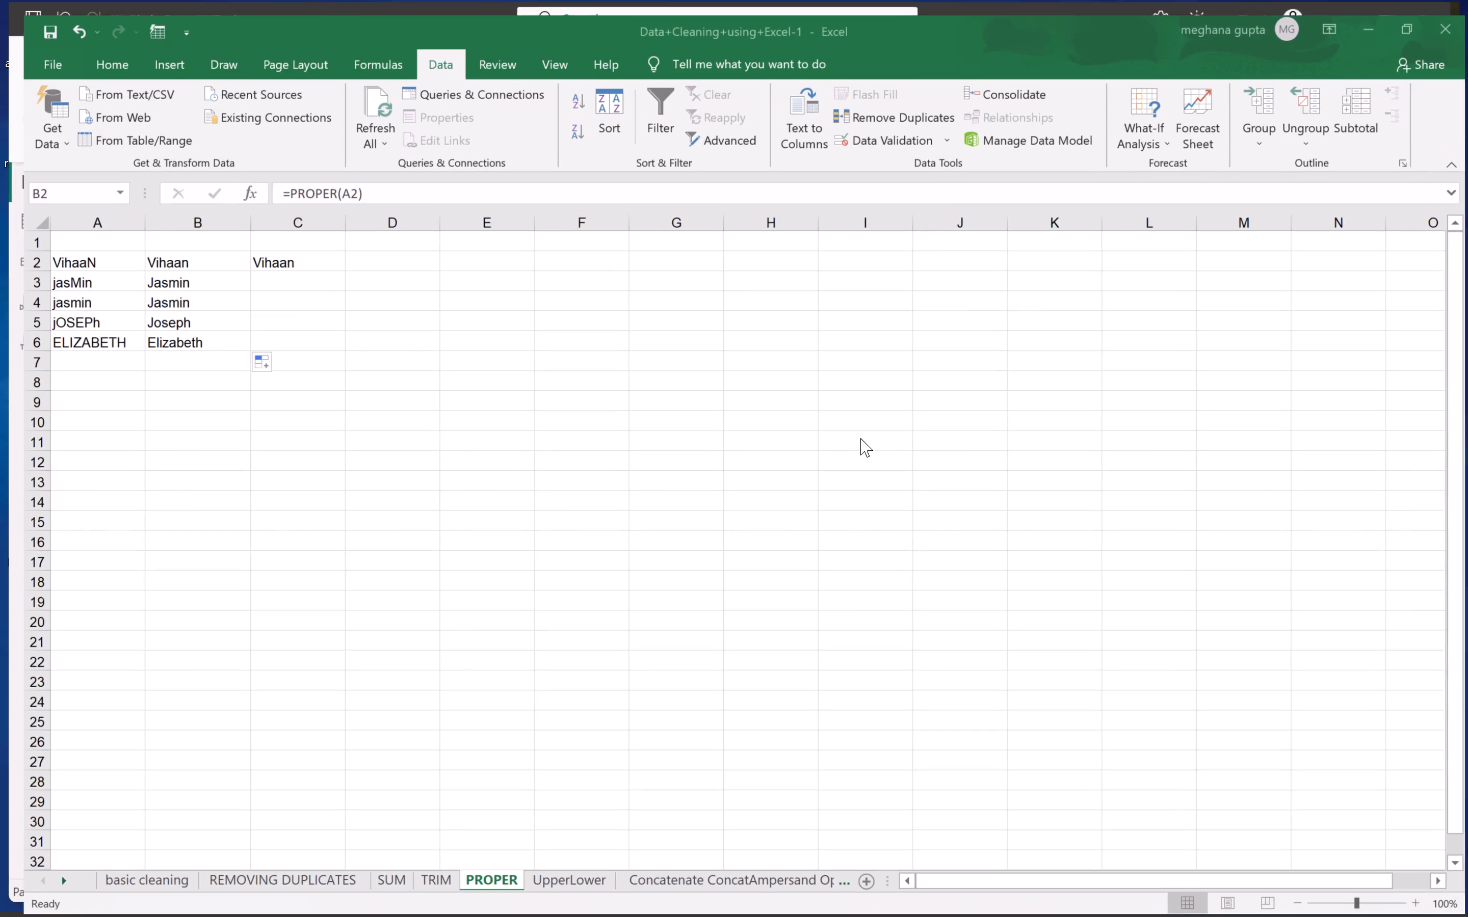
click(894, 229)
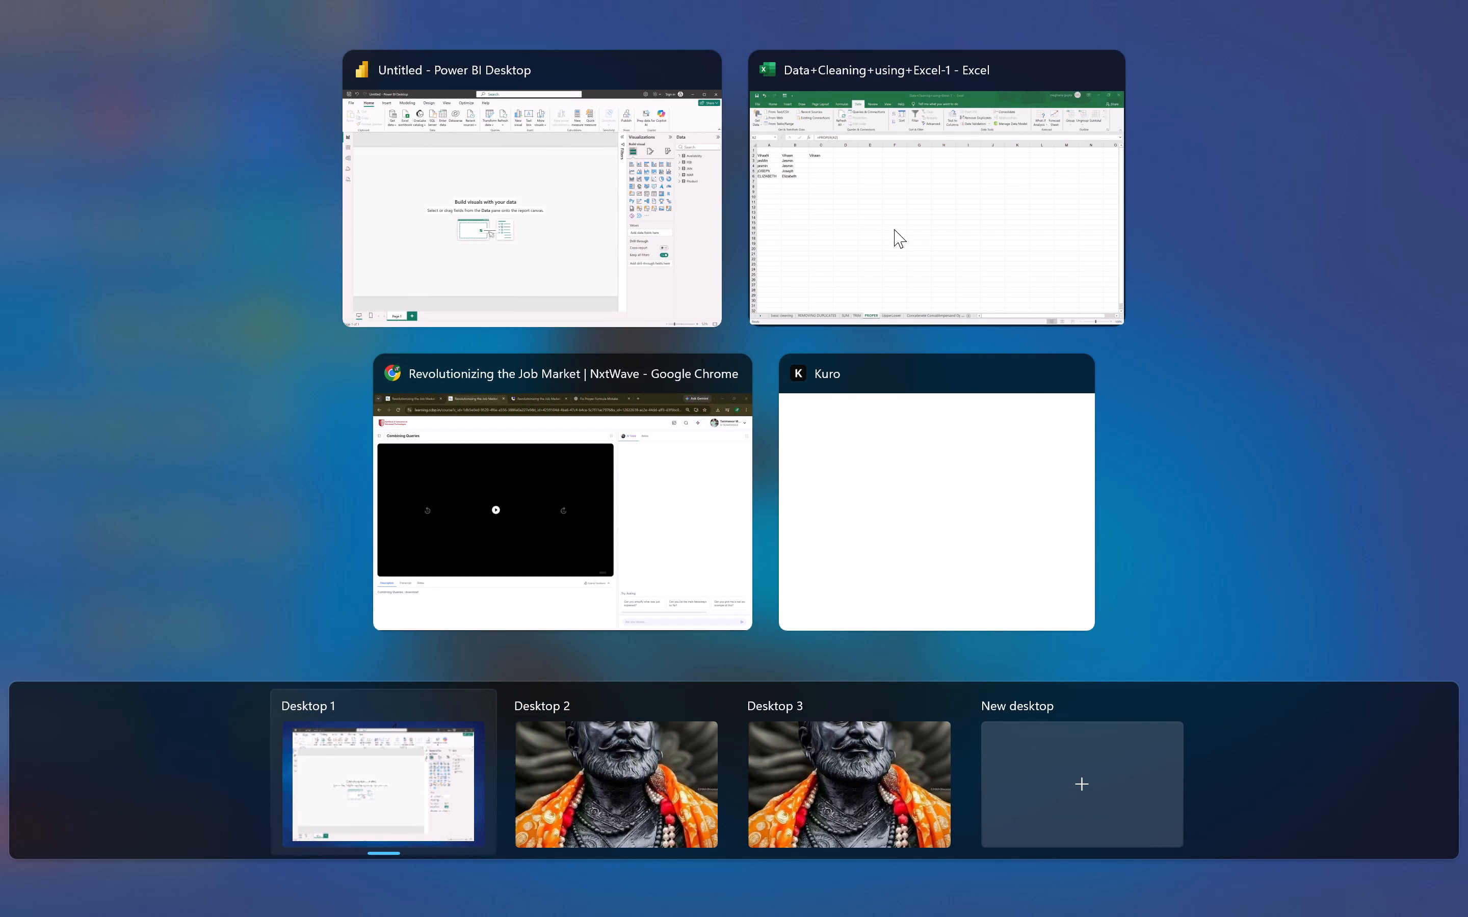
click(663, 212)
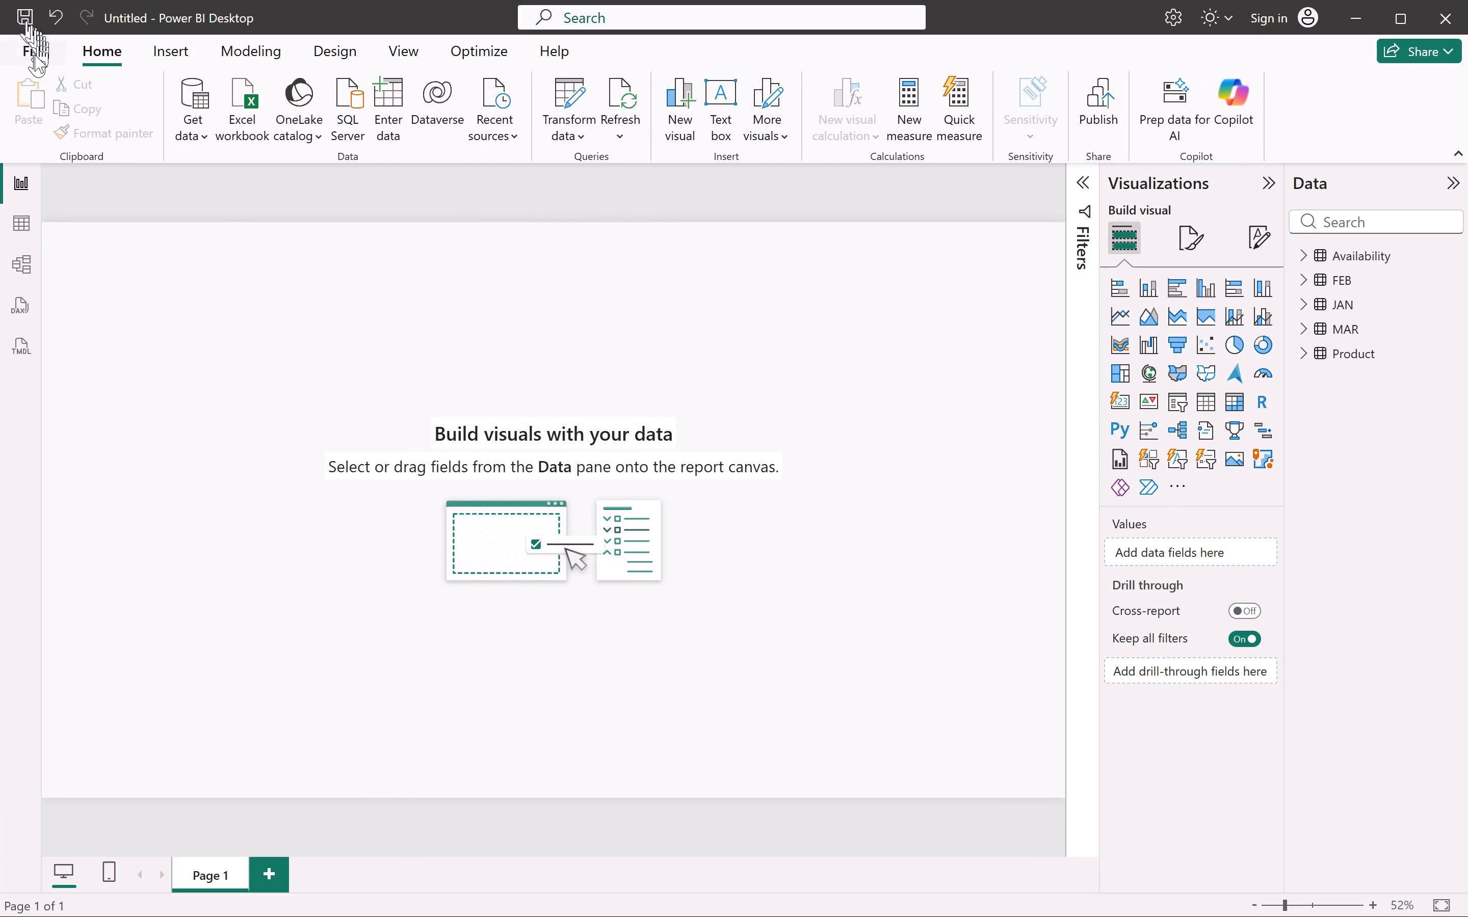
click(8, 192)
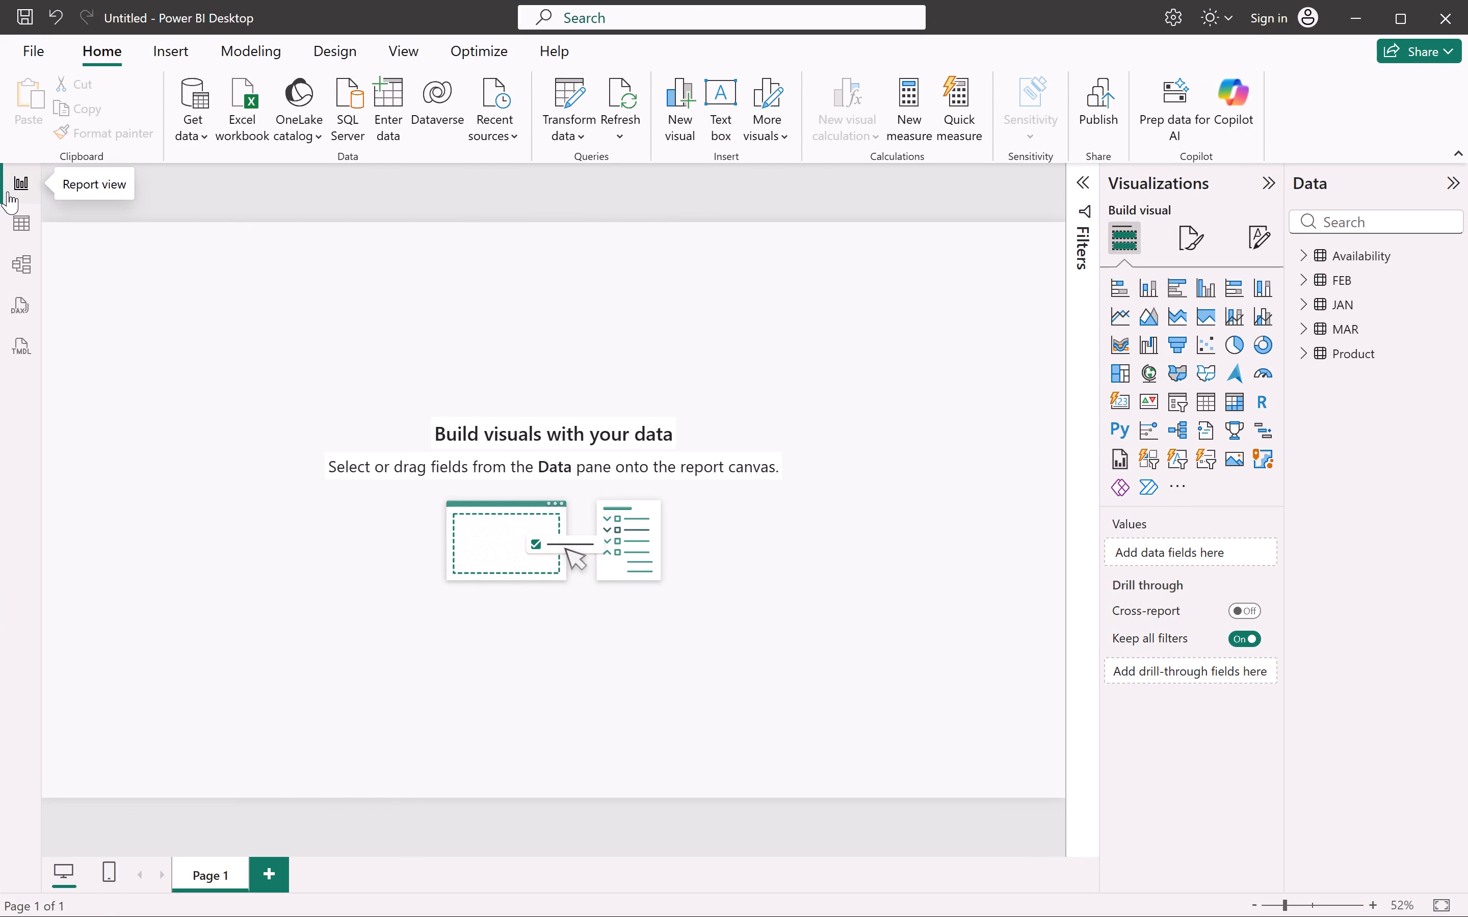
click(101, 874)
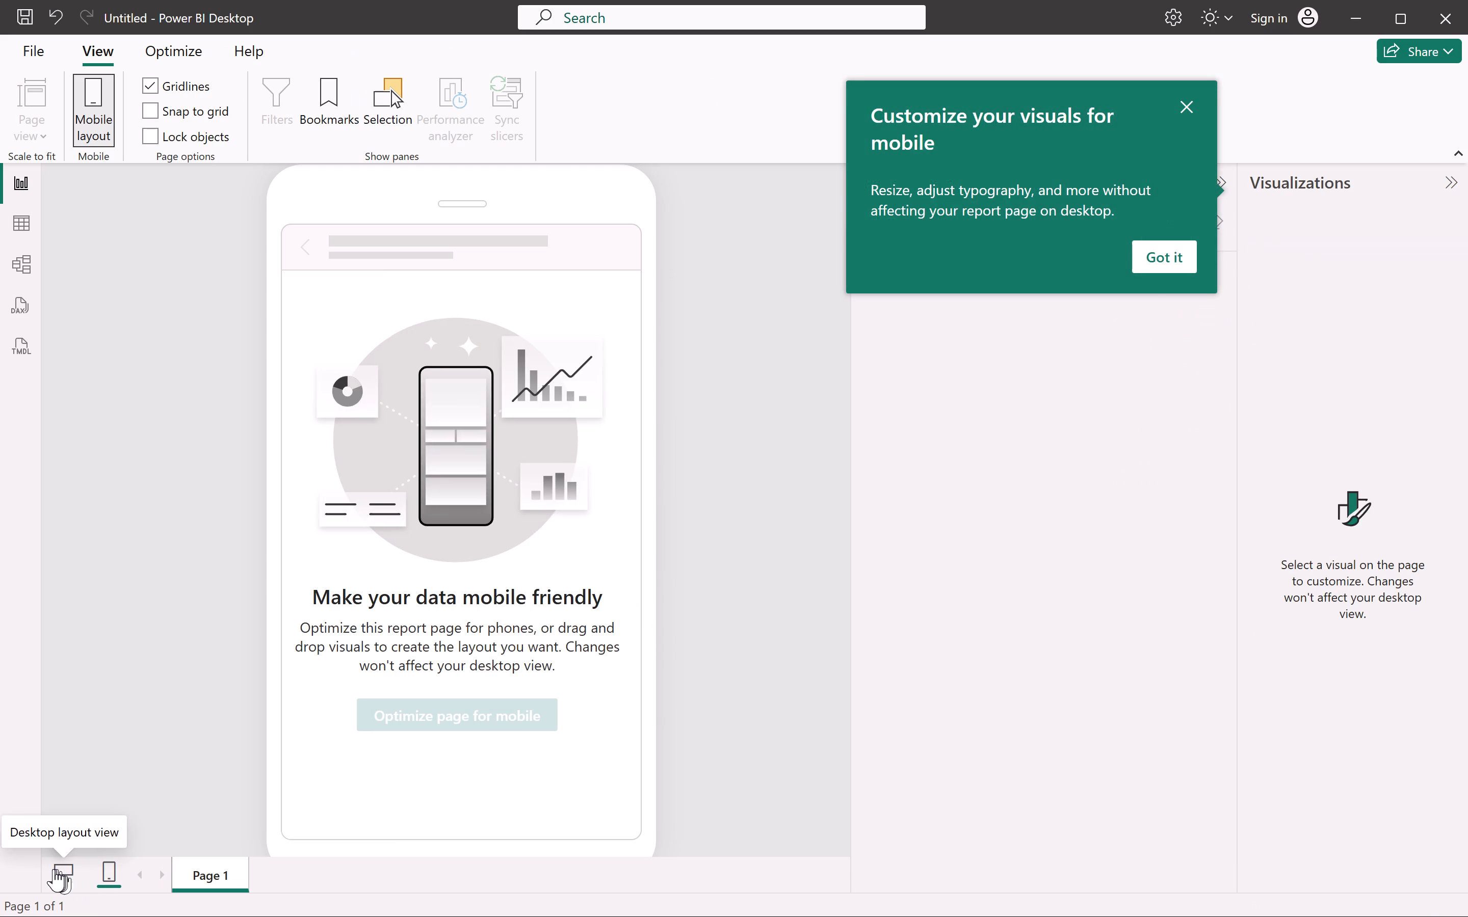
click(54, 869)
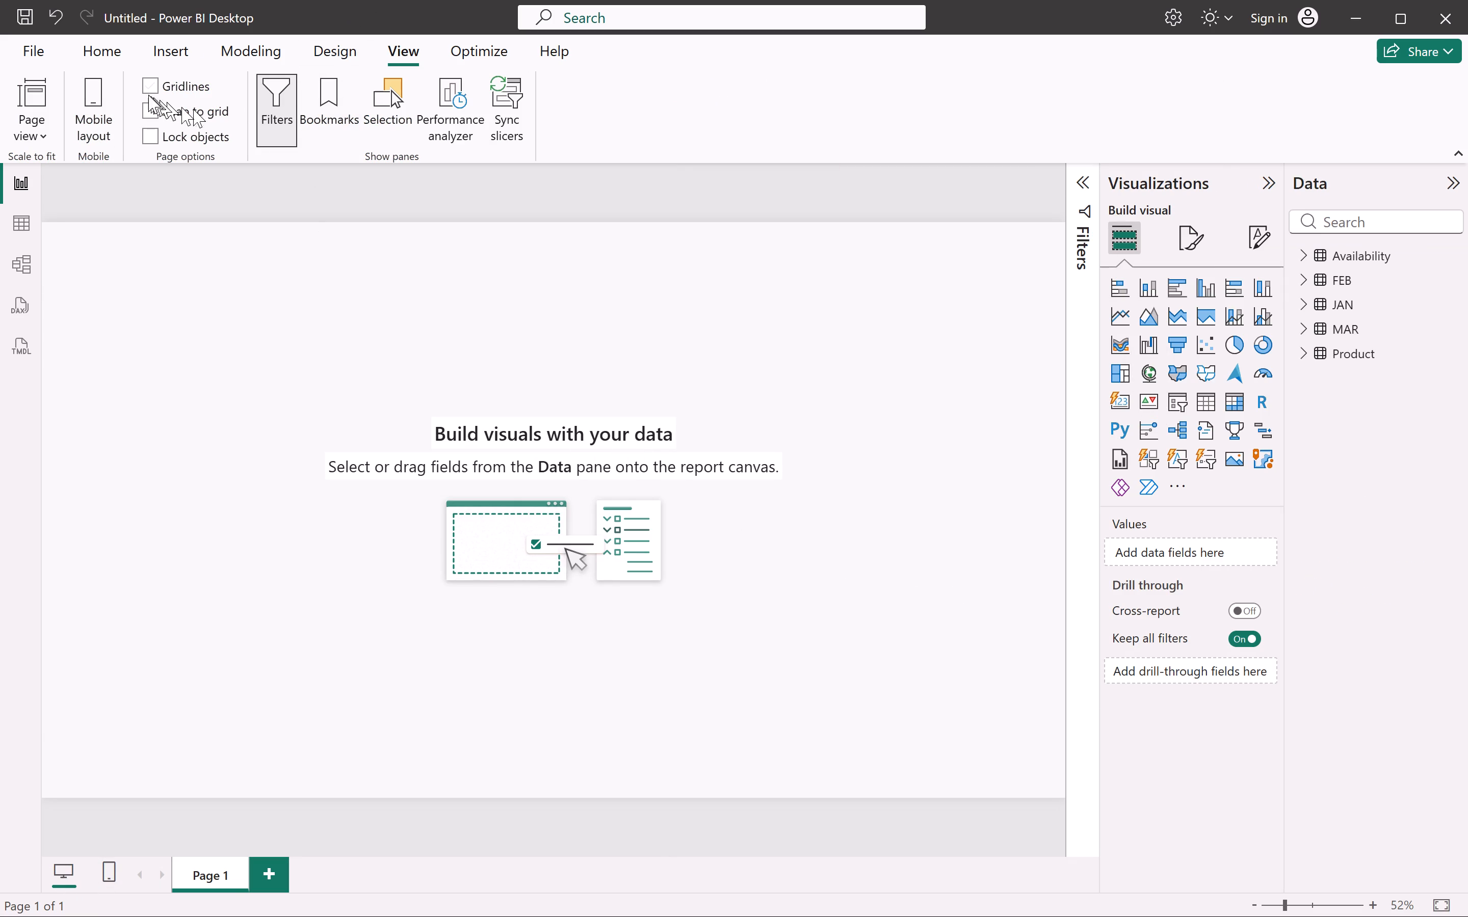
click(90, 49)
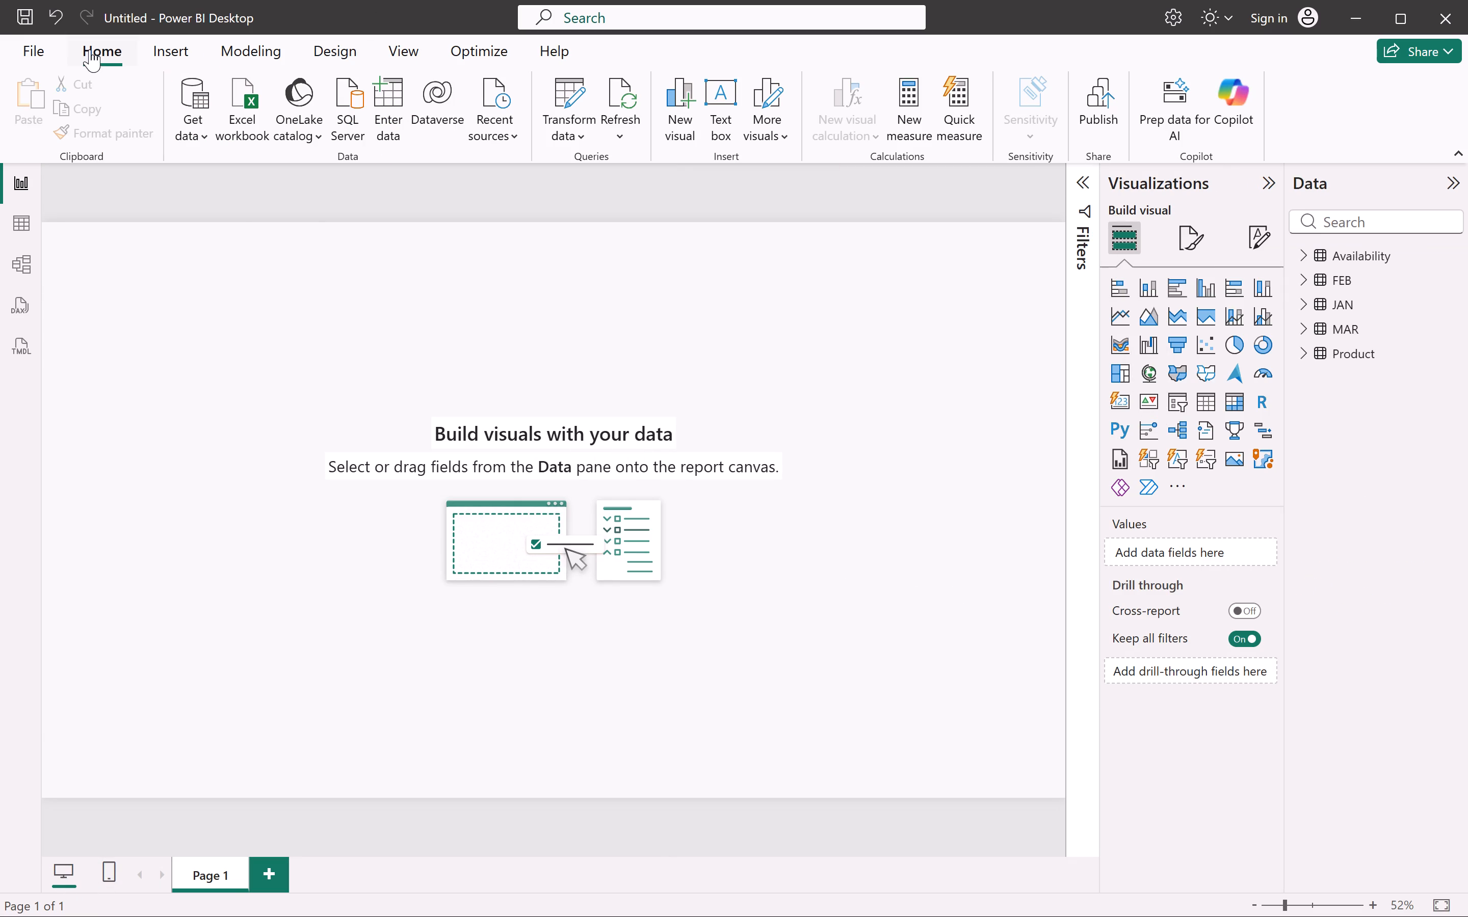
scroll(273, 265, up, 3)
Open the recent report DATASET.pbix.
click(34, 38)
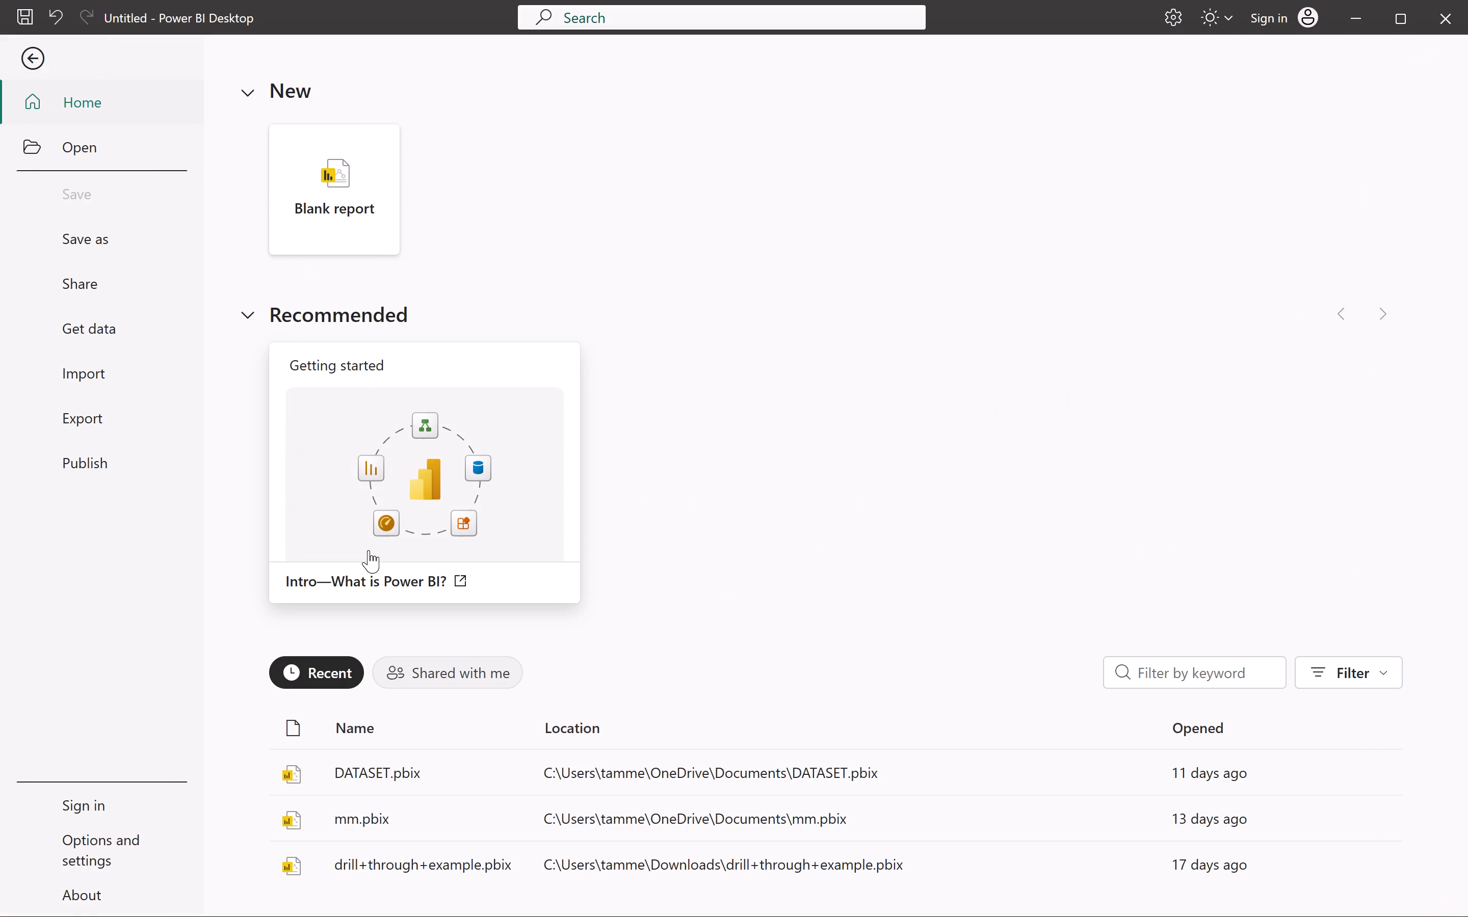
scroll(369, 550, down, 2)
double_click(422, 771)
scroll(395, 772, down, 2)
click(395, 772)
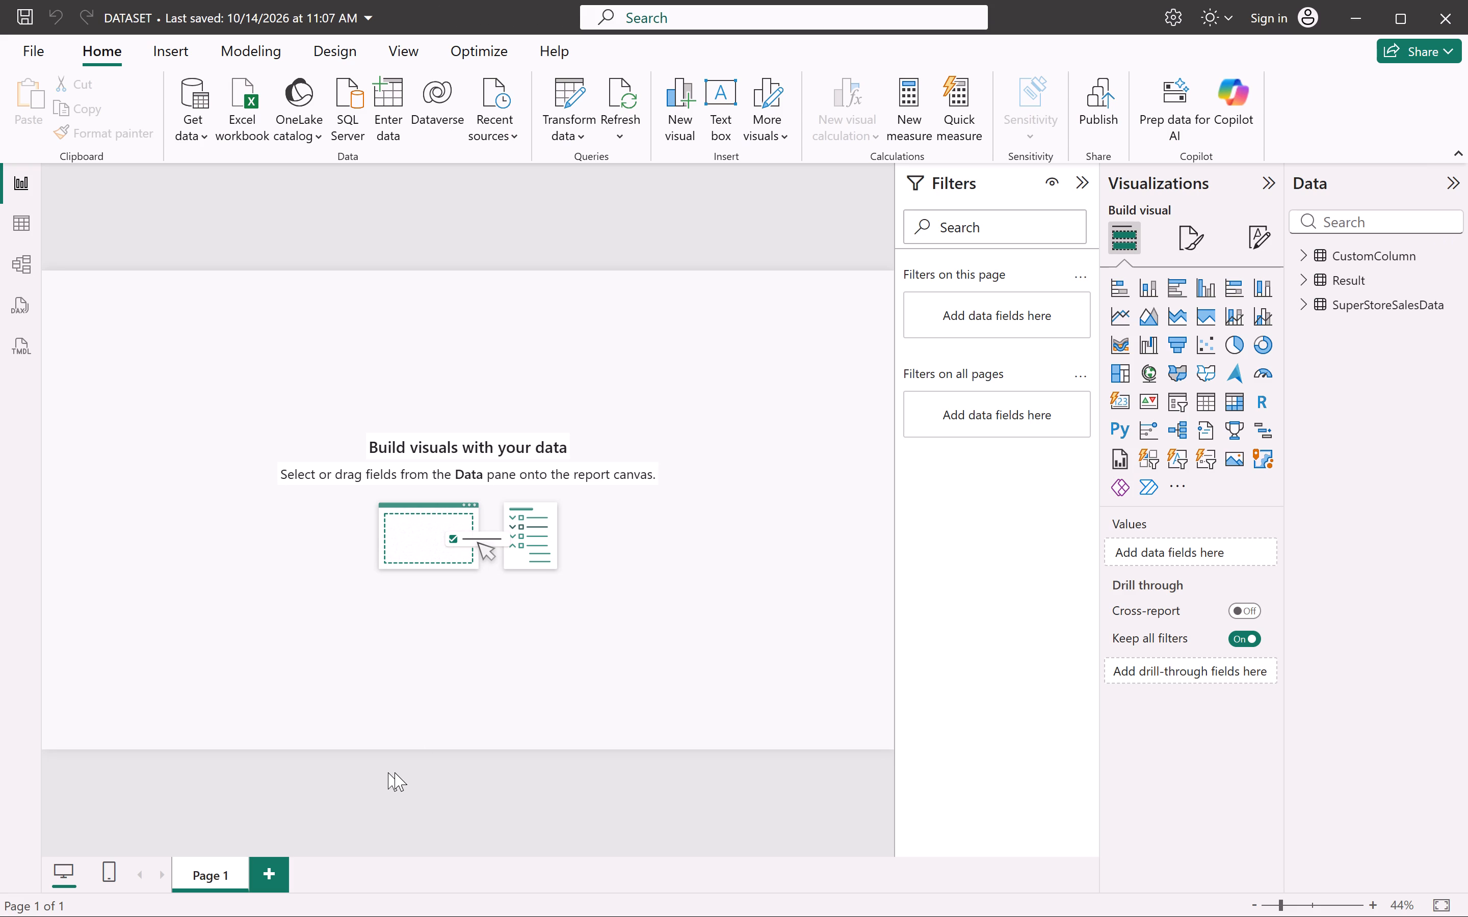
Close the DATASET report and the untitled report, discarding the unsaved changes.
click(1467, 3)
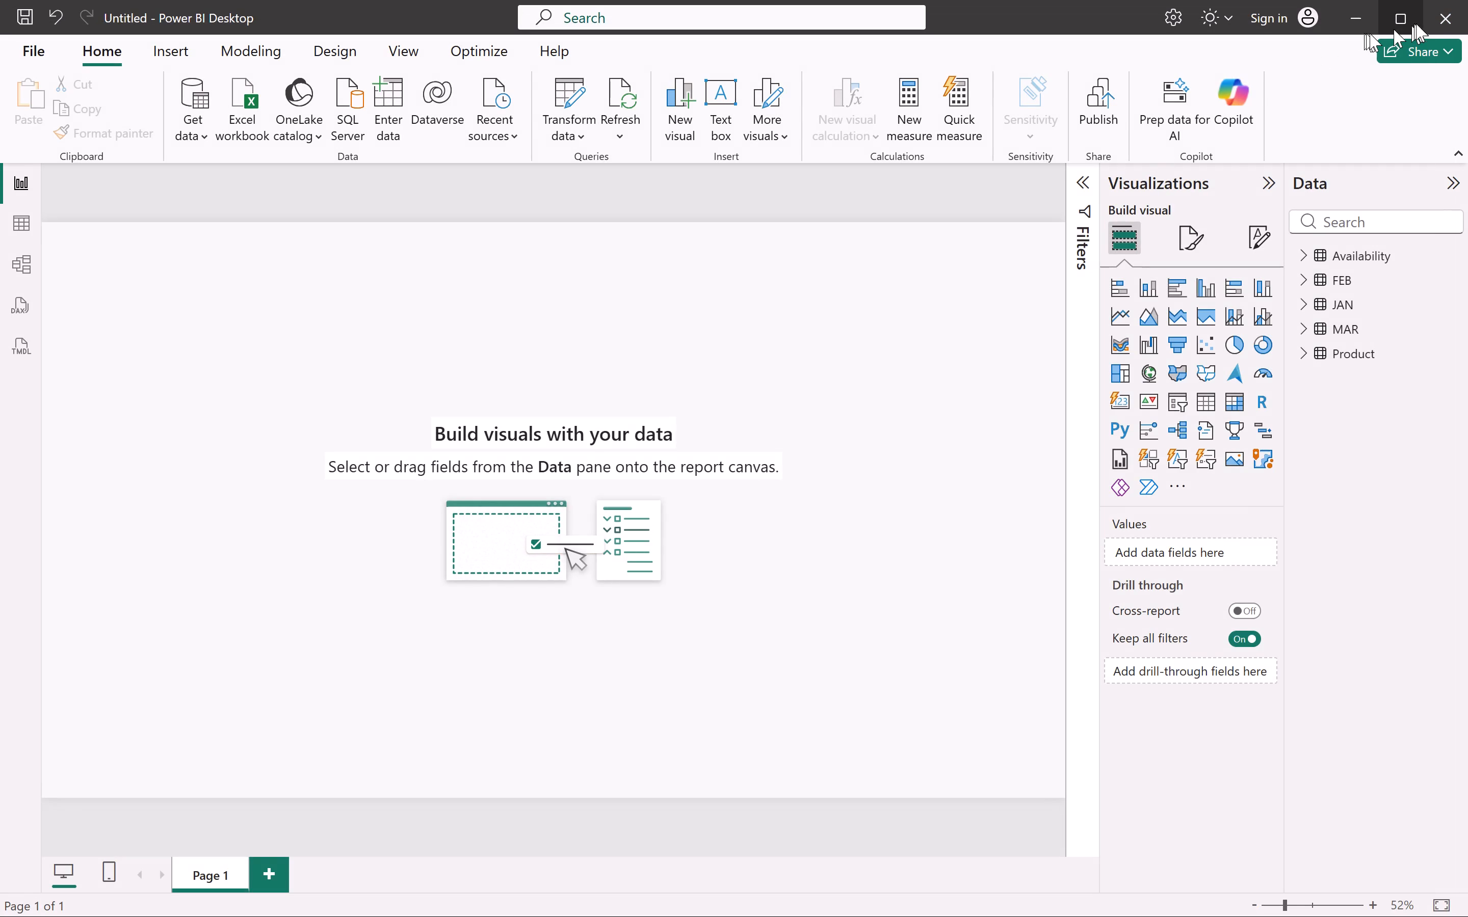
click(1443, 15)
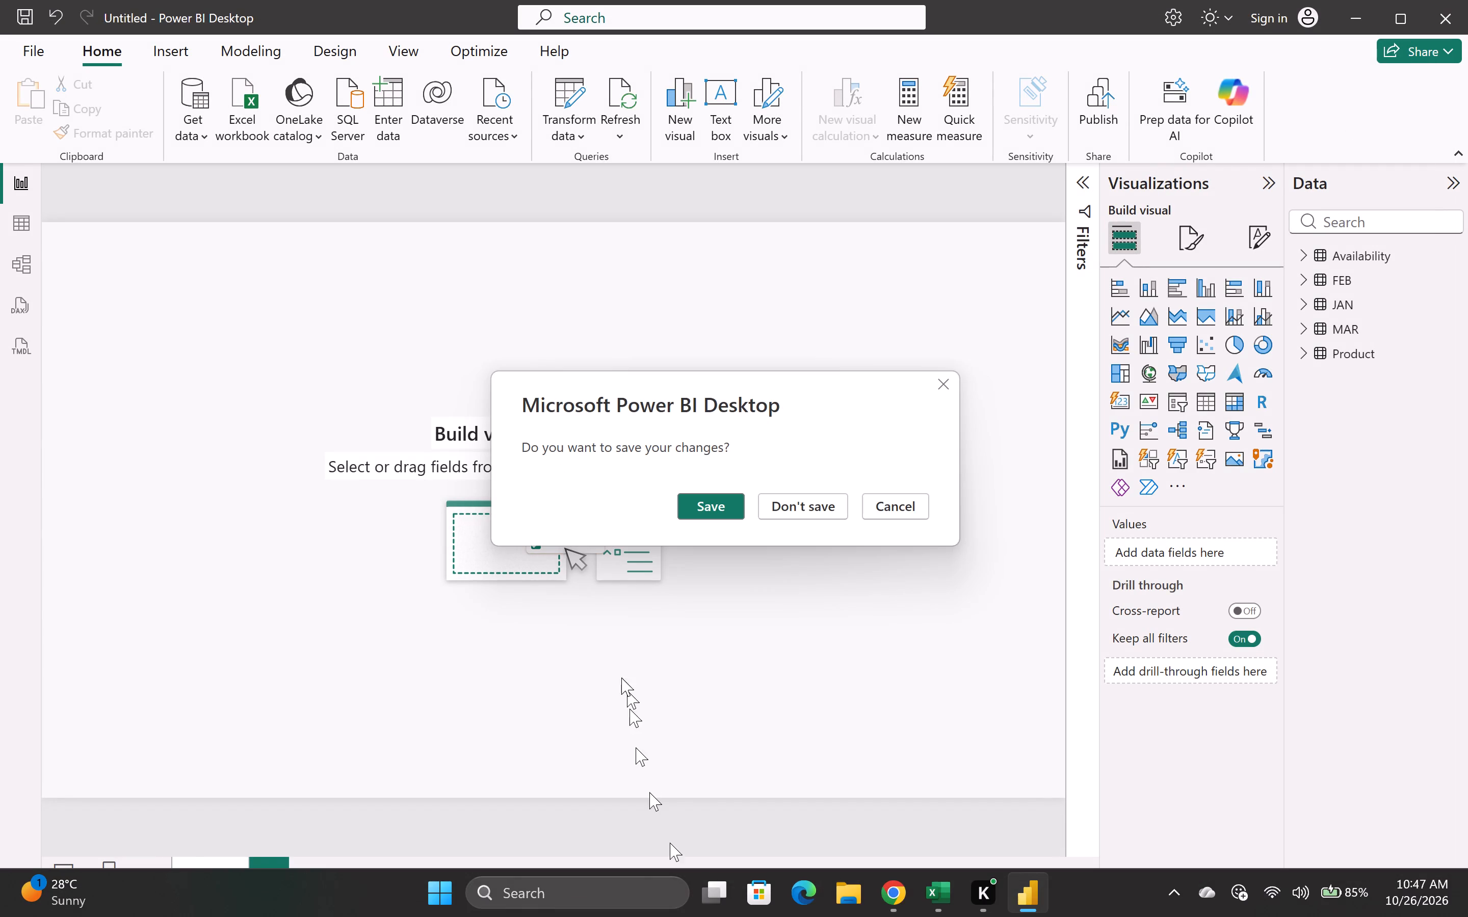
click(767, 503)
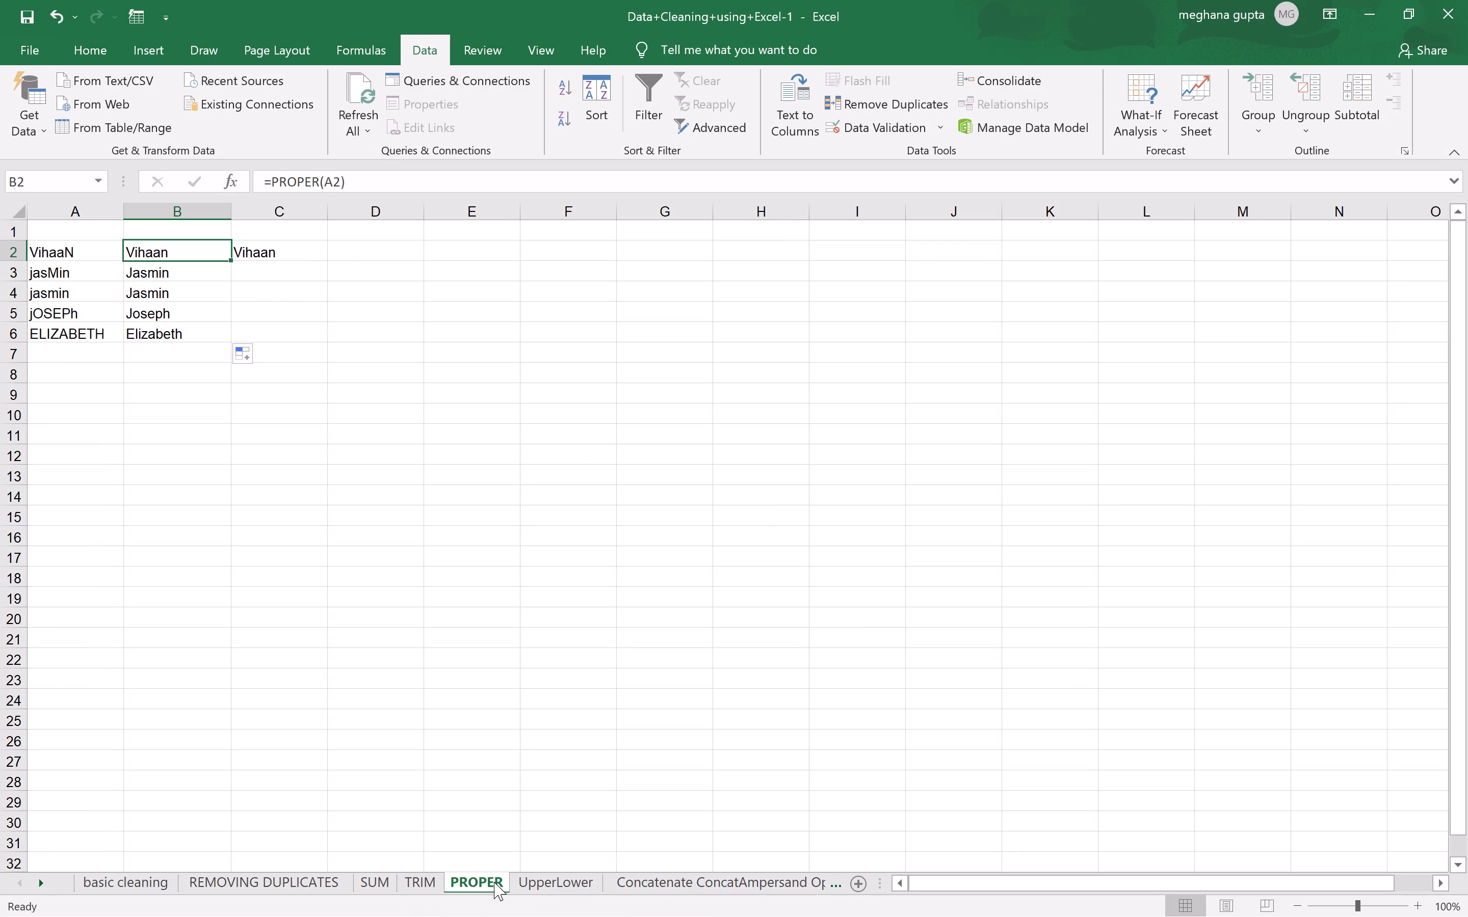
Relaunch Power BI Desktop from the recent Windows searches and create a new blank report.
click(542, 891)
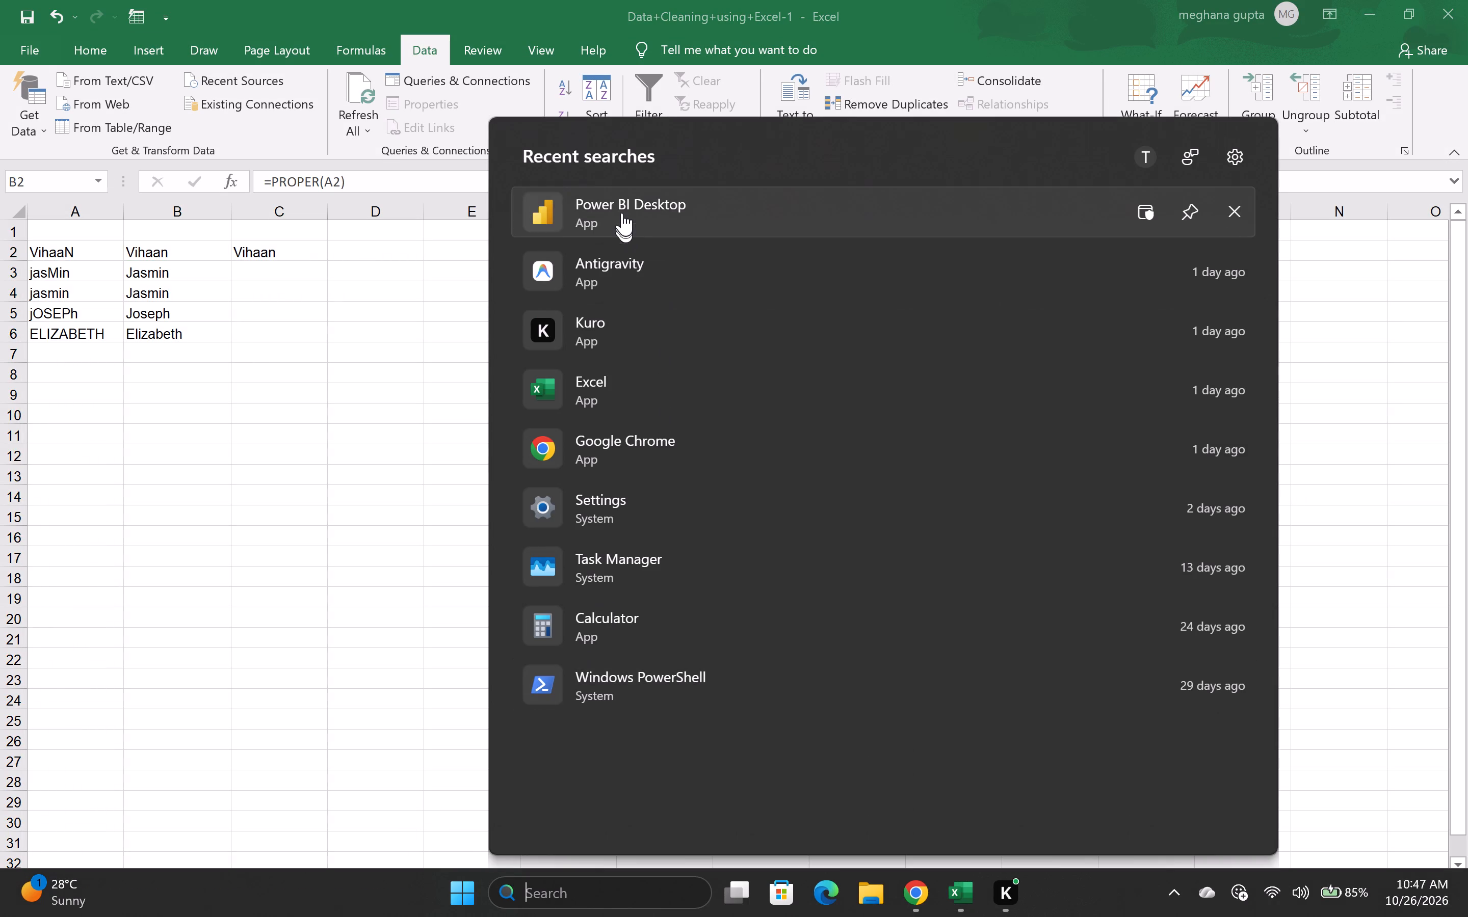
click(622, 213)
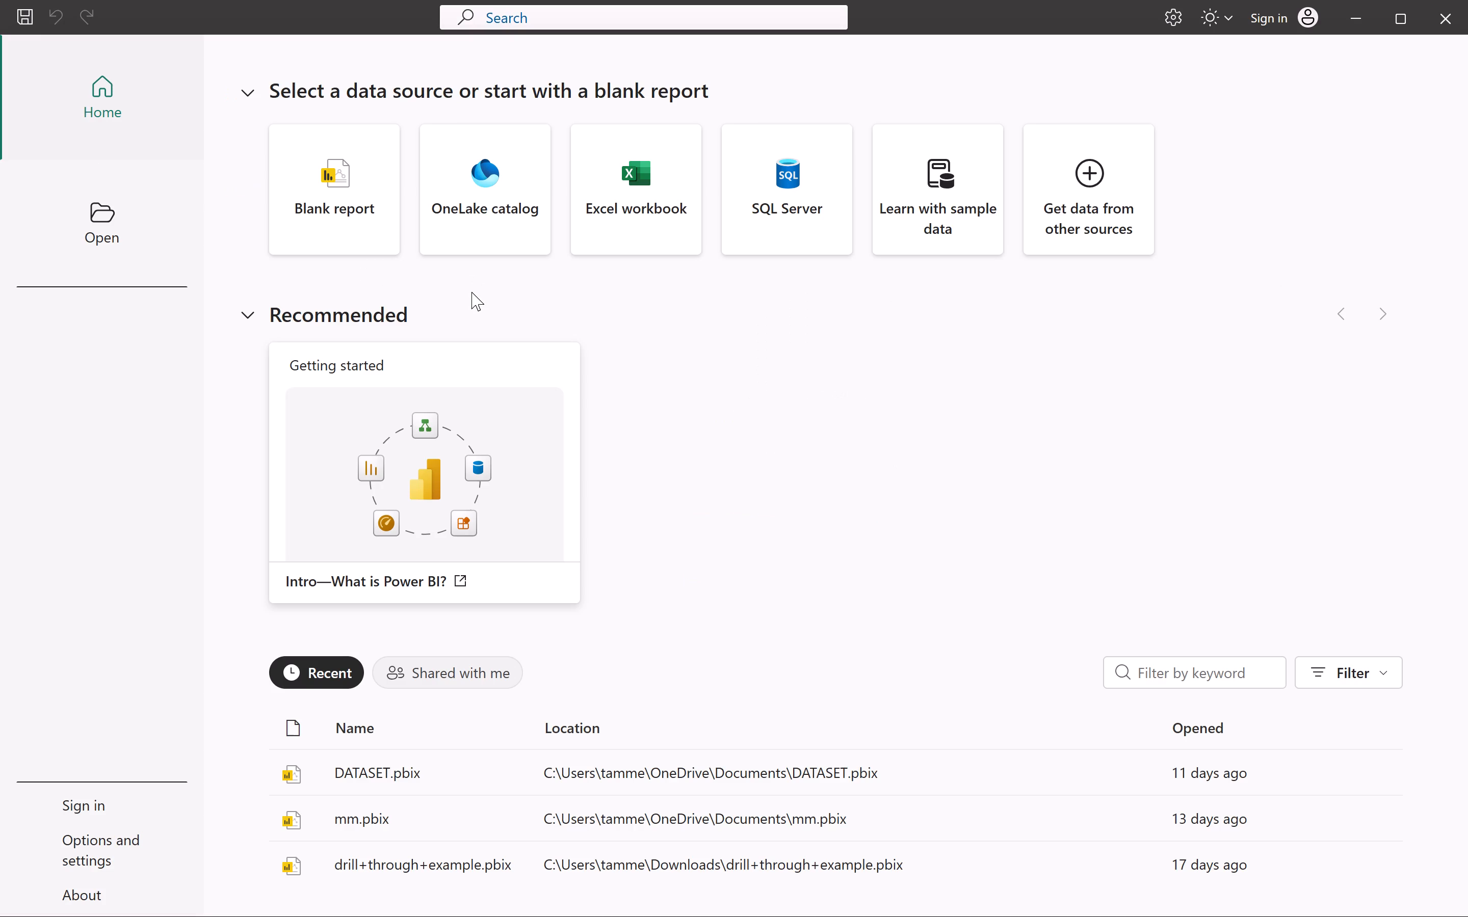
scroll(439, 605, down, 2)
click(336, 177)
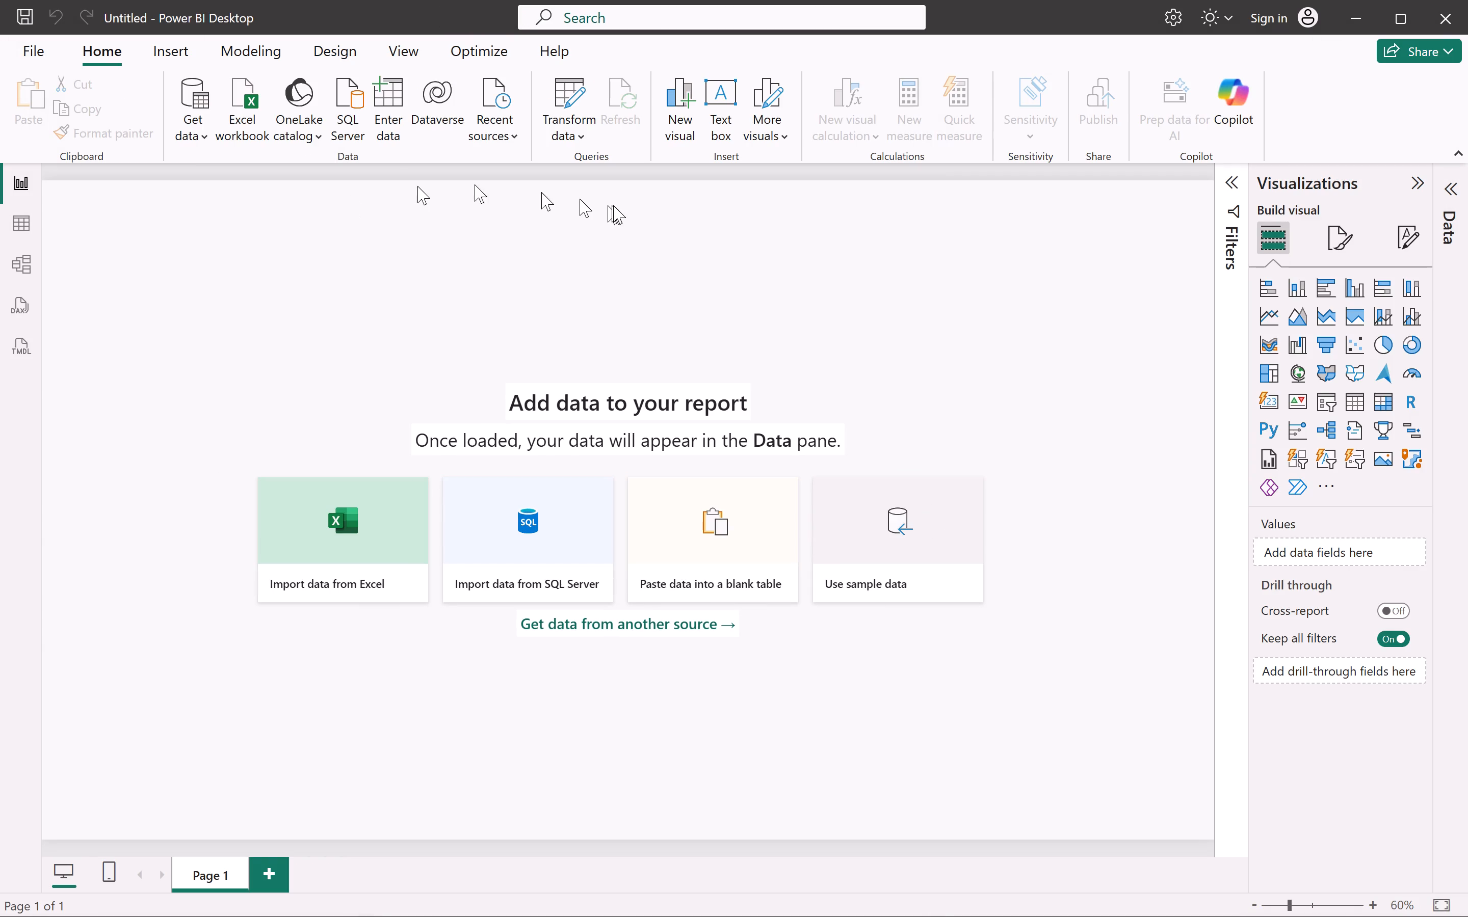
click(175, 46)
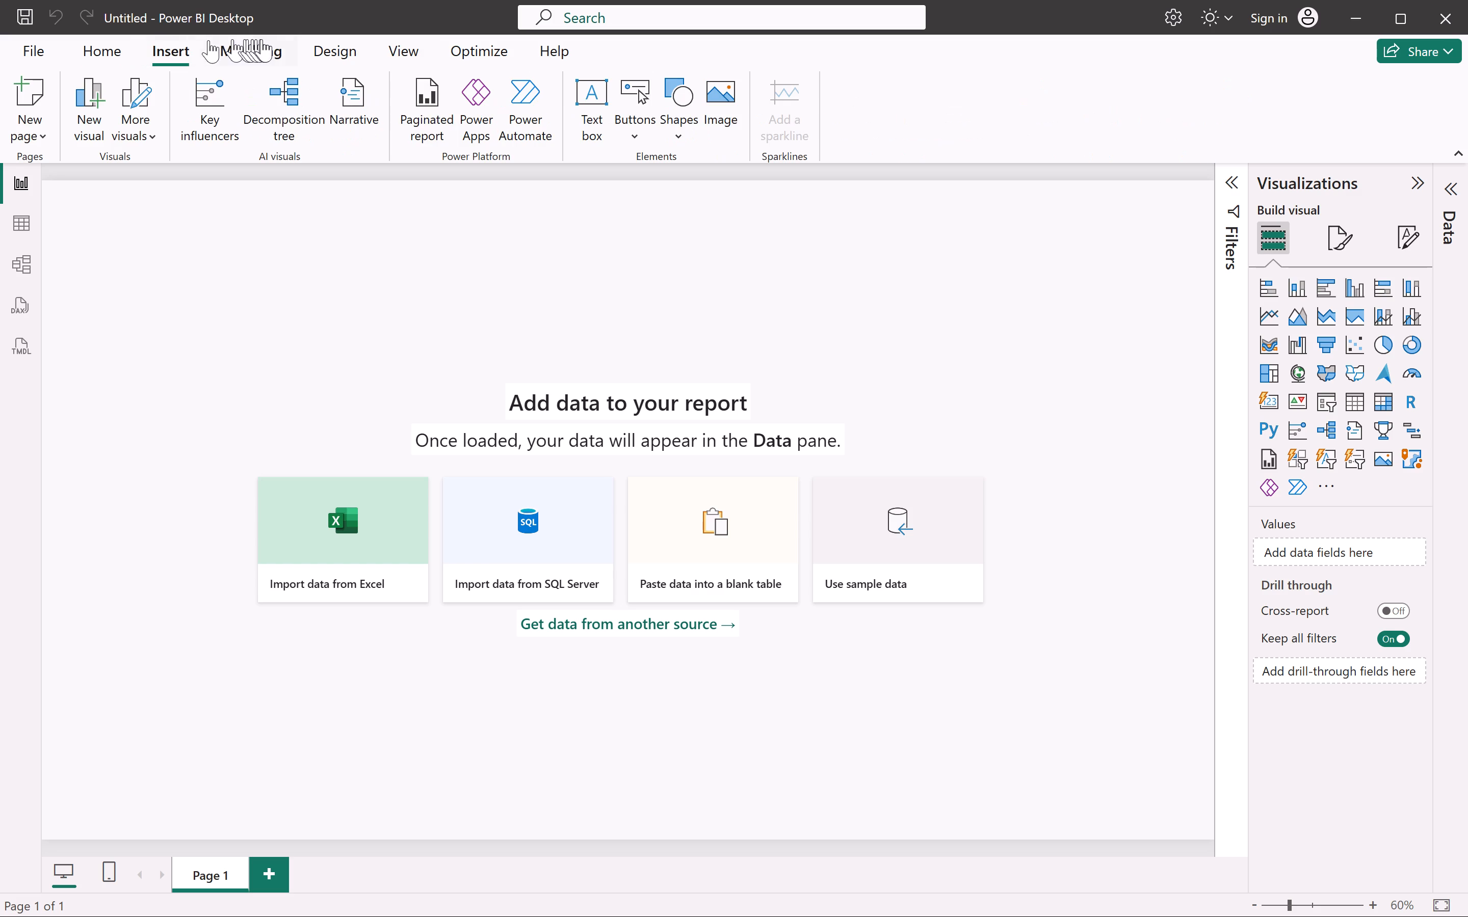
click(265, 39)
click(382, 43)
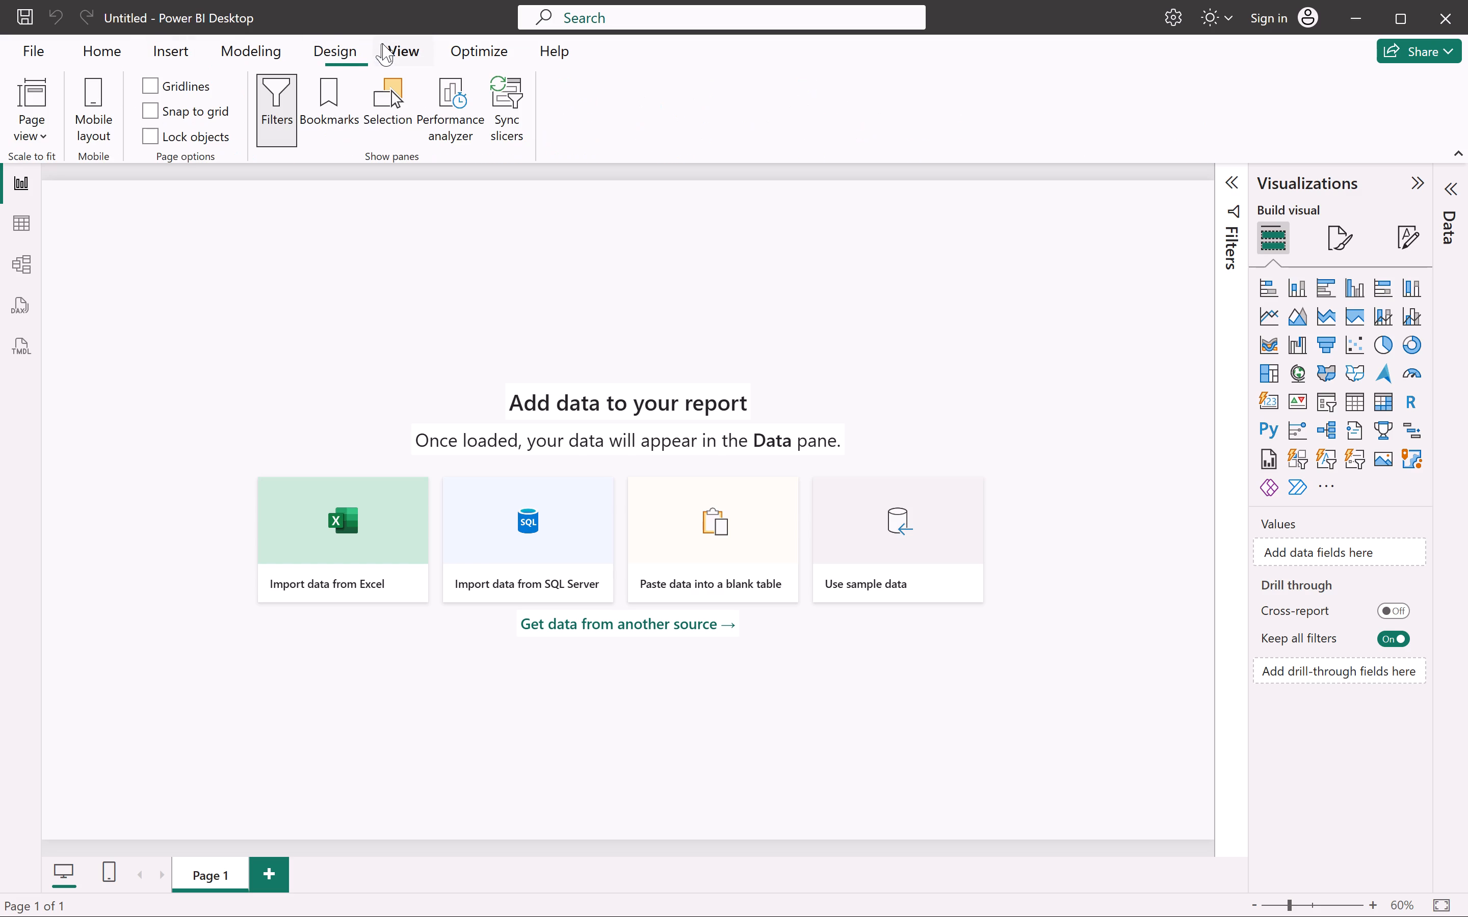
Create another new blank report and switch to its window from the overview of open windows.
click(297, 56)
click(41, 48)
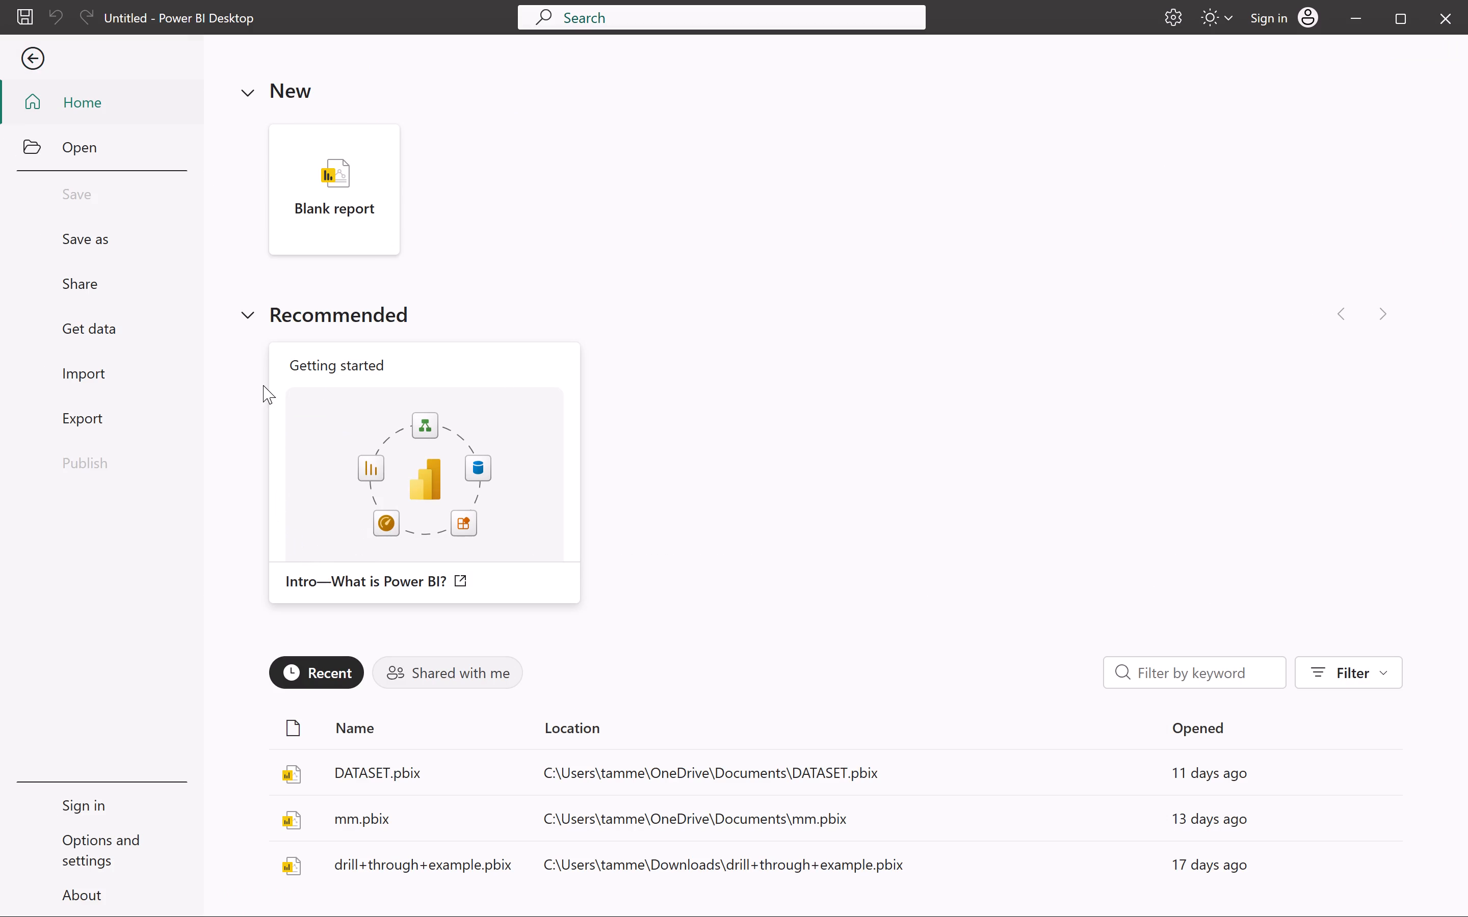
click(317, 223)
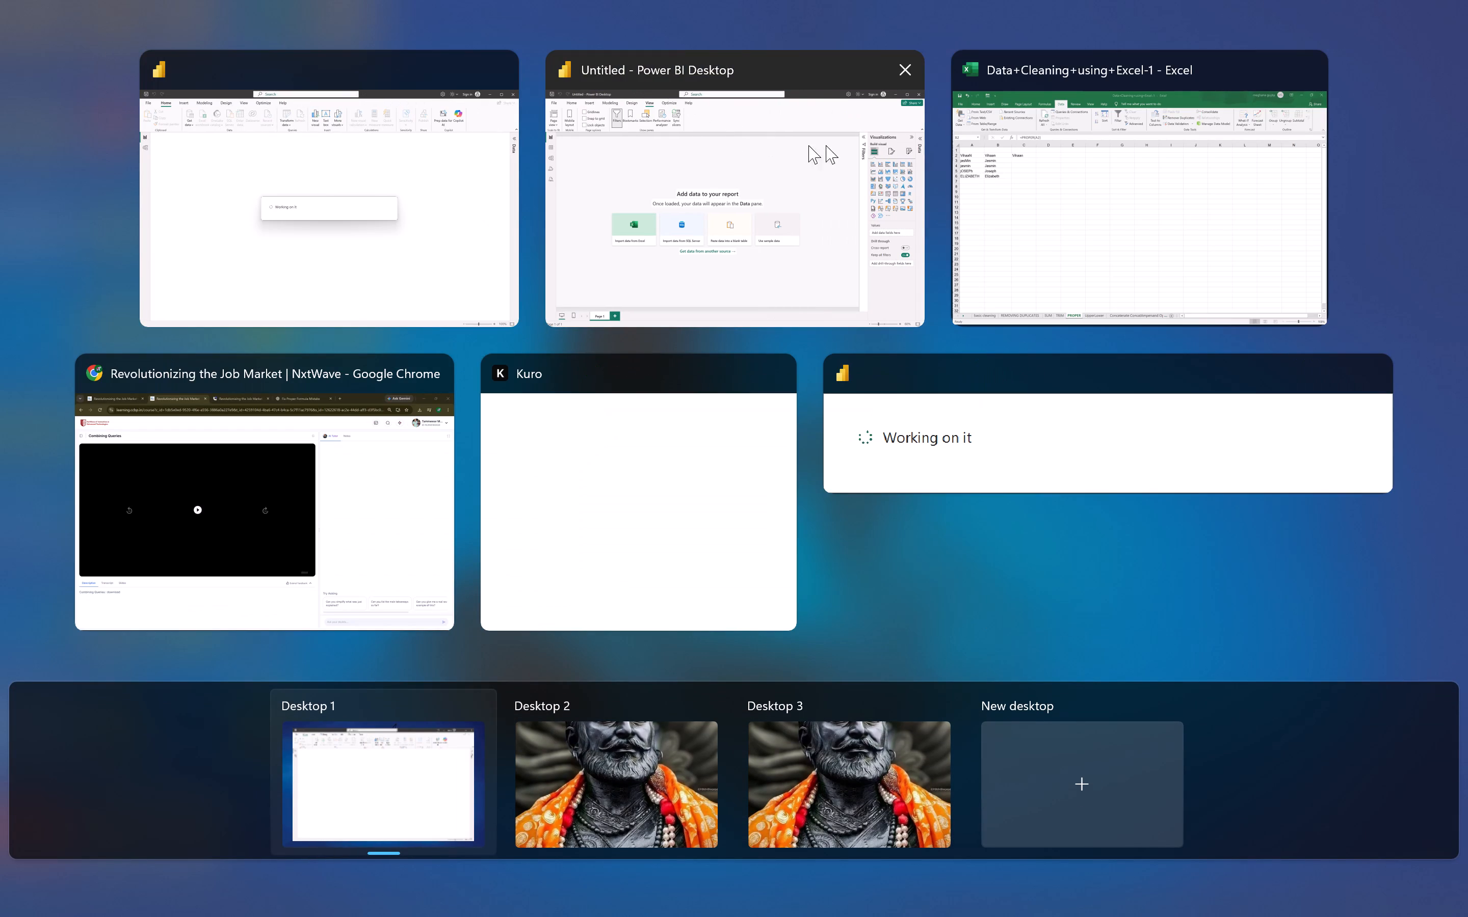
click(929, 71)
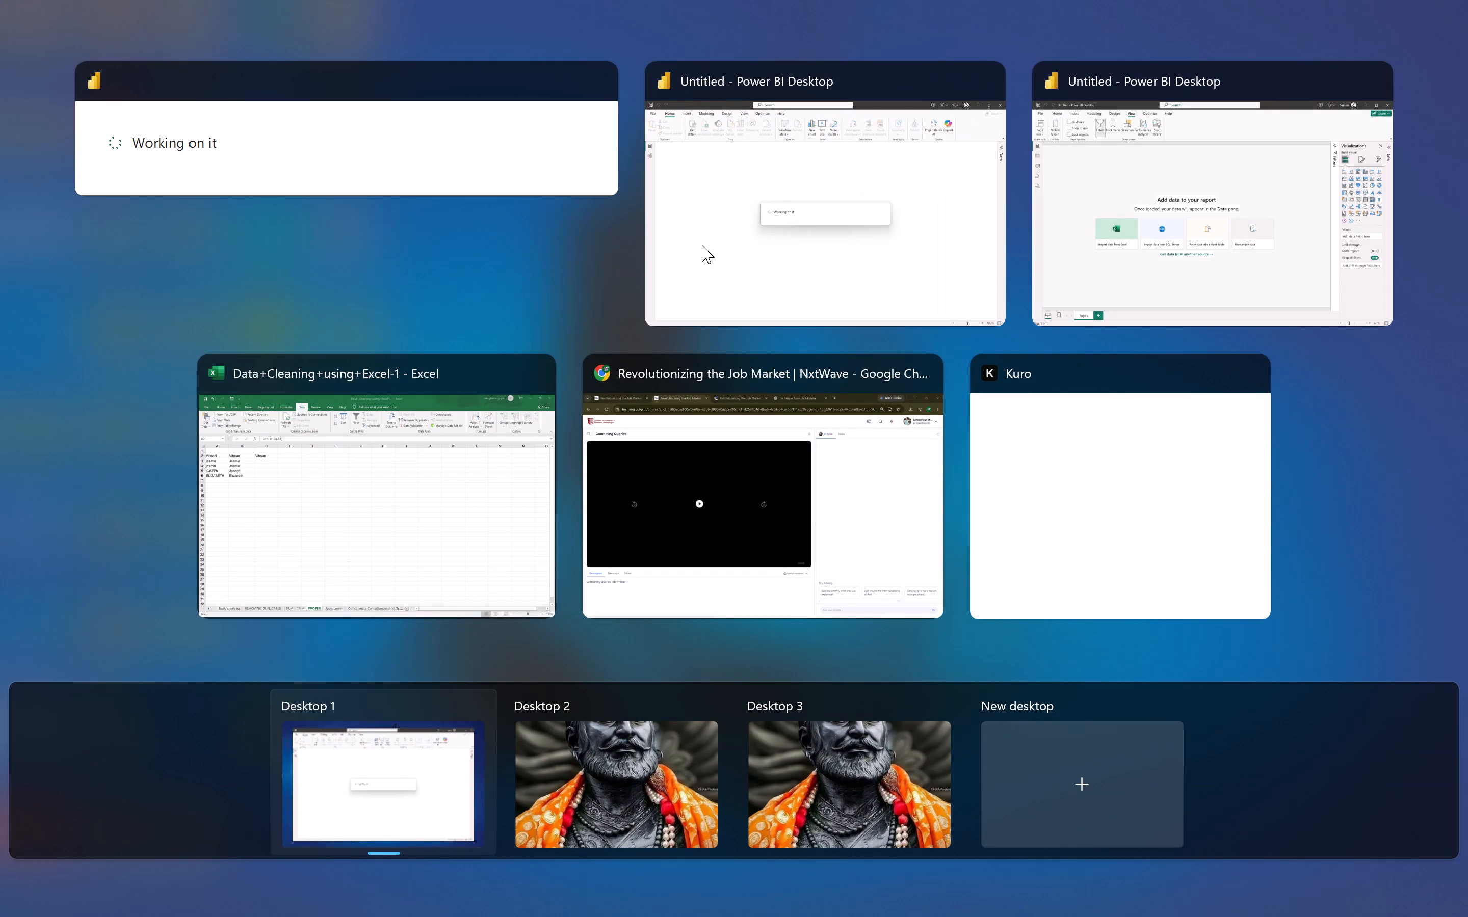
click(594, 88)
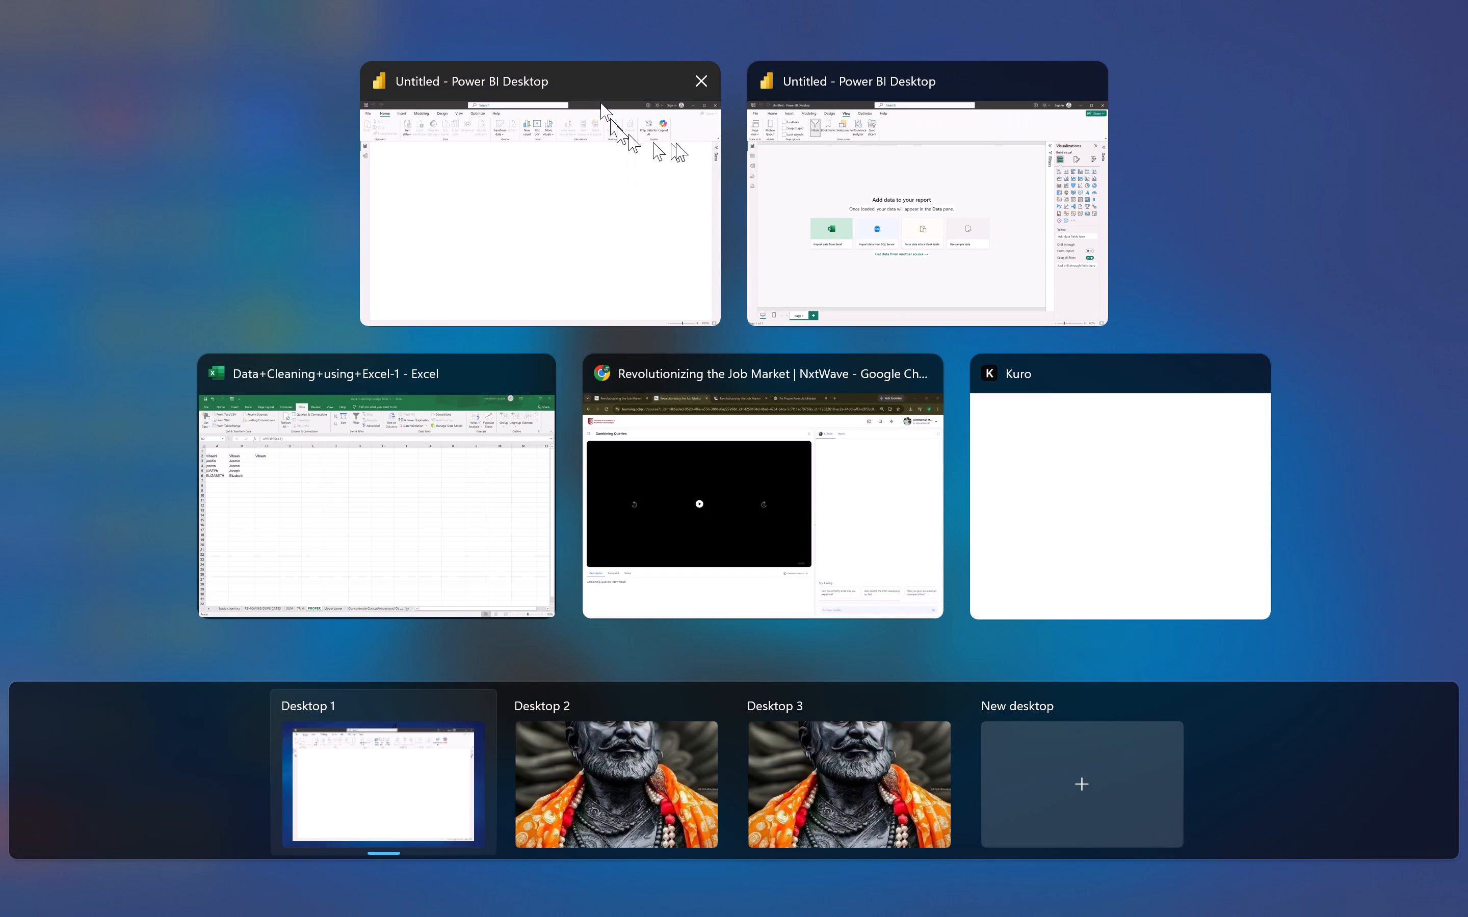
click(1104, 67)
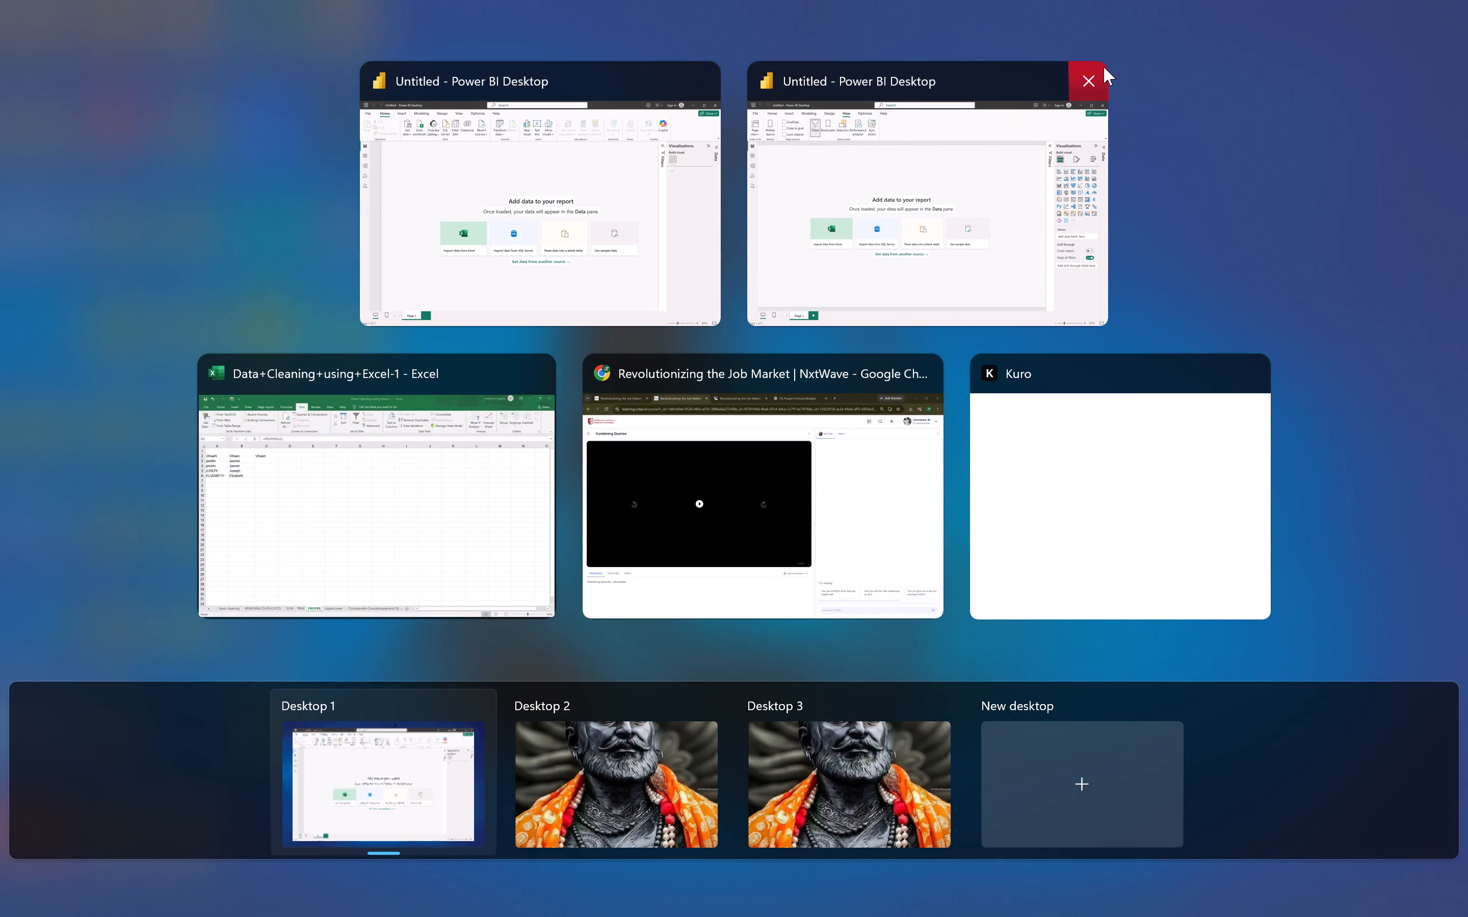
click(632, 198)
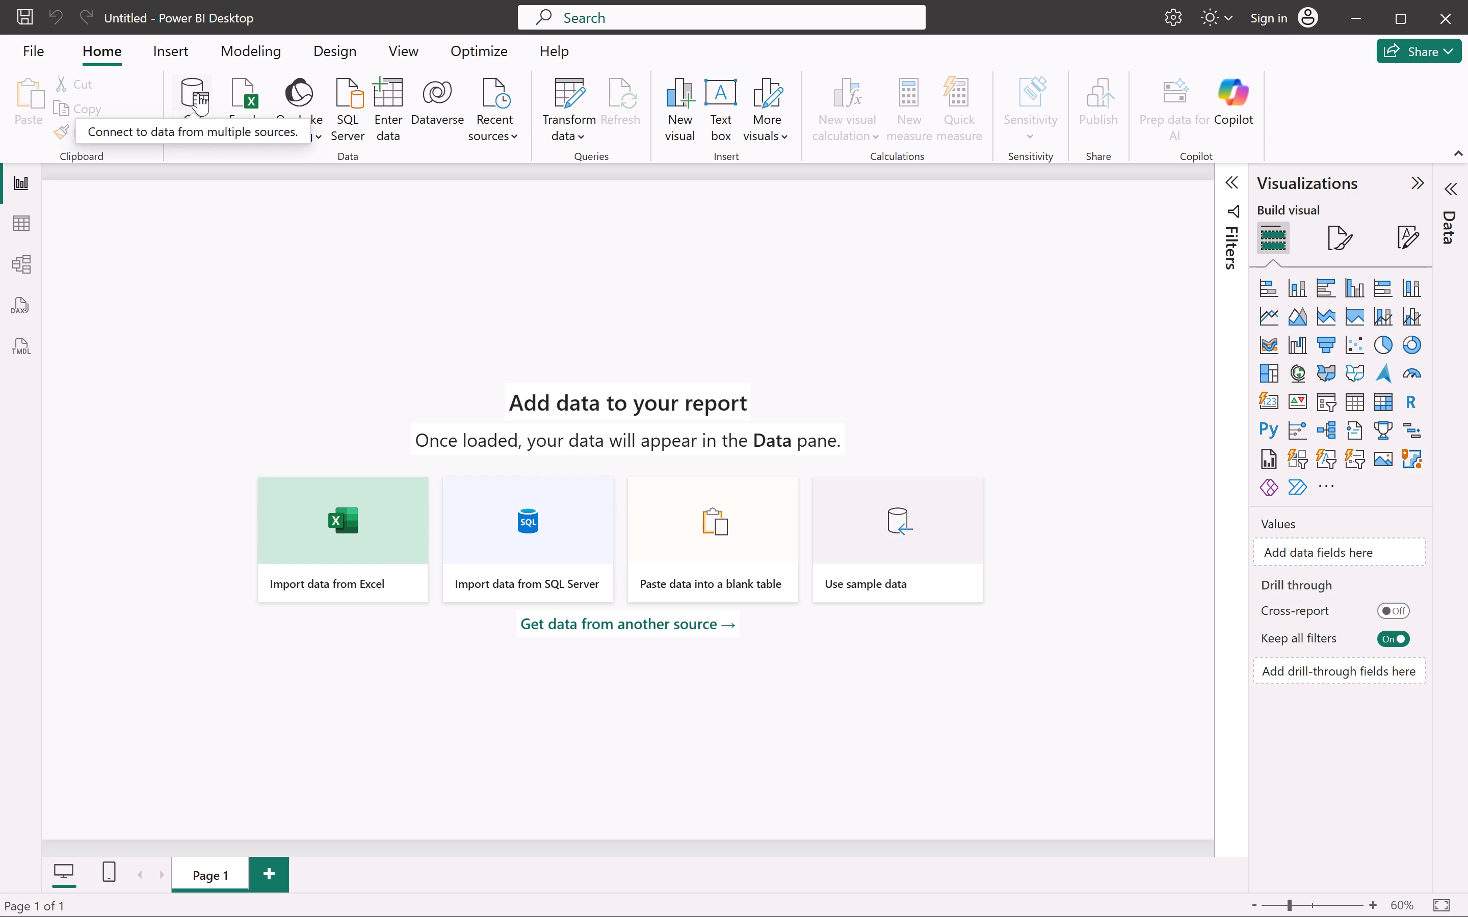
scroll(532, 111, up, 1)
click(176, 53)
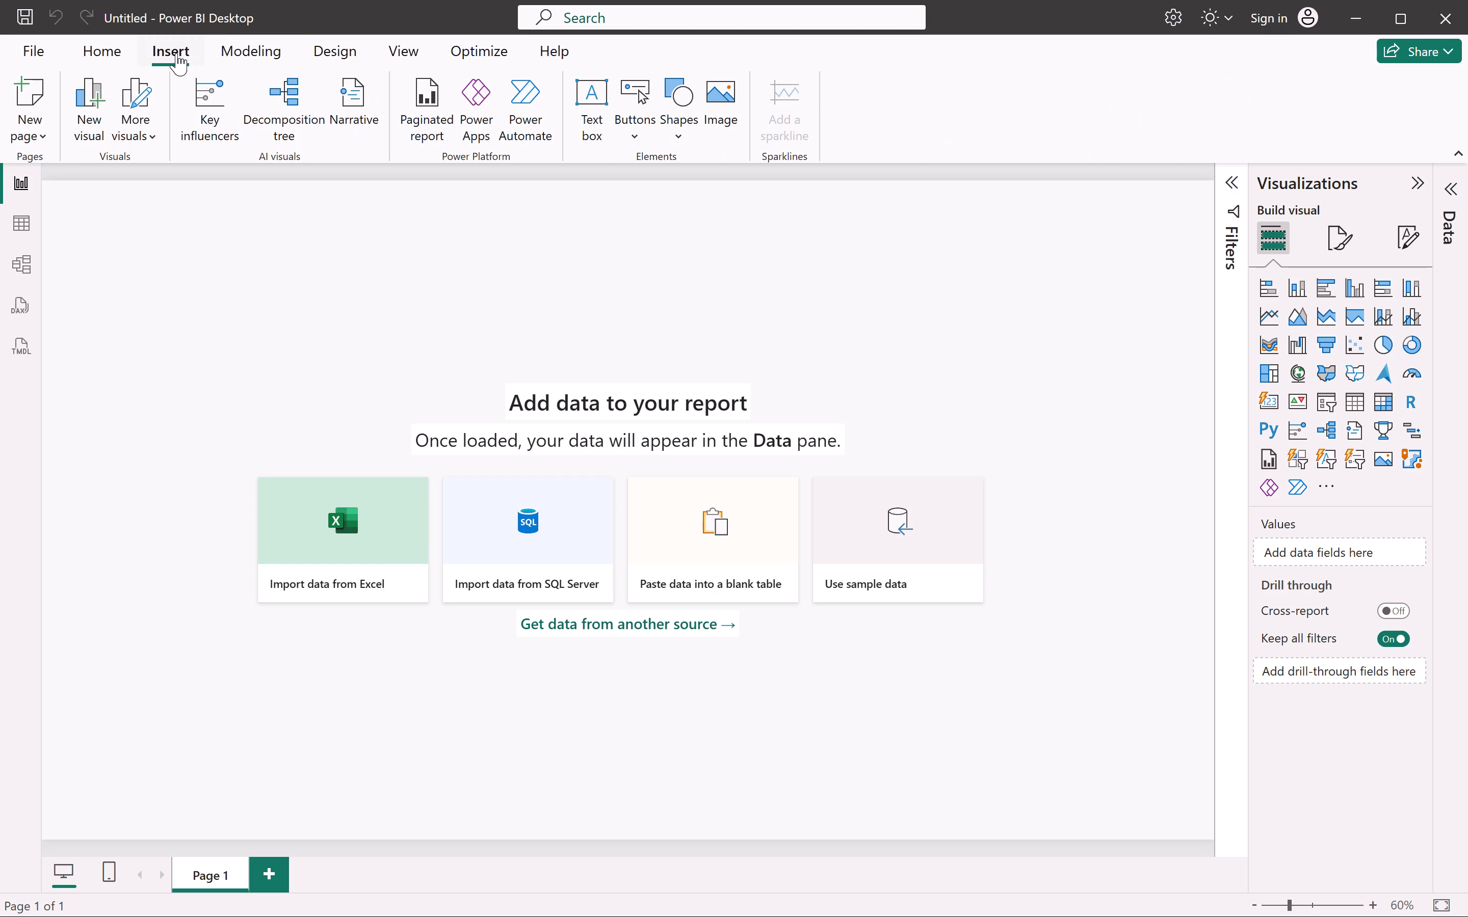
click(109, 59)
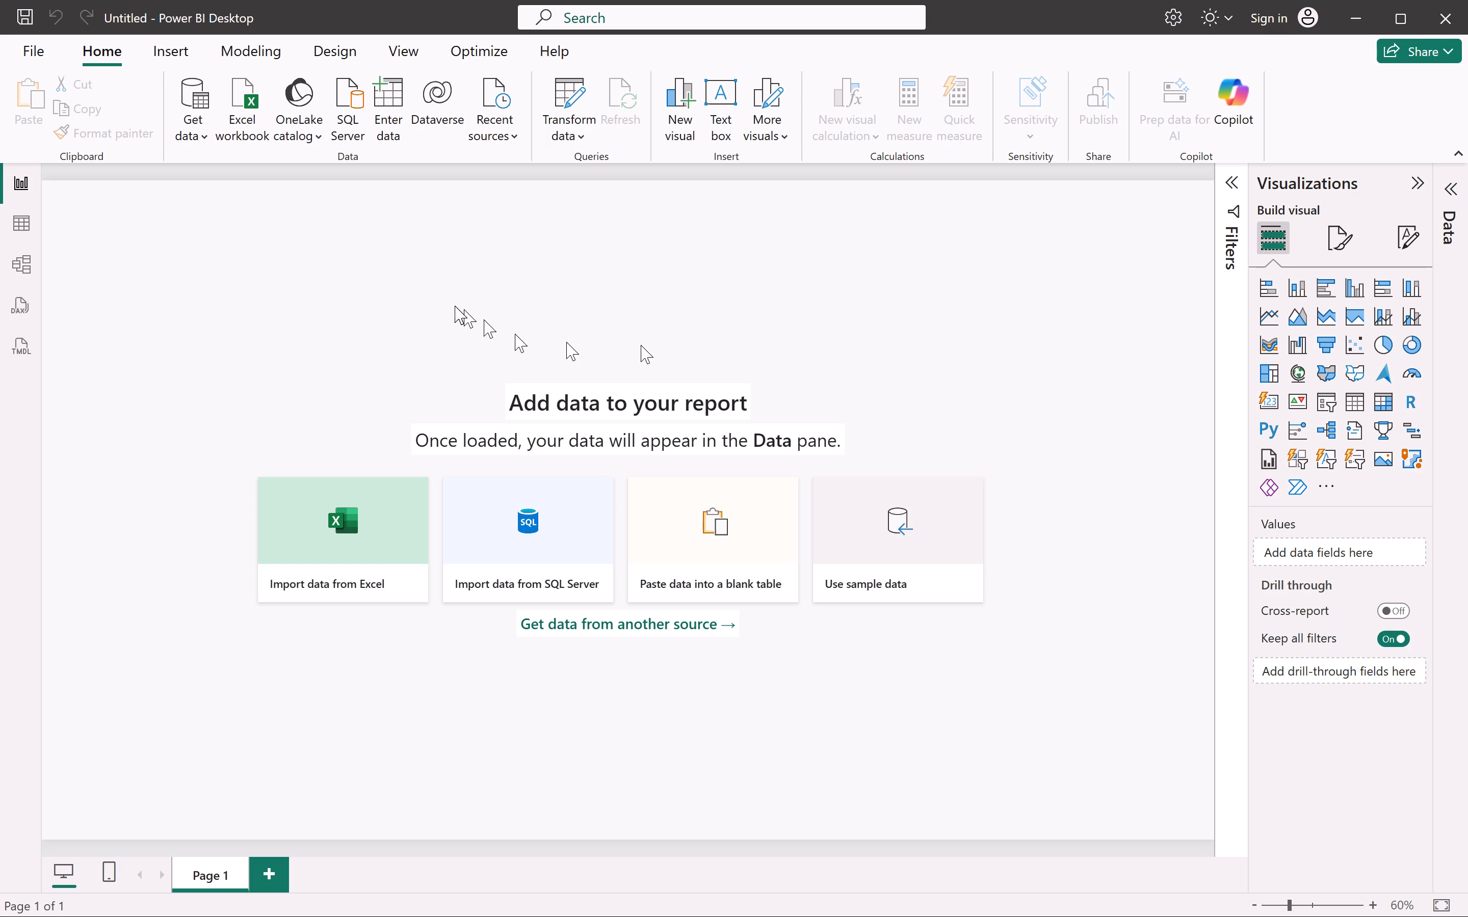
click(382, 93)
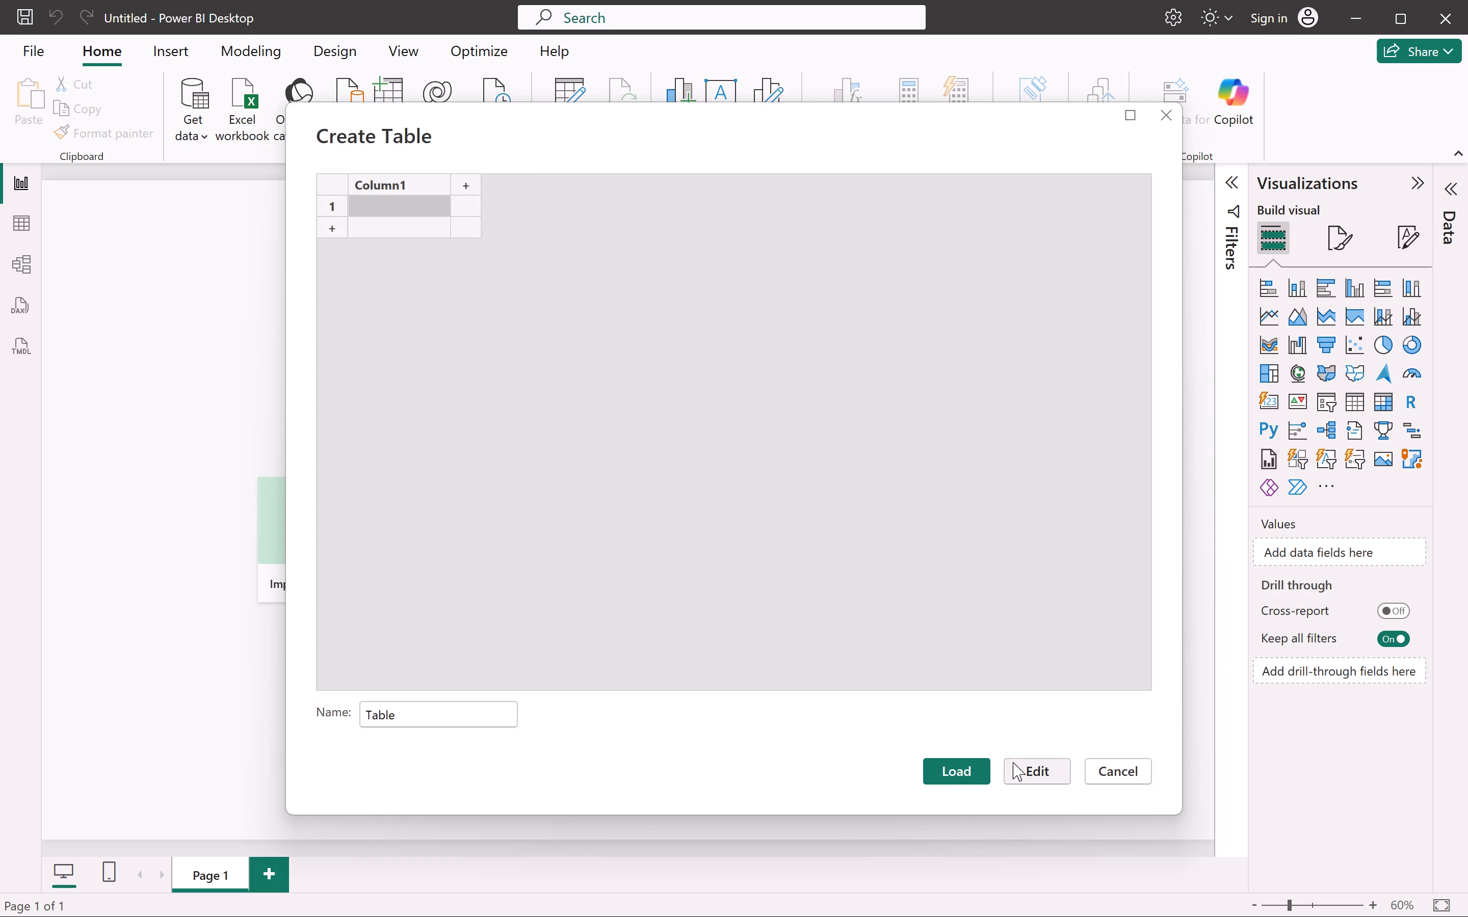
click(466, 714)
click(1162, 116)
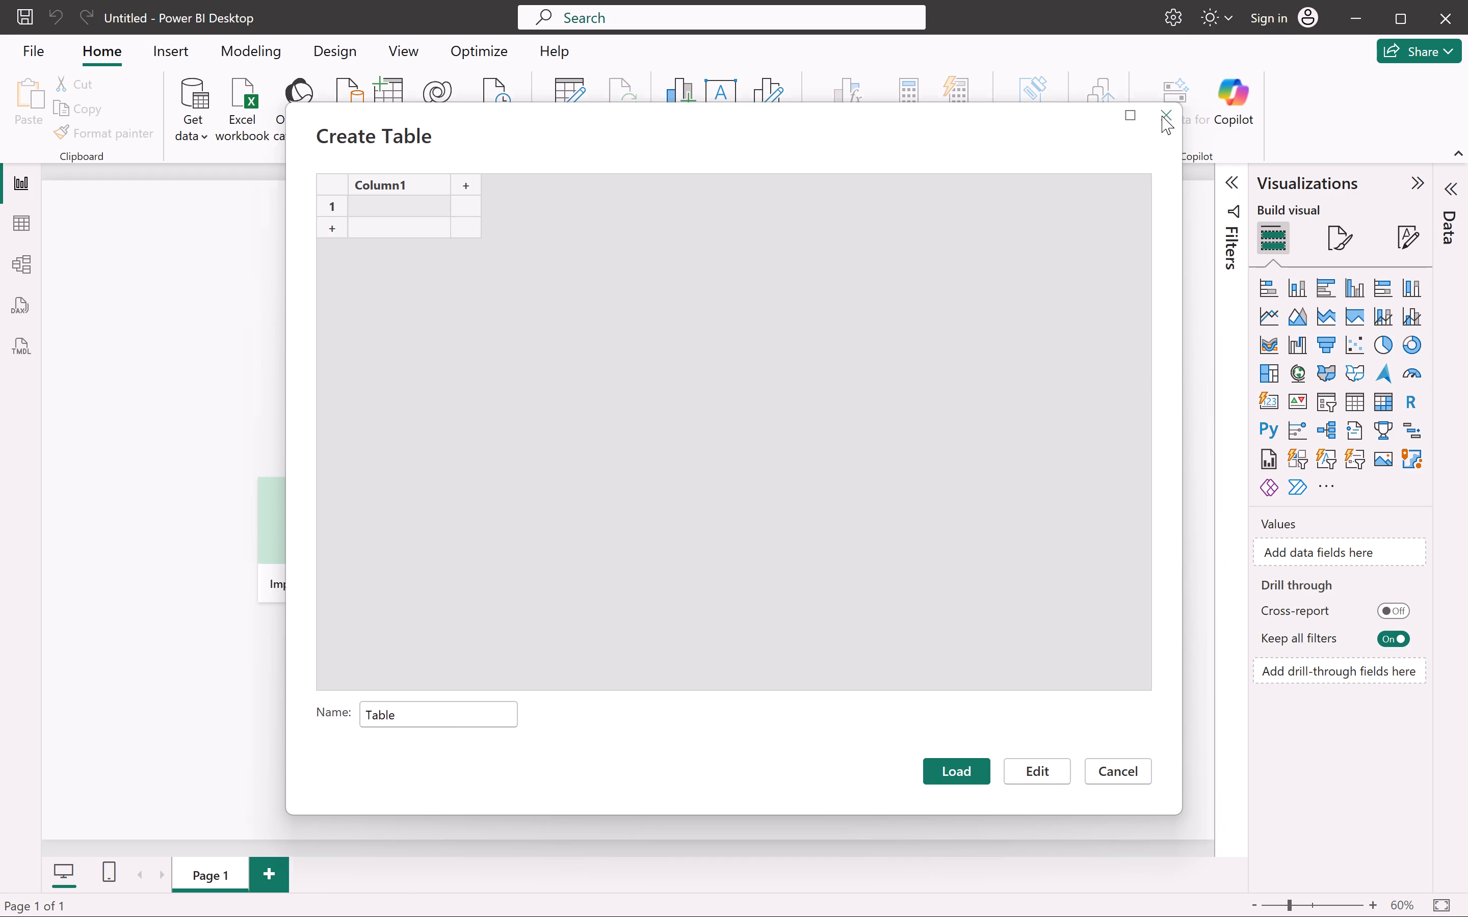
Browse the available data sources in the File, Database, Microsoft Fabric, Other and Online Services categories.
click(196, 91)
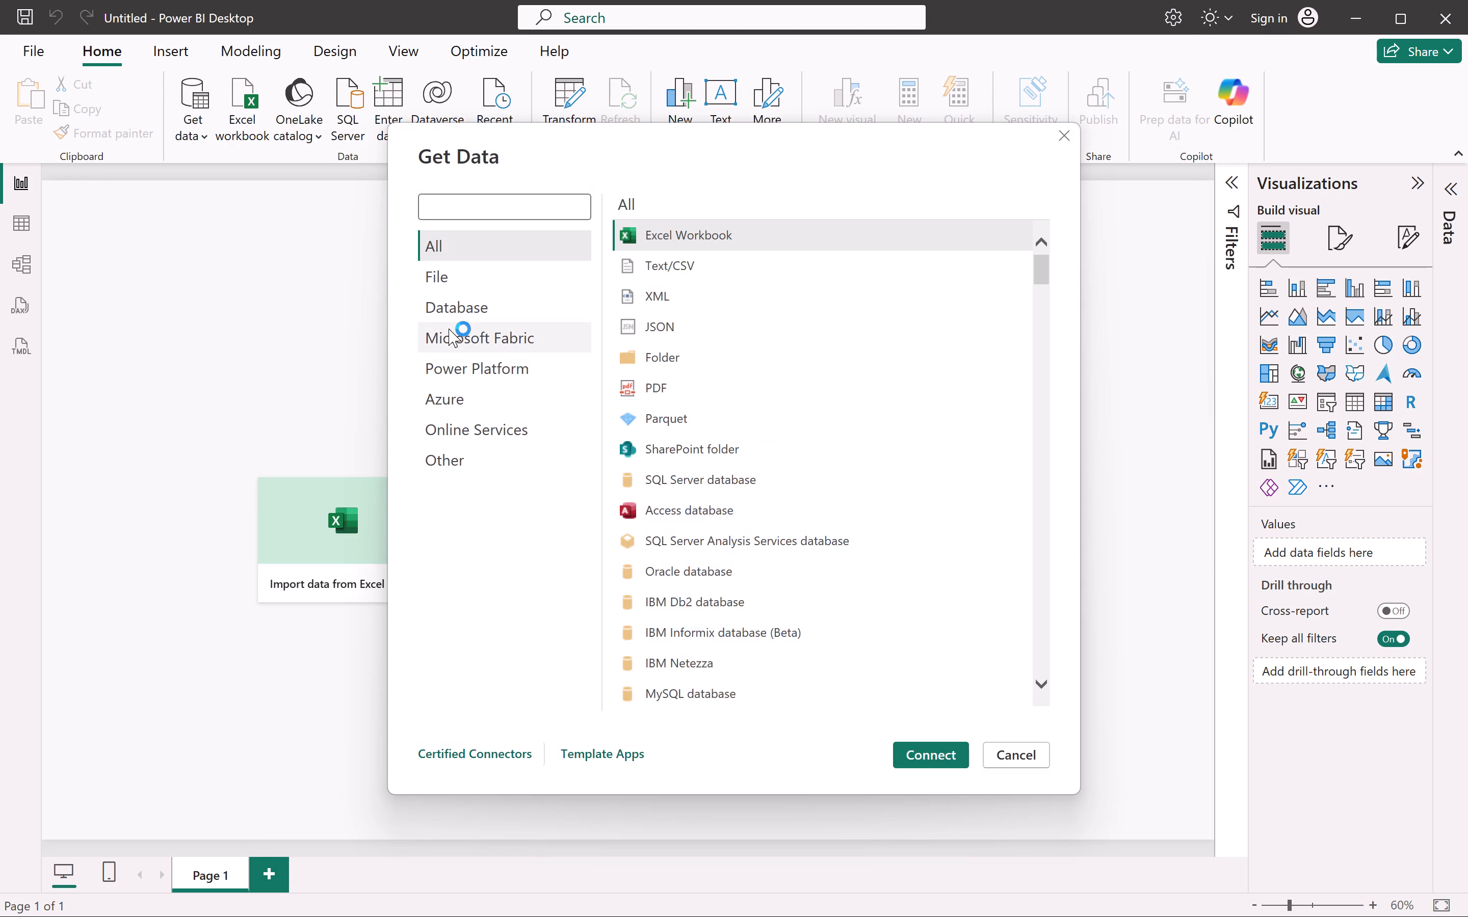
click(440, 278)
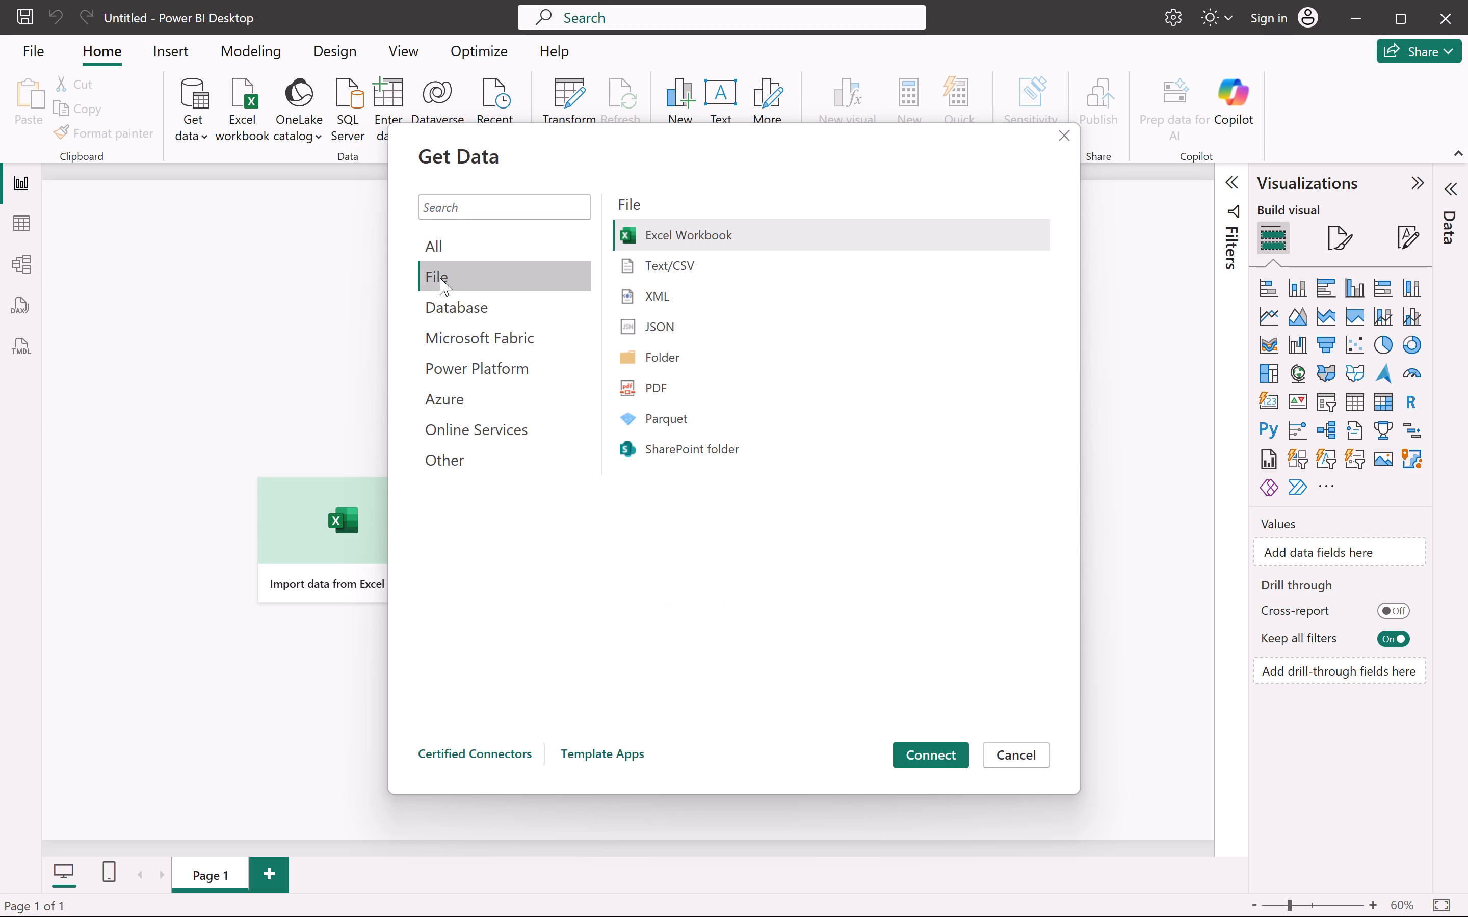
click(442, 312)
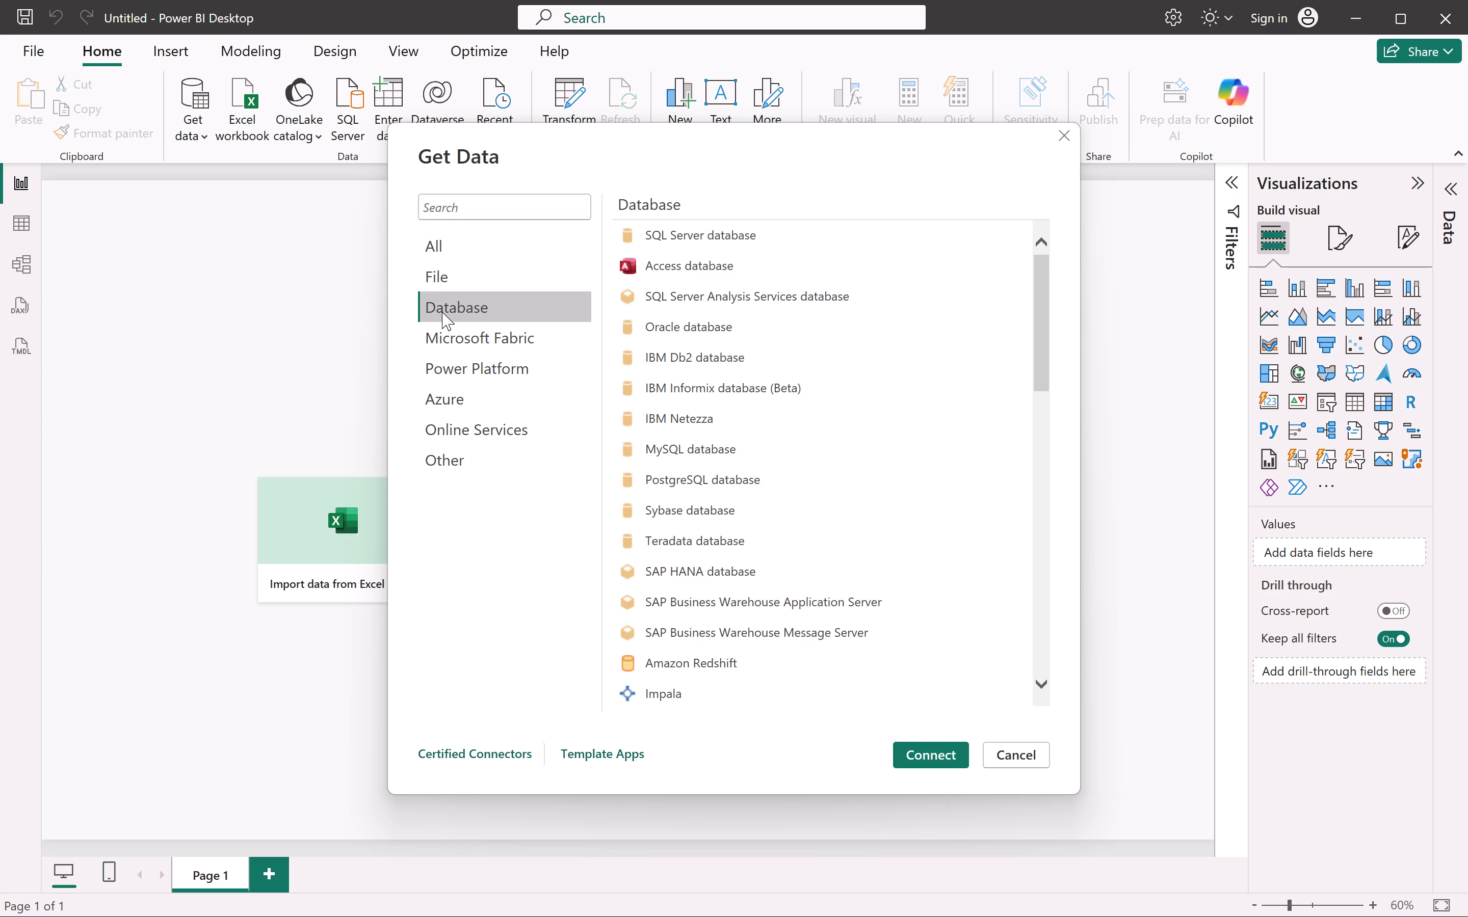
click(442, 339)
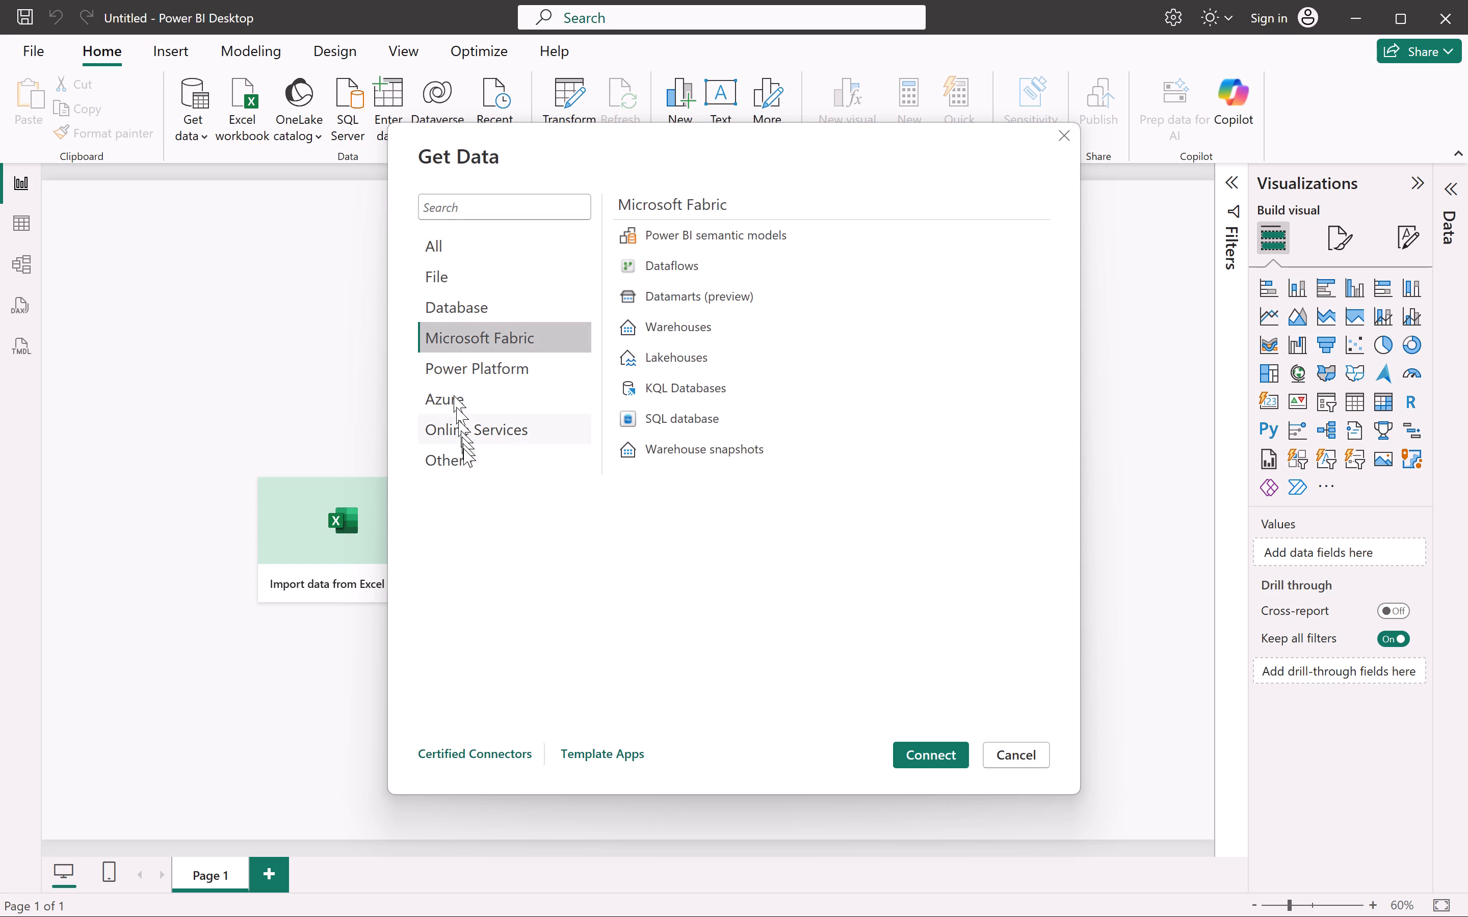
click(454, 459)
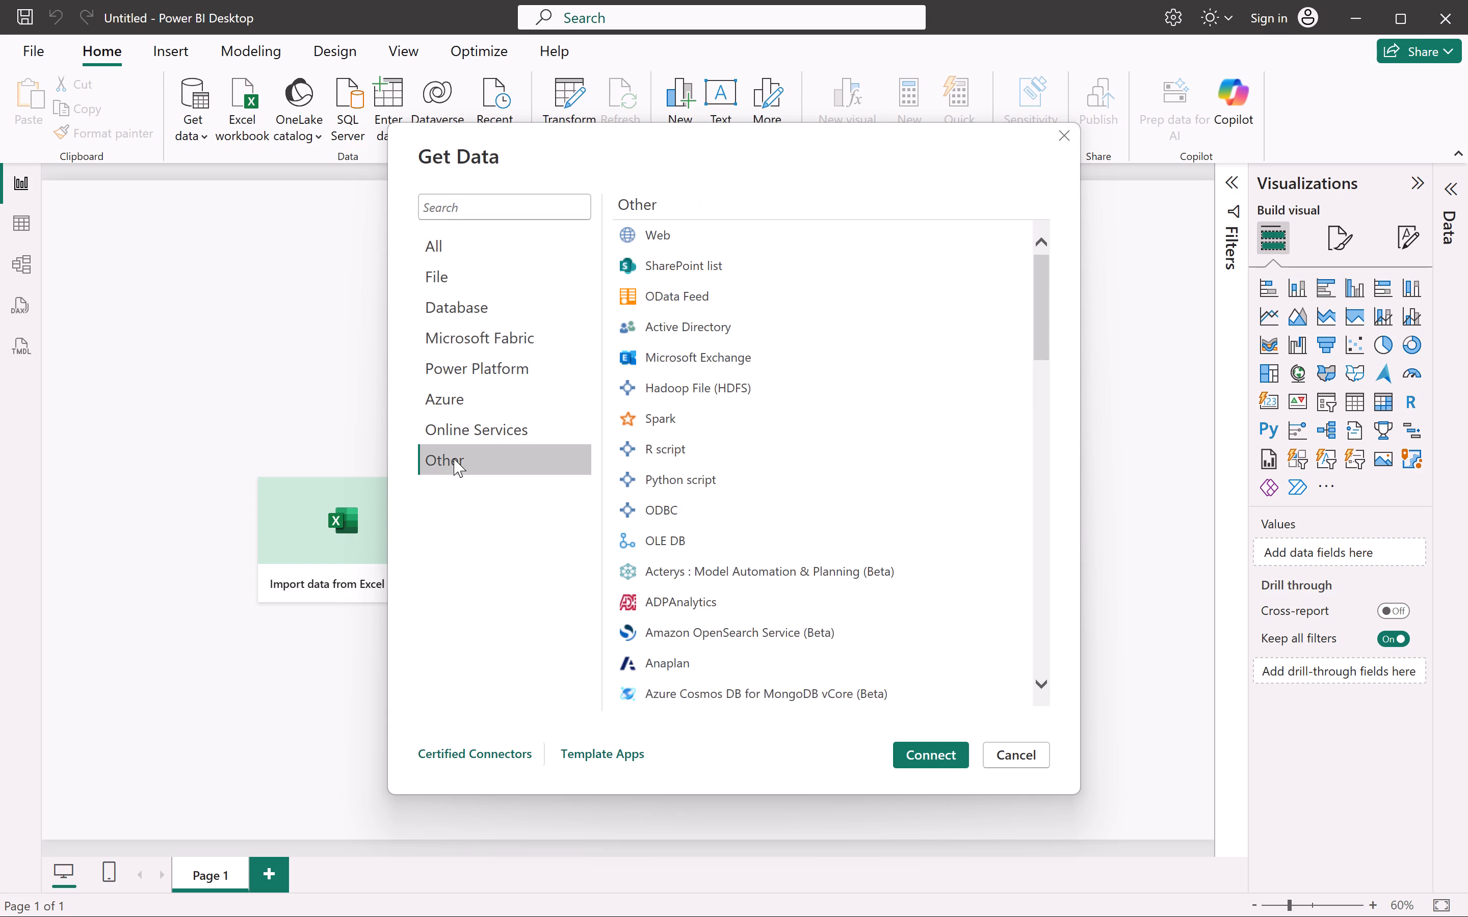
scroll(684, 497, down, 4)
scroll(684, 497, up, 6)
click(478, 429)
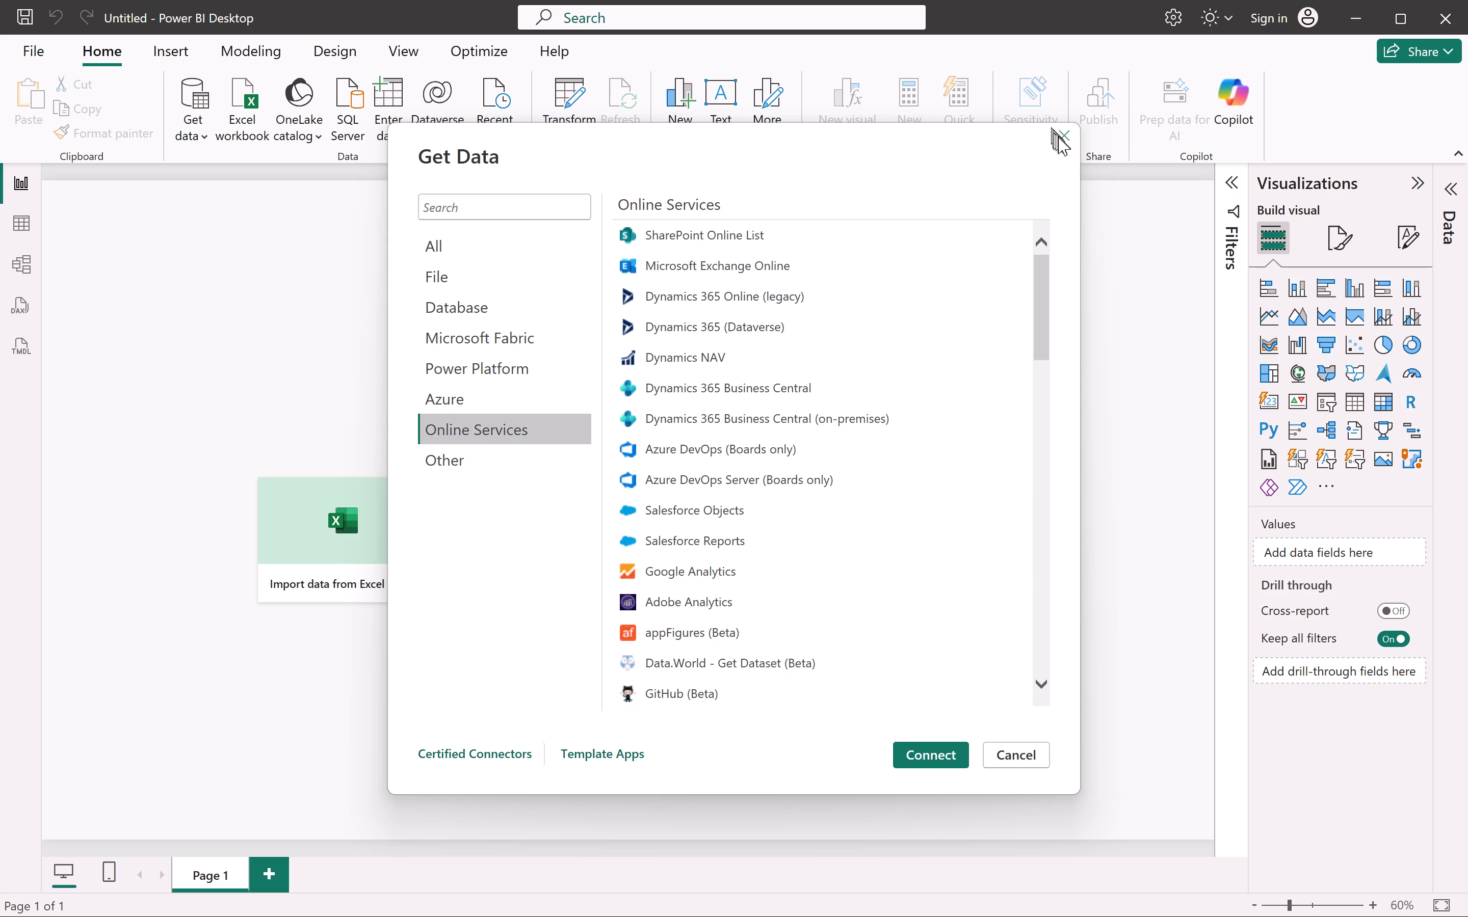
click(1058, 137)
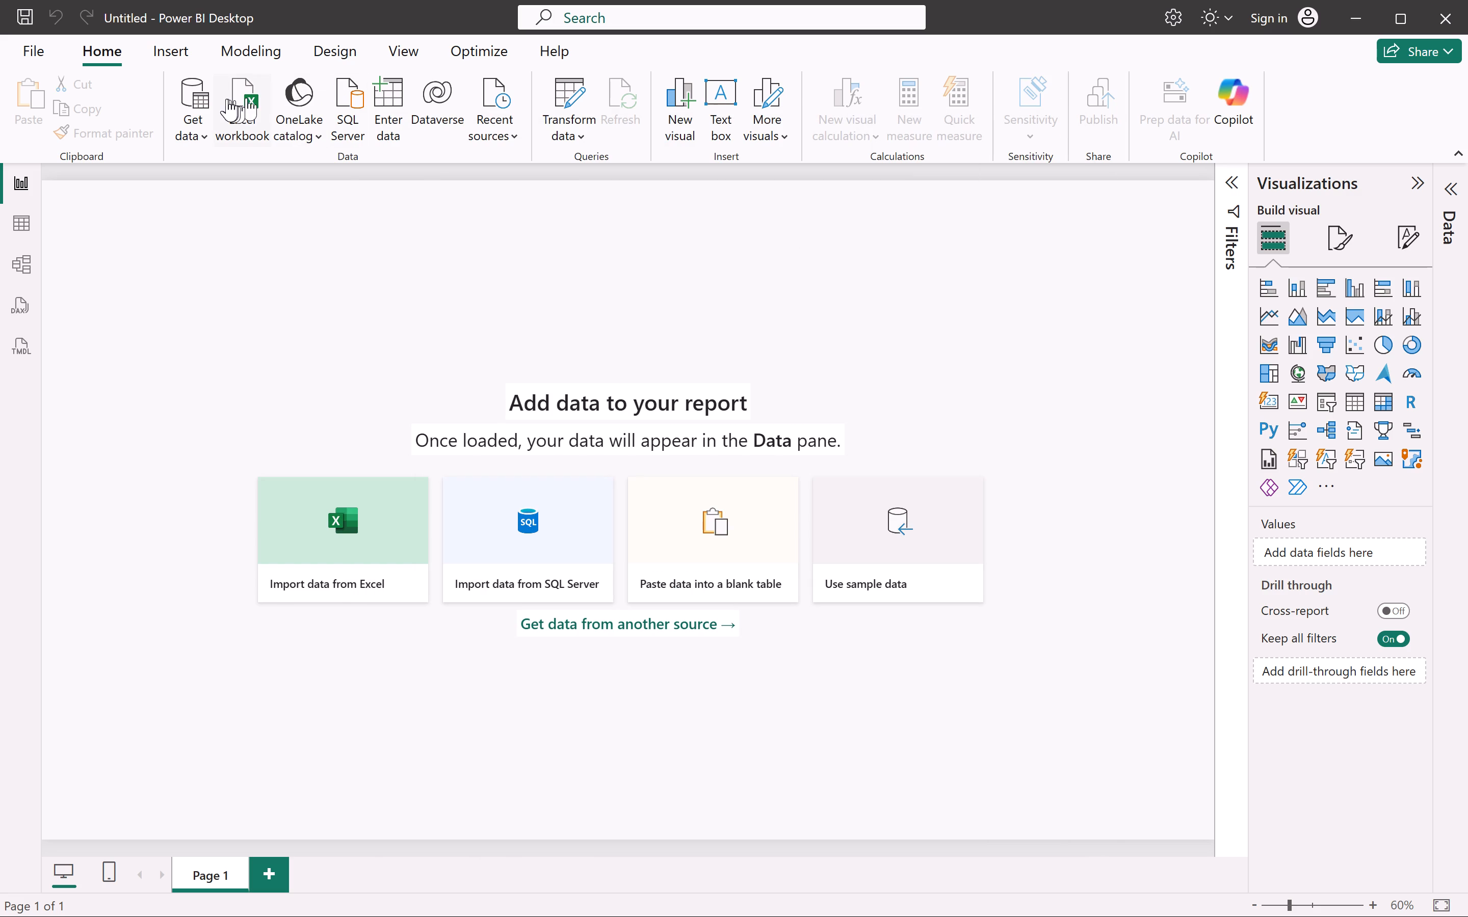
Load Availability, FEB, JAN, MAR, Product and the suggested Table 1 (JAN), Client (FEB) and Table 3 (MAR) from the Combining++Query_dataset workbook.
click(246, 104)
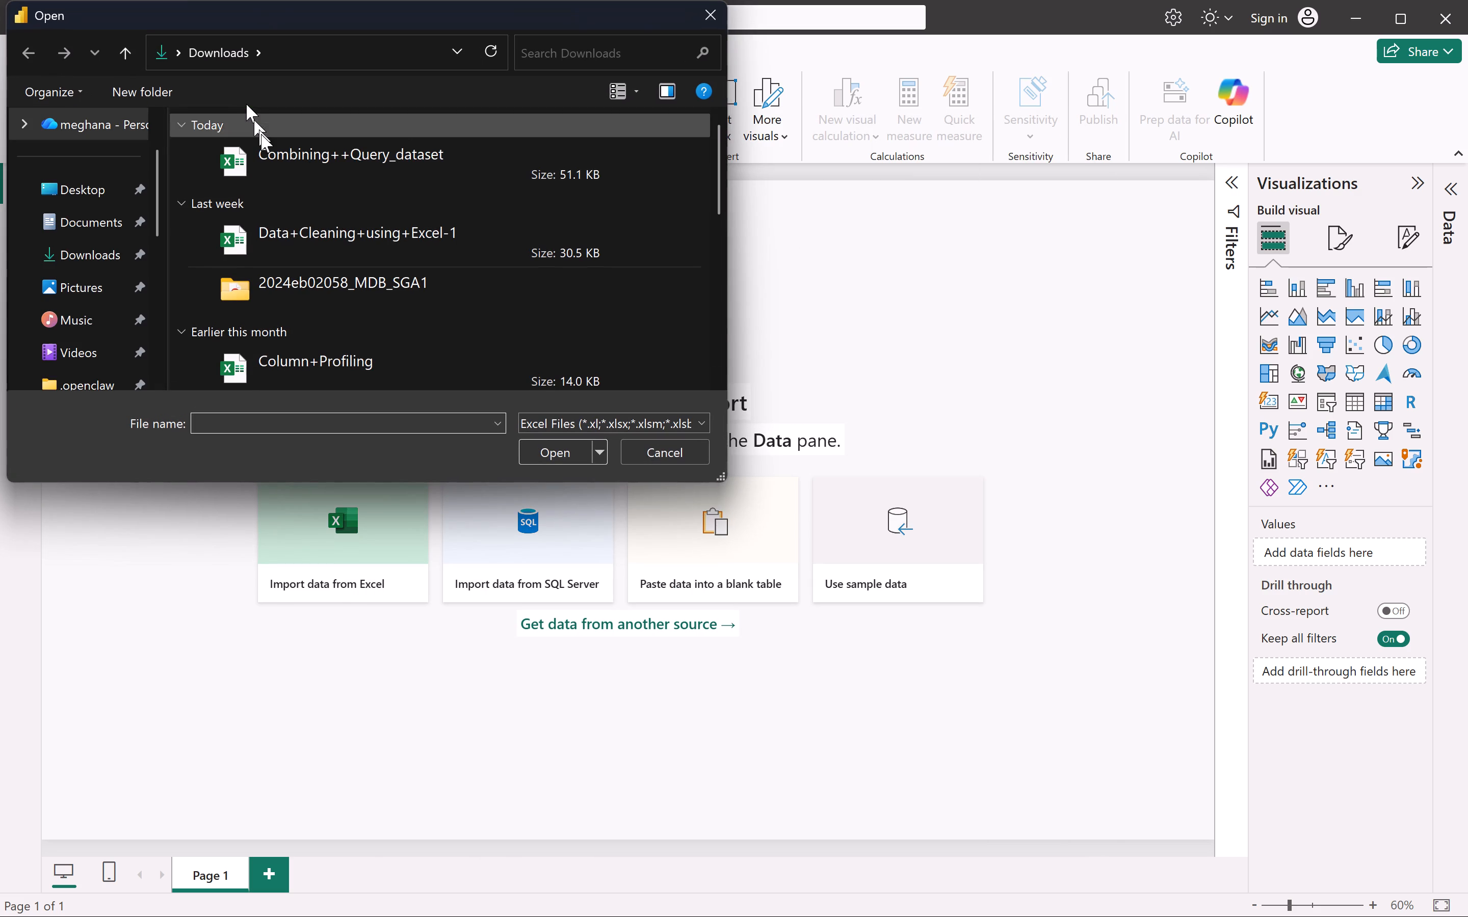
double_click(266, 144)
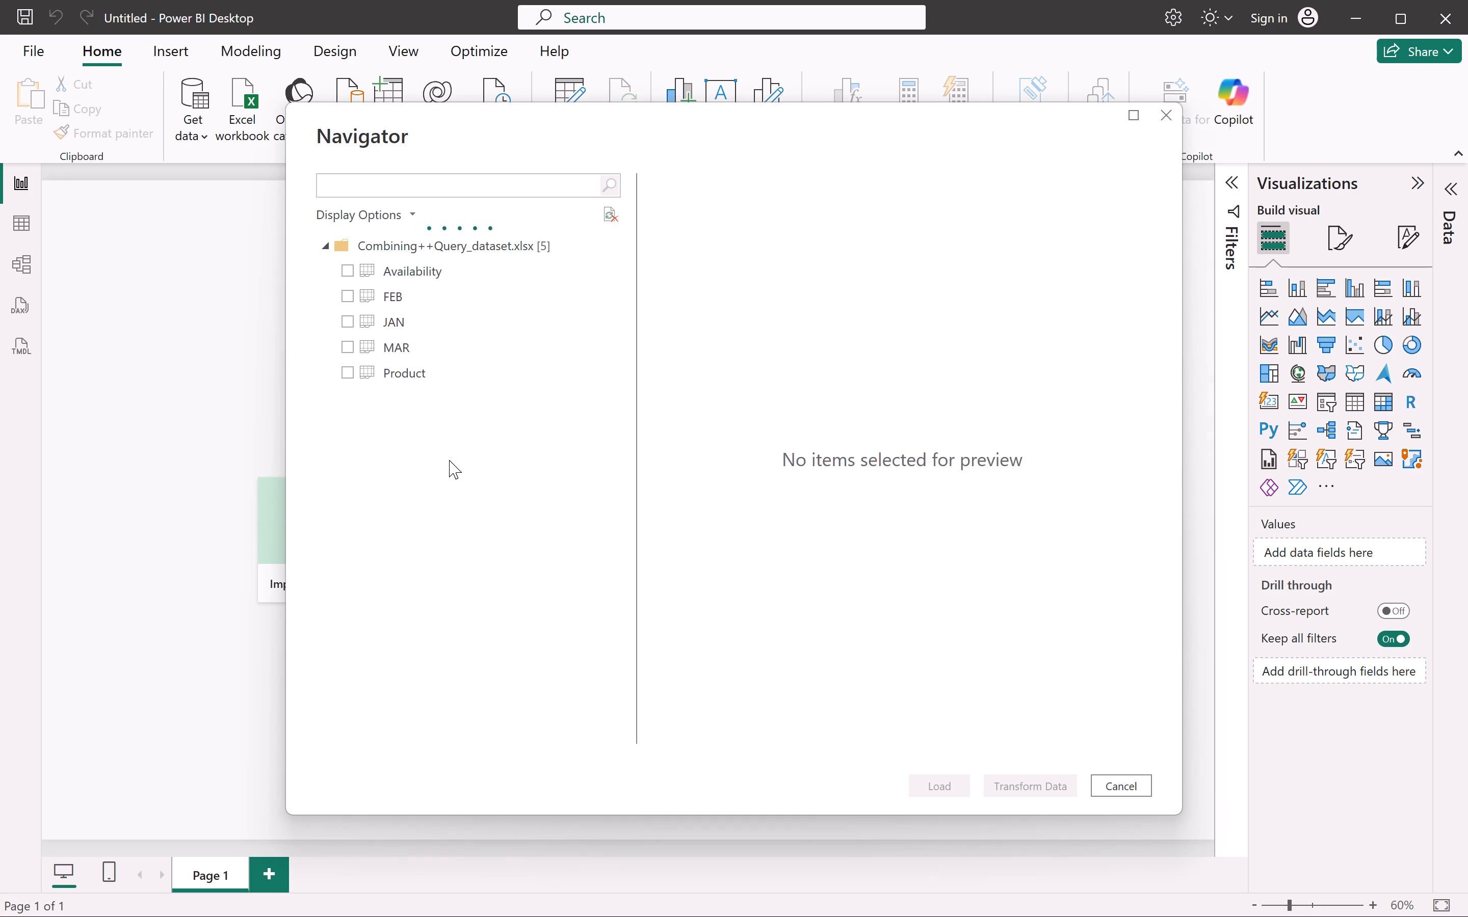
click(351, 271)
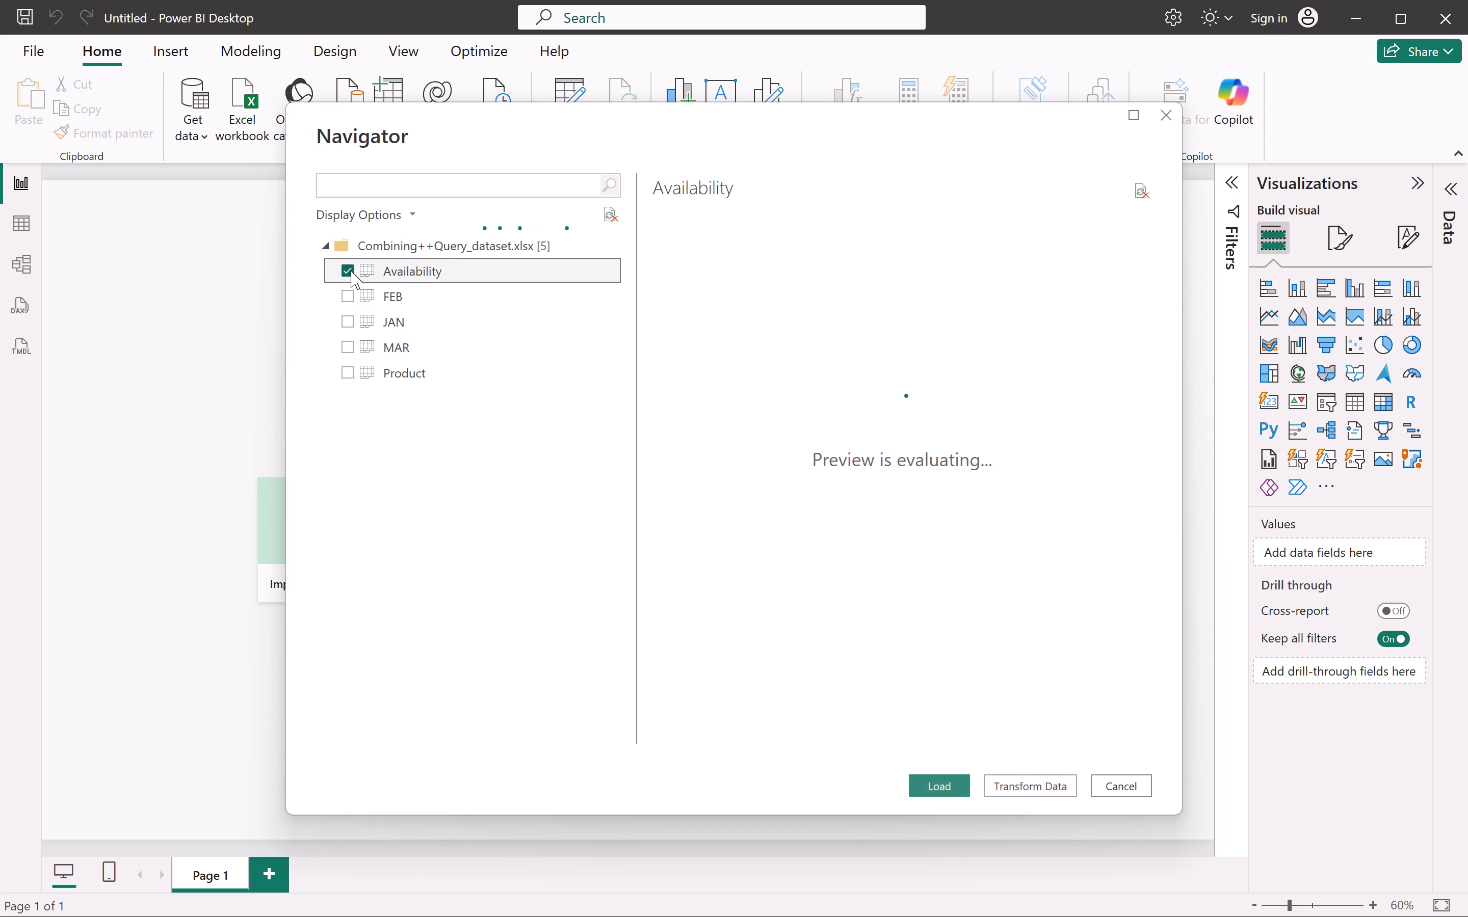
click(351, 289)
click(349, 319)
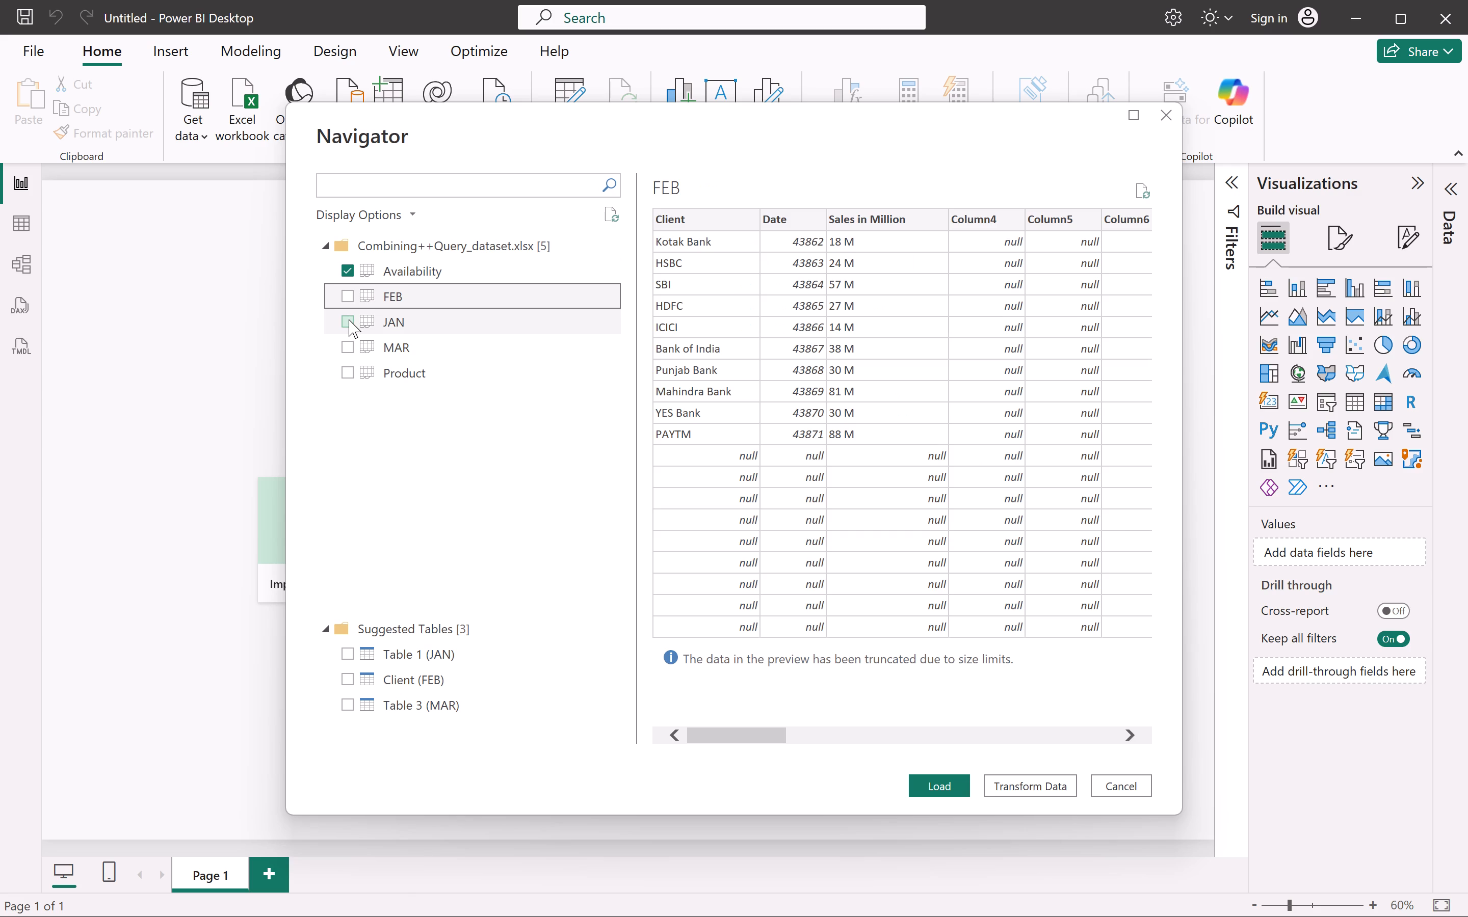
click(349, 295)
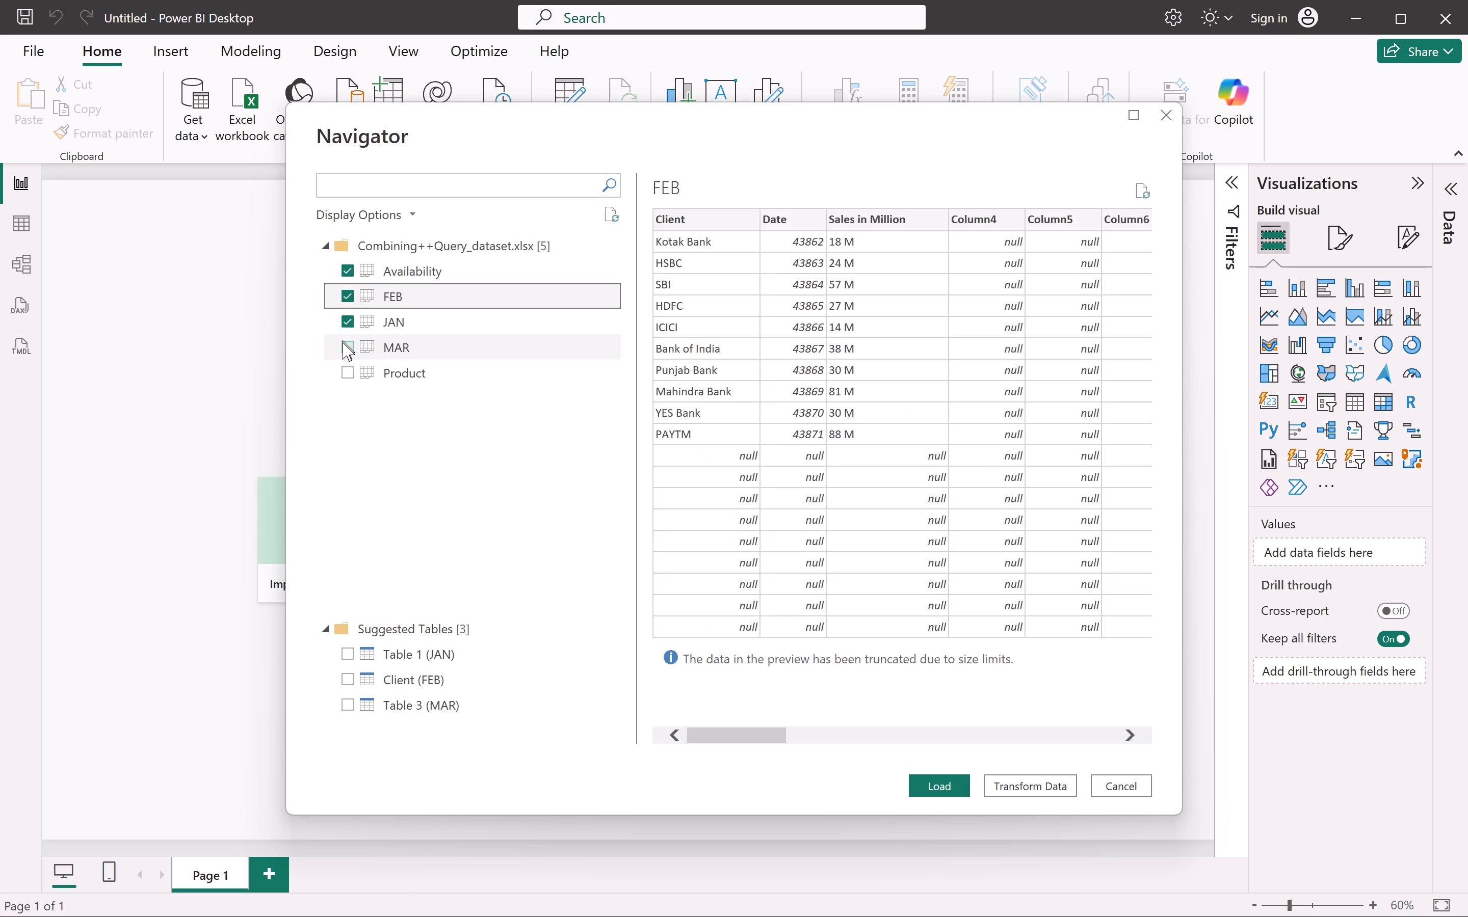
click(343, 343)
click(343, 366)
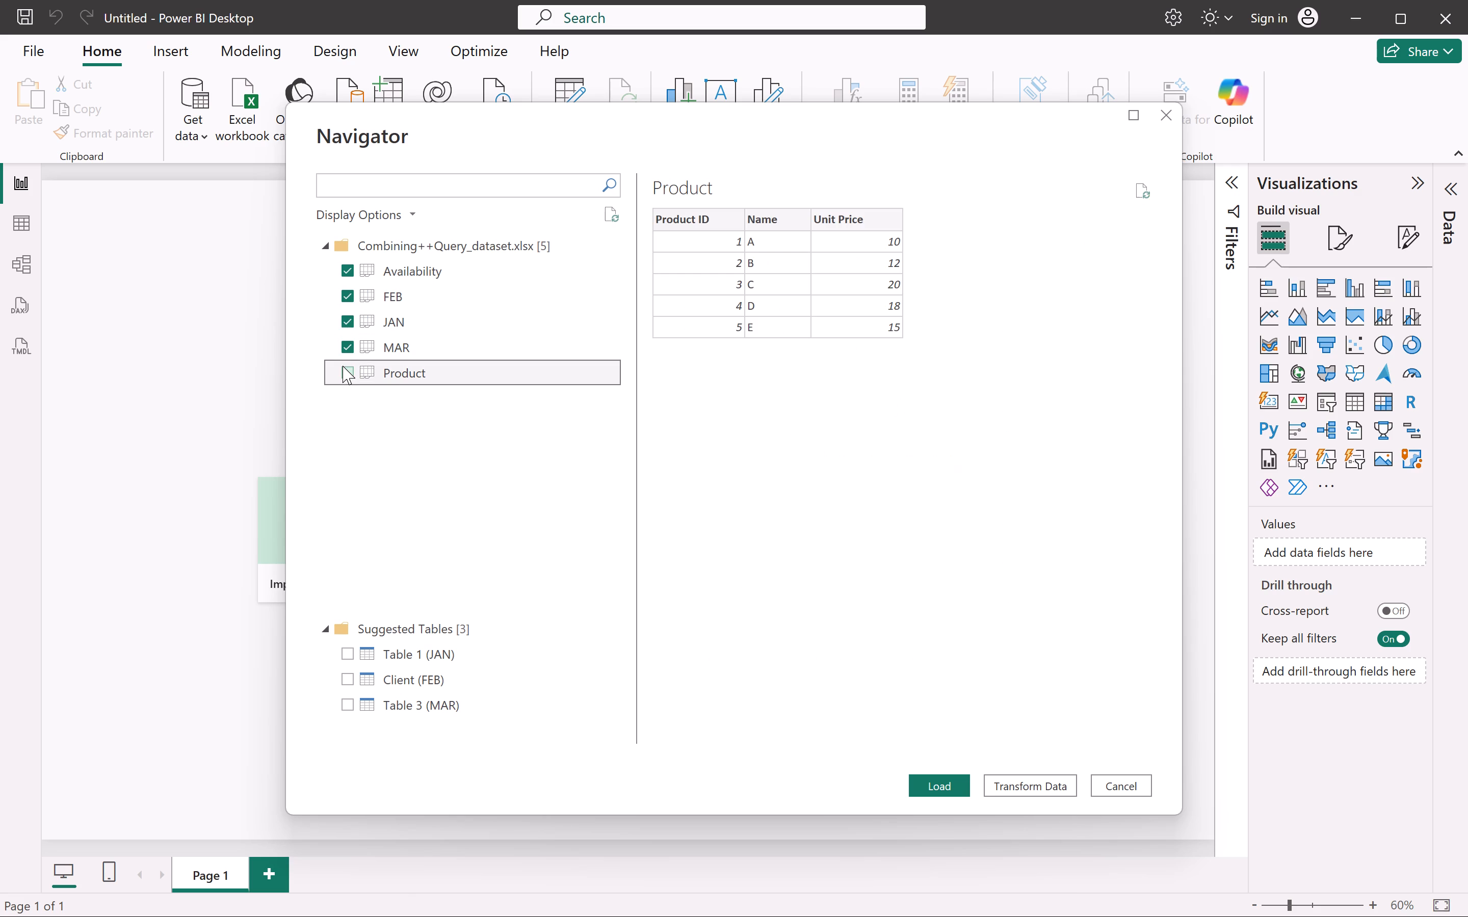
click(354, 370)
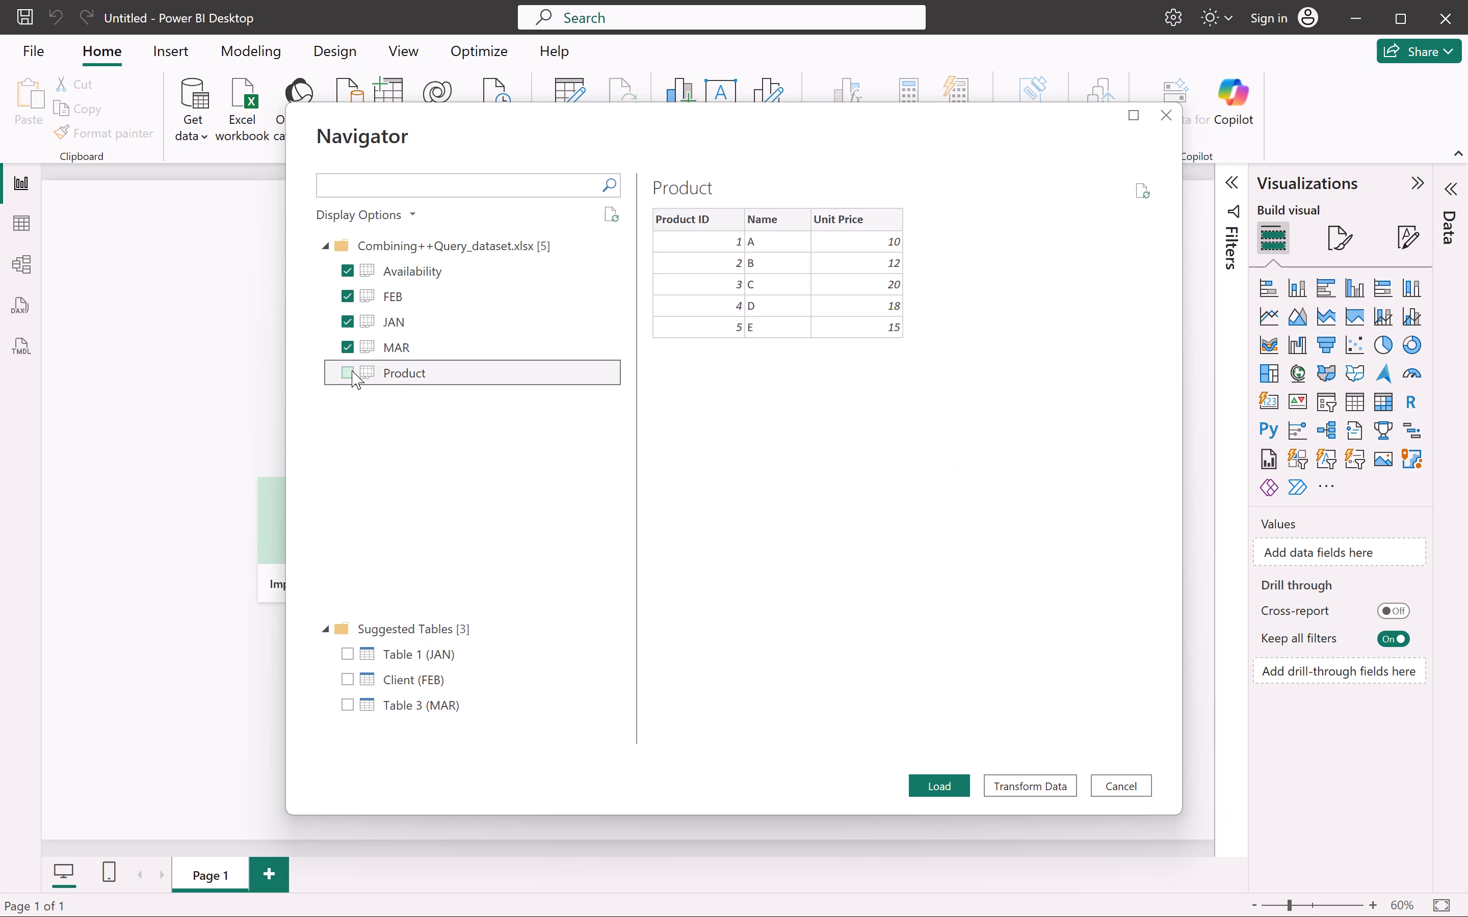
click(352, 370)
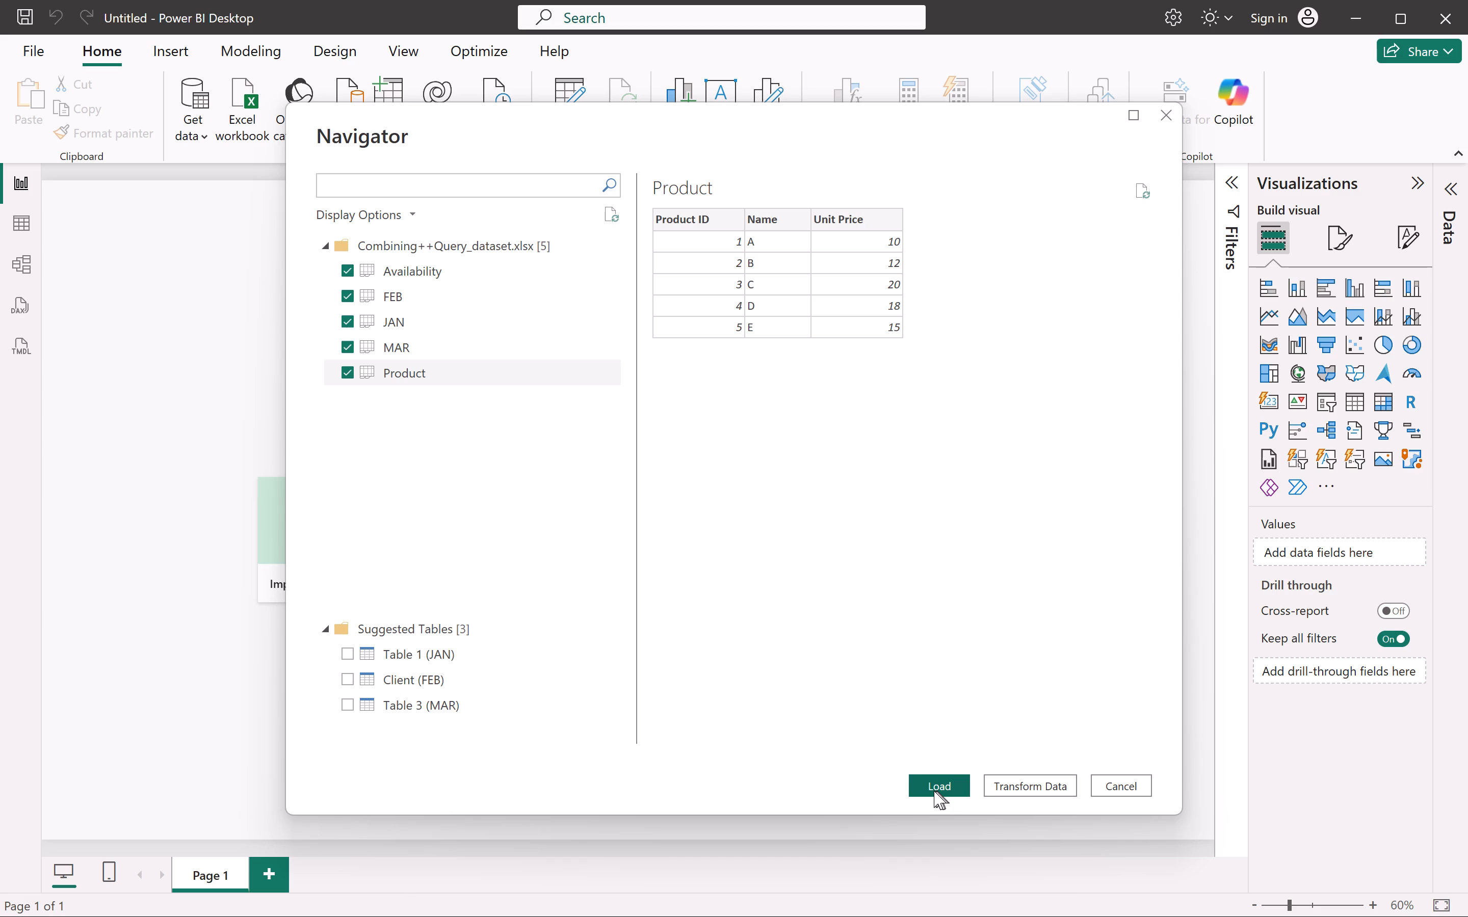
click(346, 654)
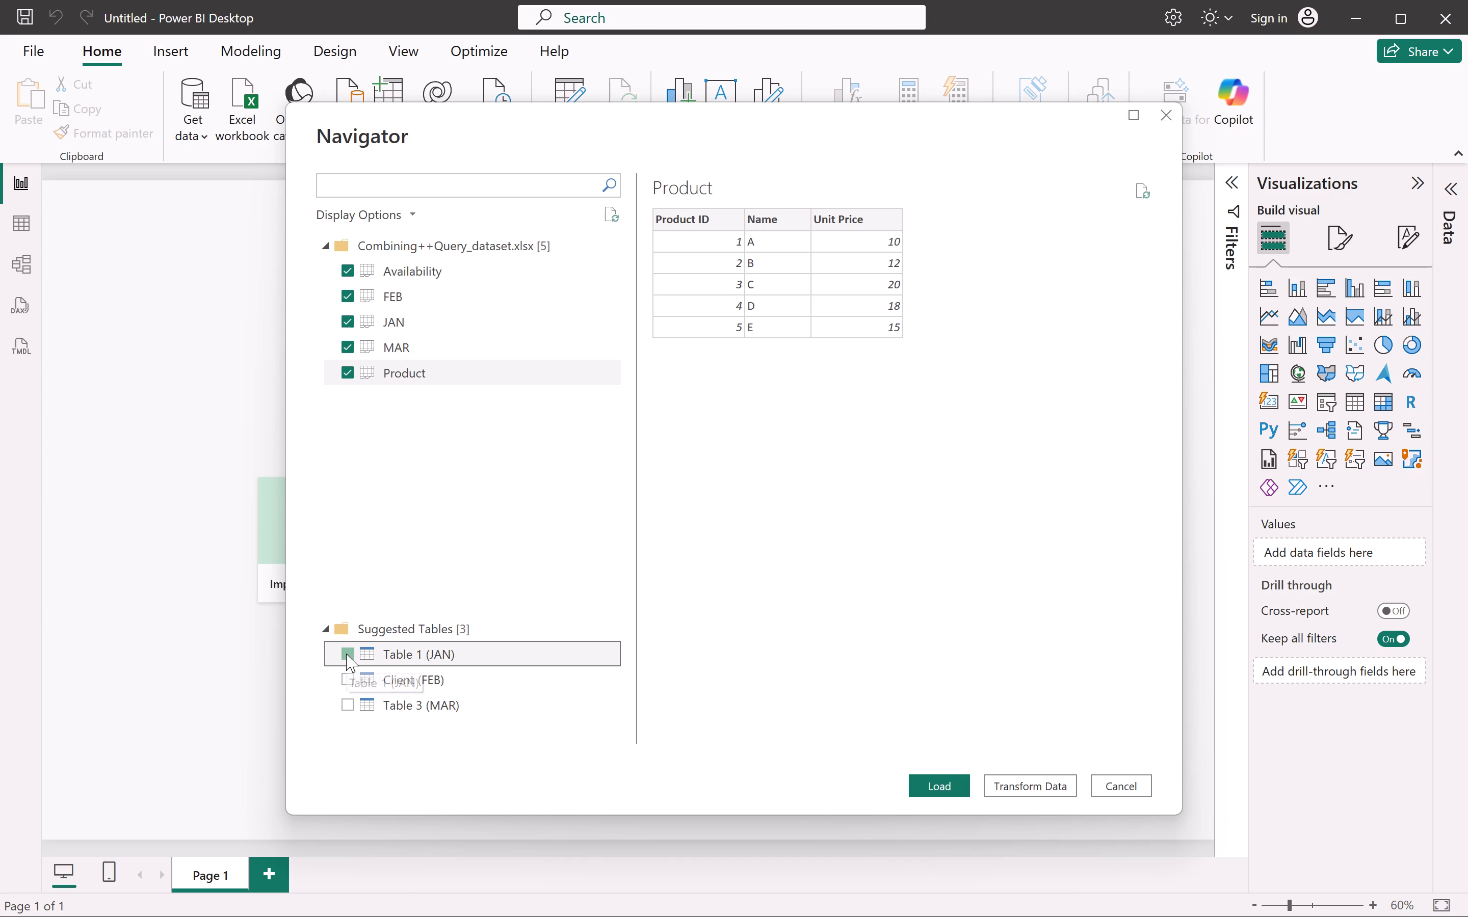
click(346, 681)
click(346, 699)
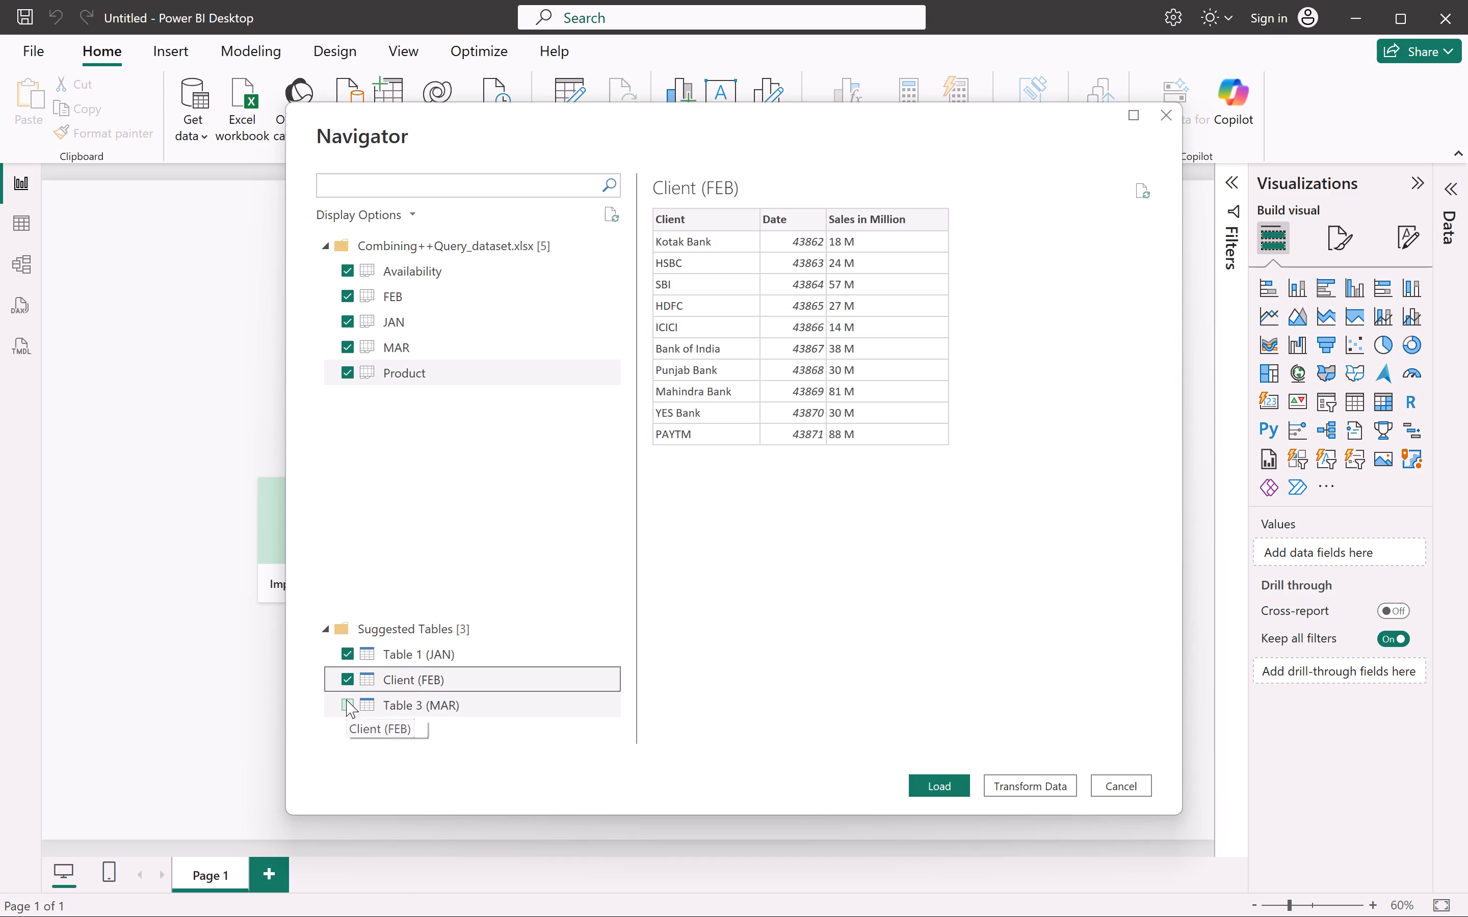
click(922, 779)
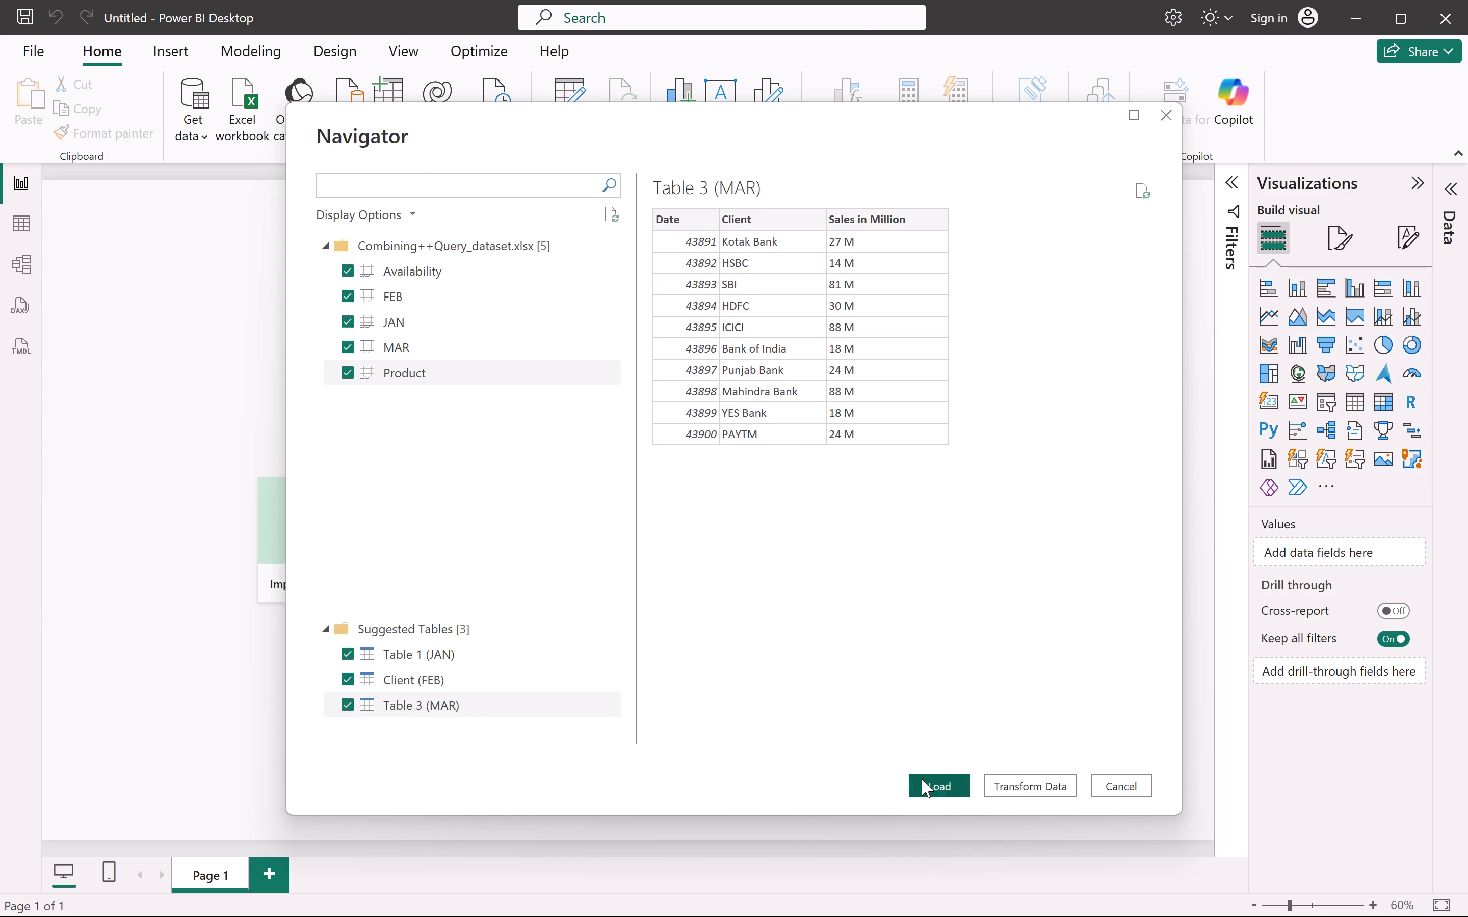
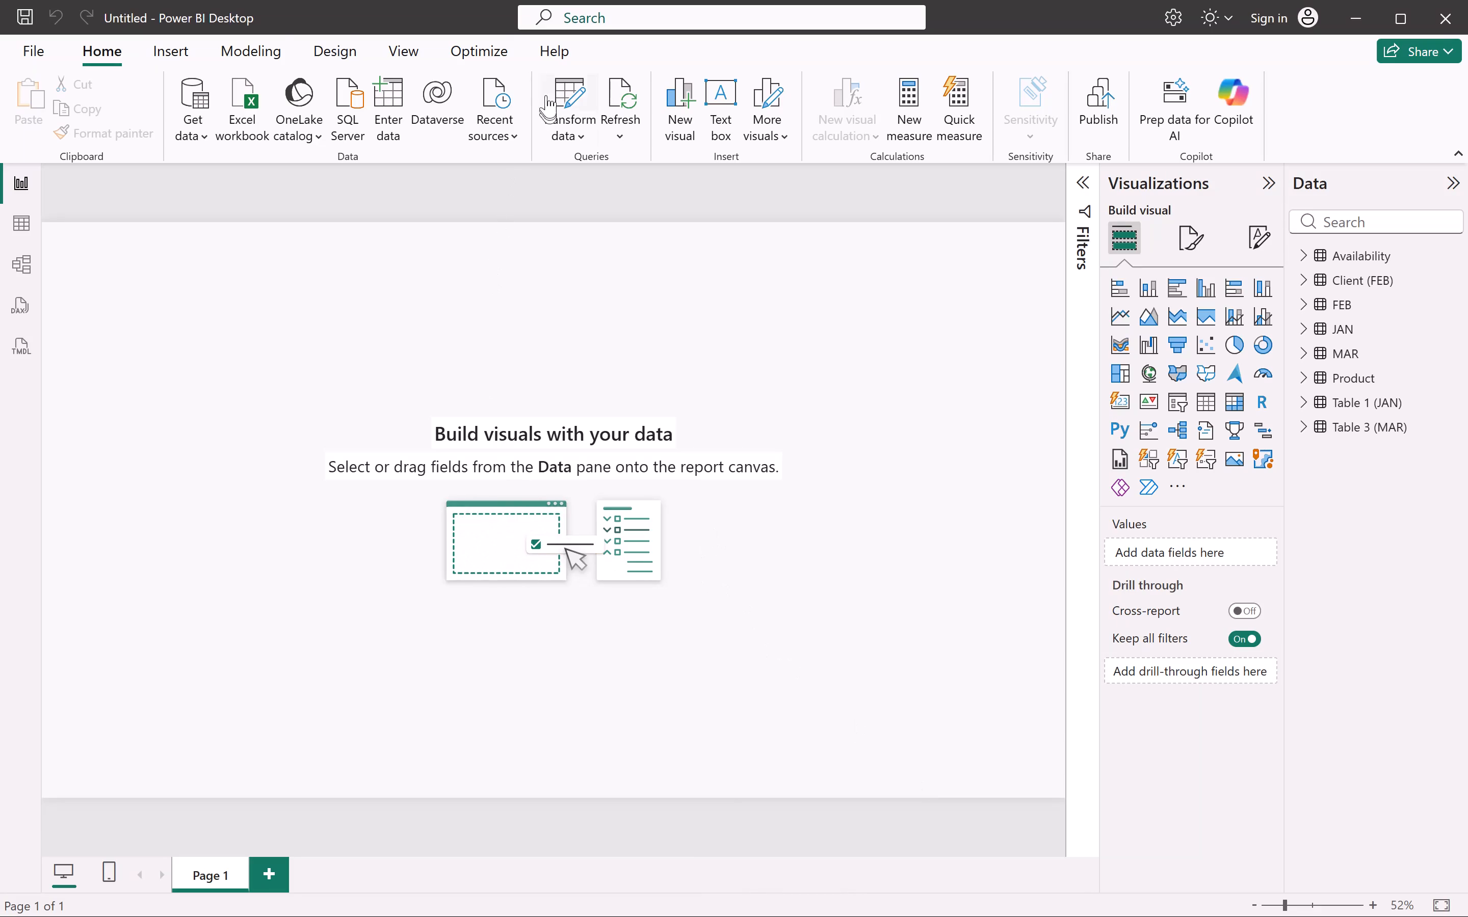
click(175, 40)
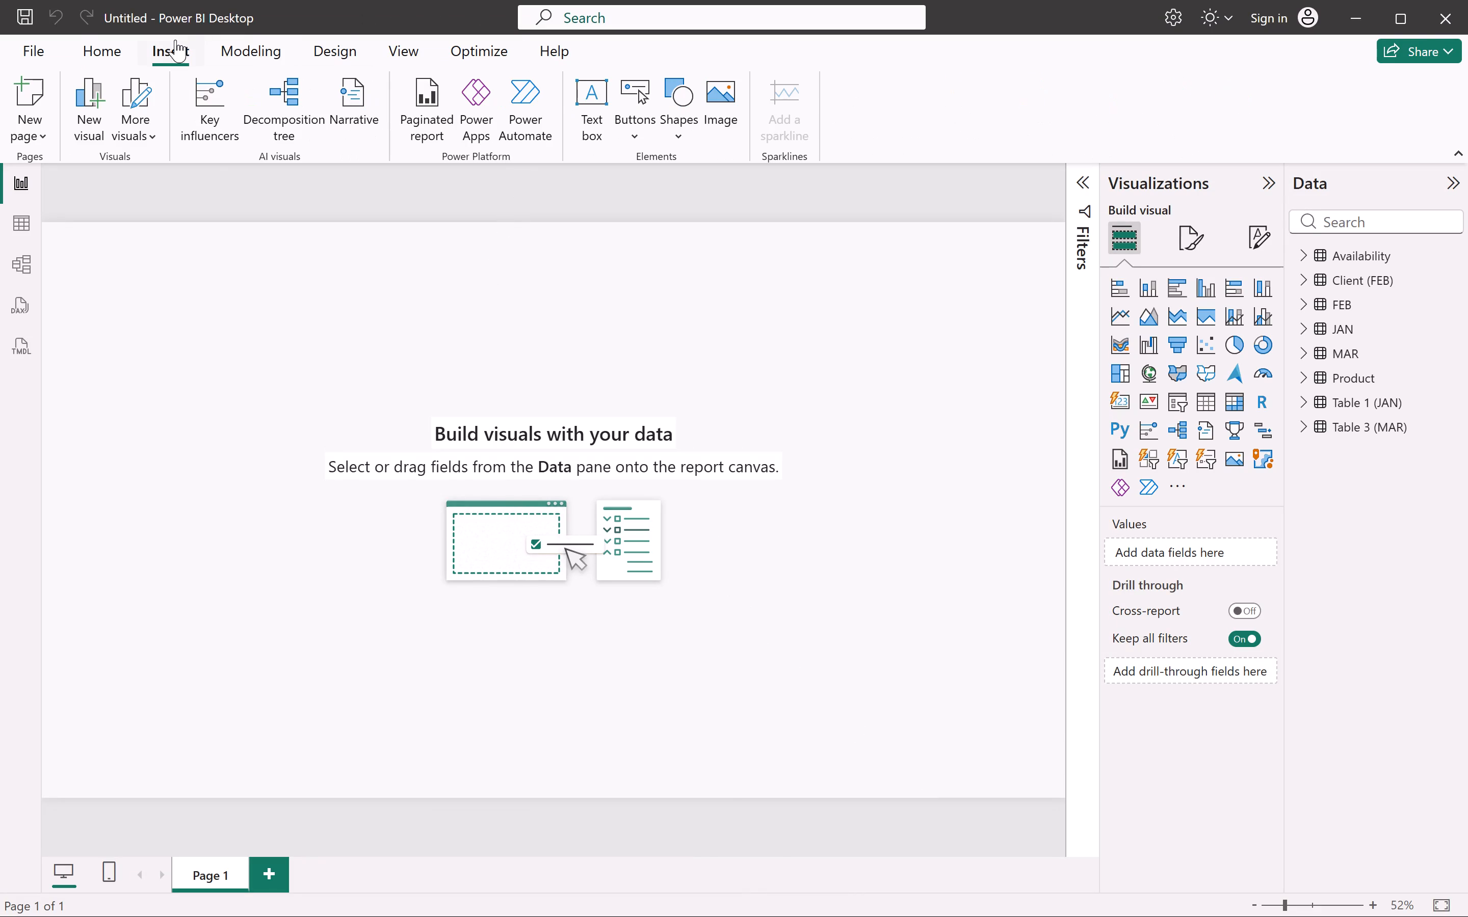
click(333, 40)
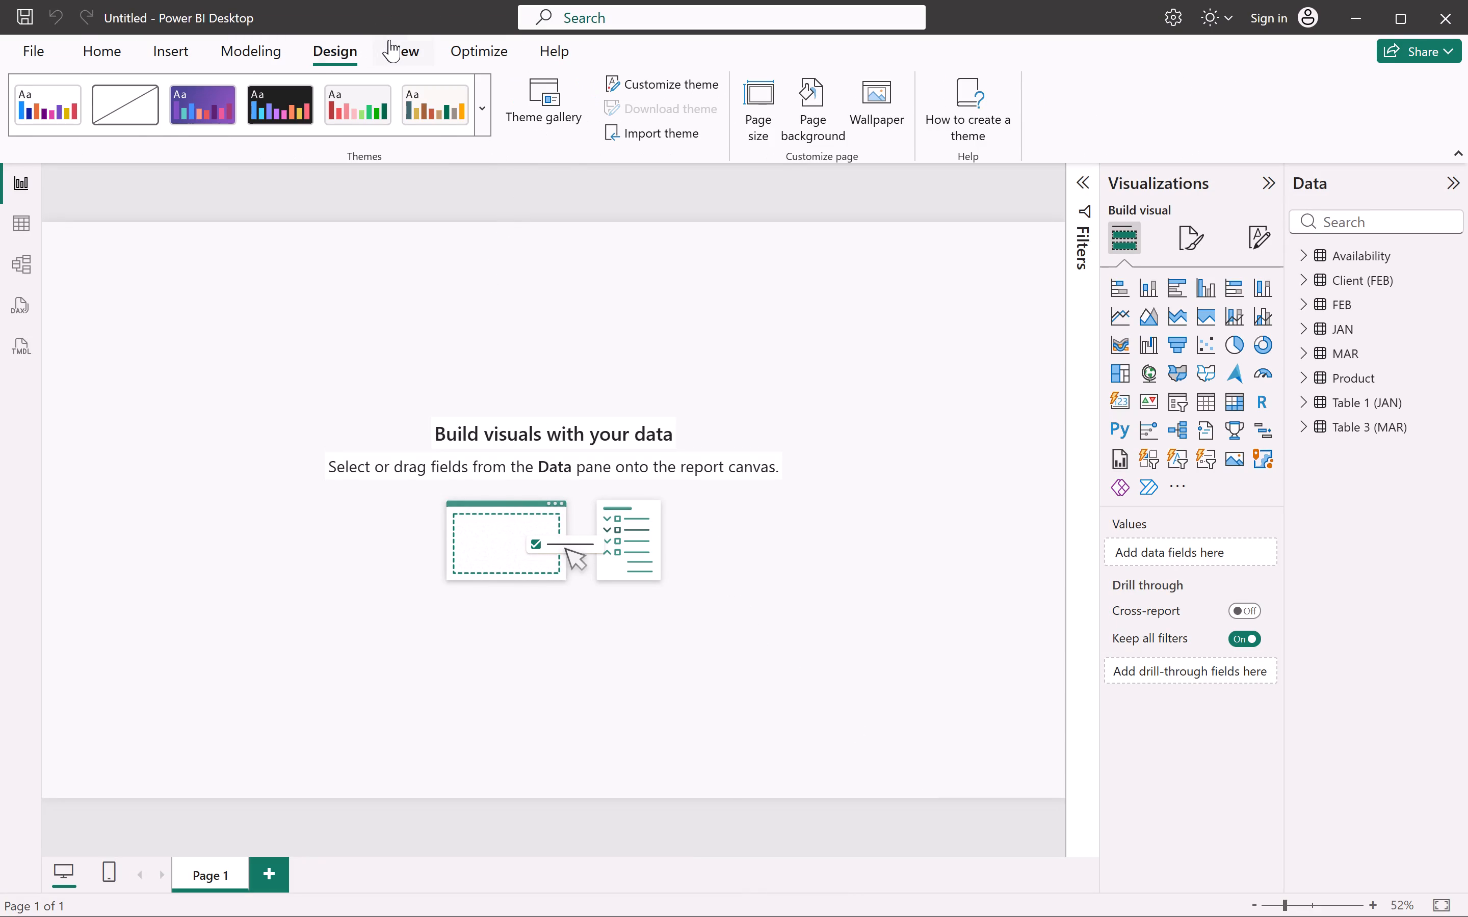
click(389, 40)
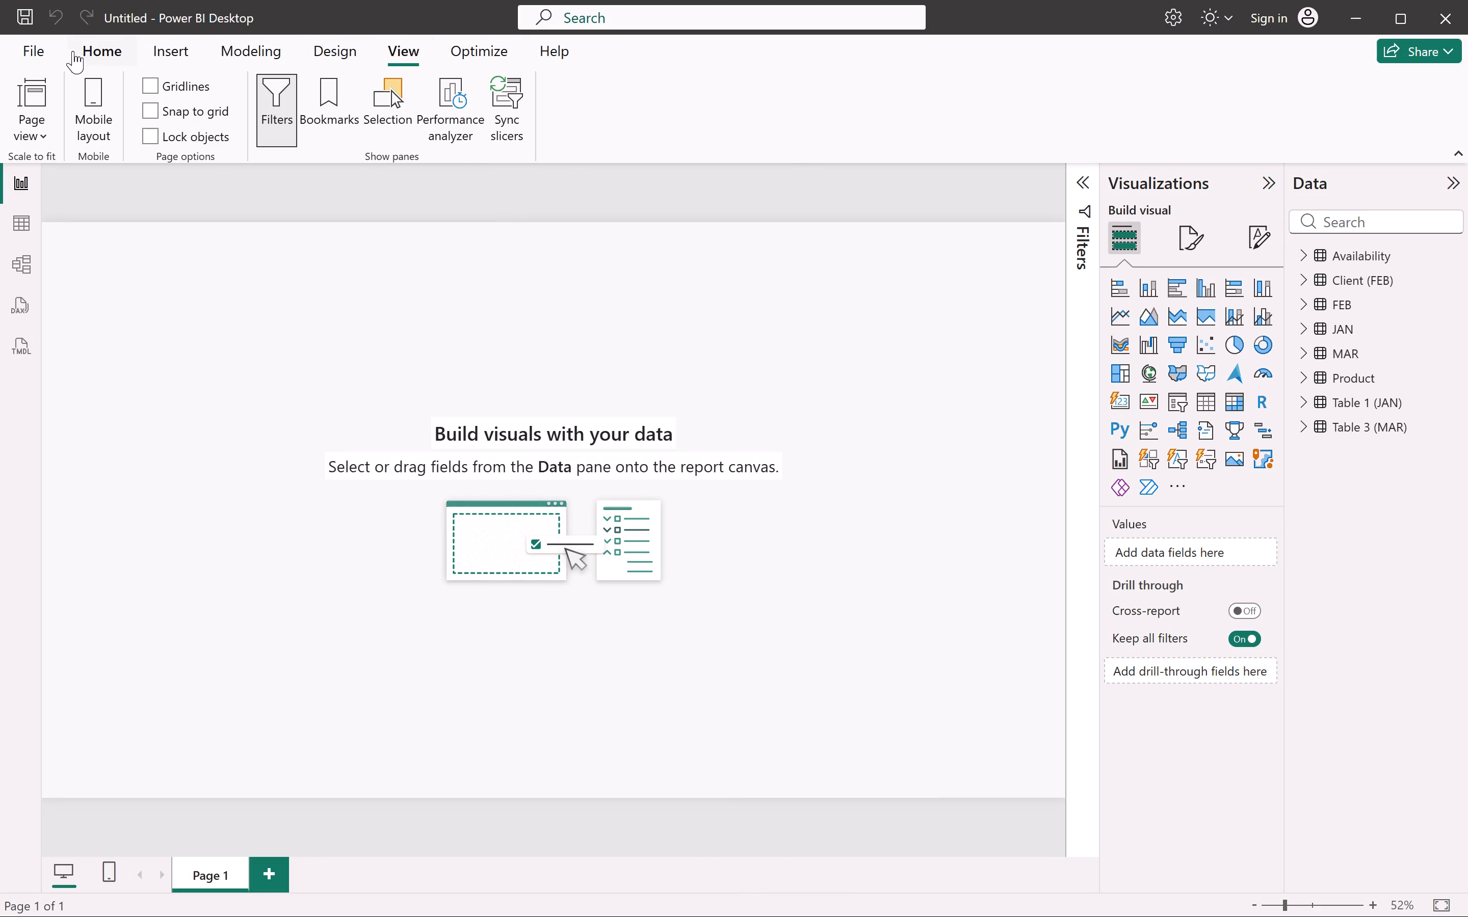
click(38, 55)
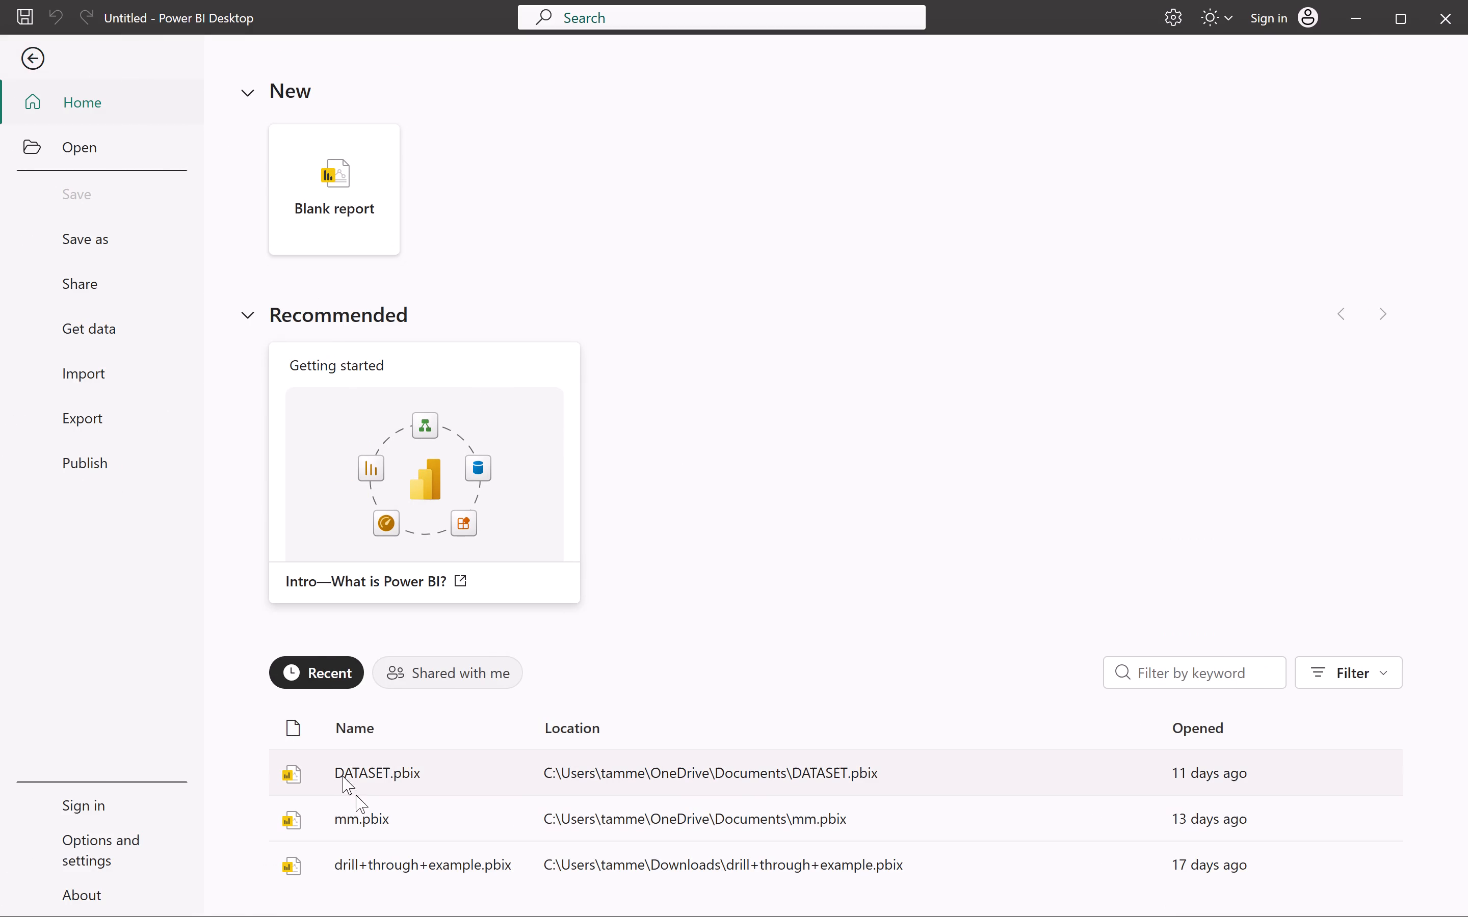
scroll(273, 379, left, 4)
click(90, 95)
Close the report and save it as combiing in the Documents folder.
click(1467, 4)
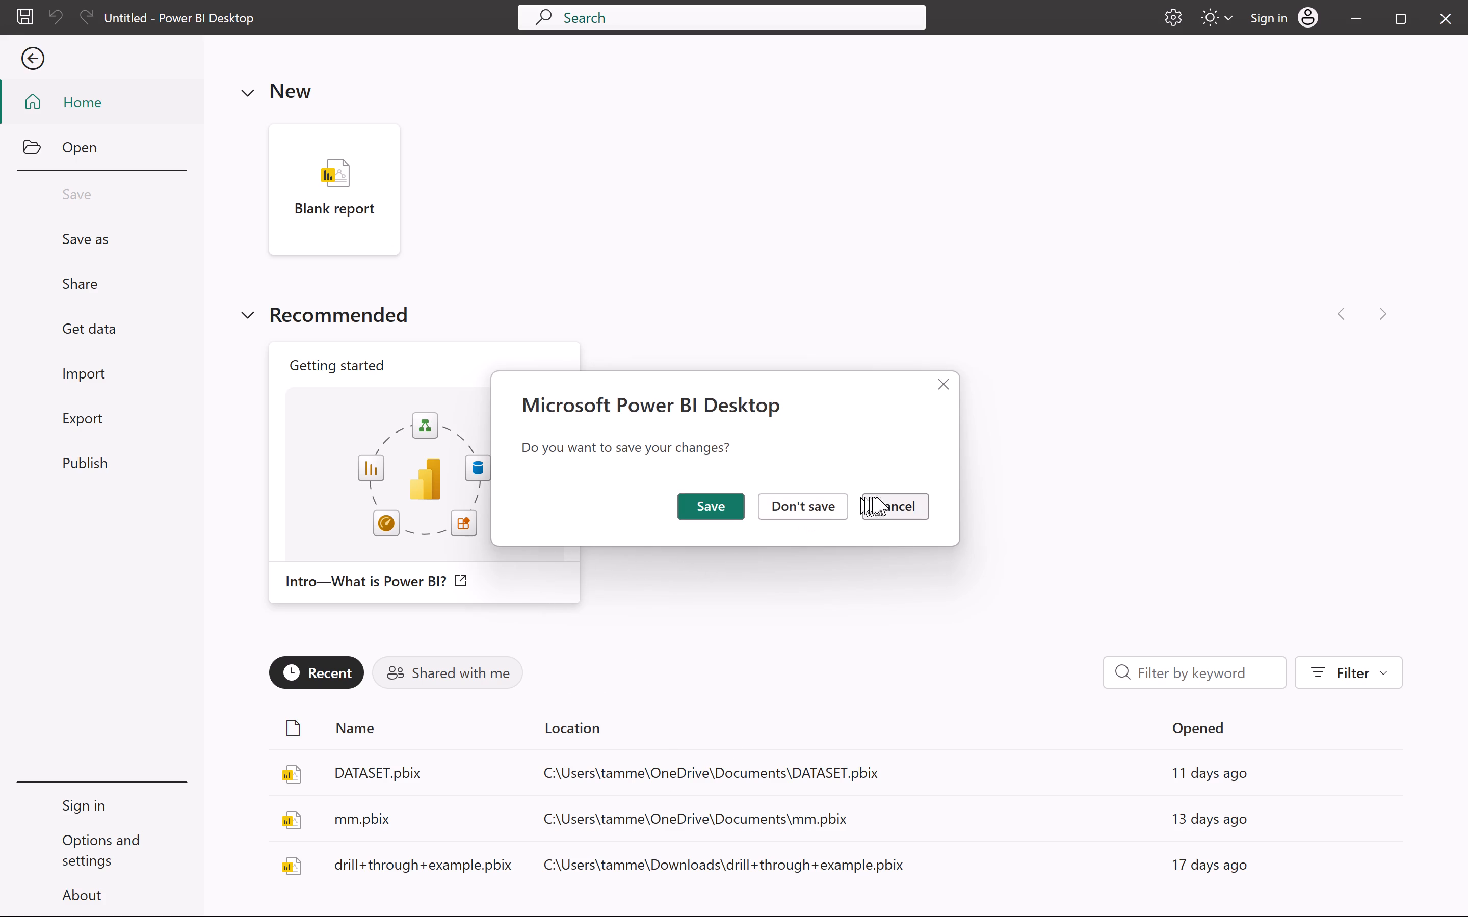
click(729, 509)
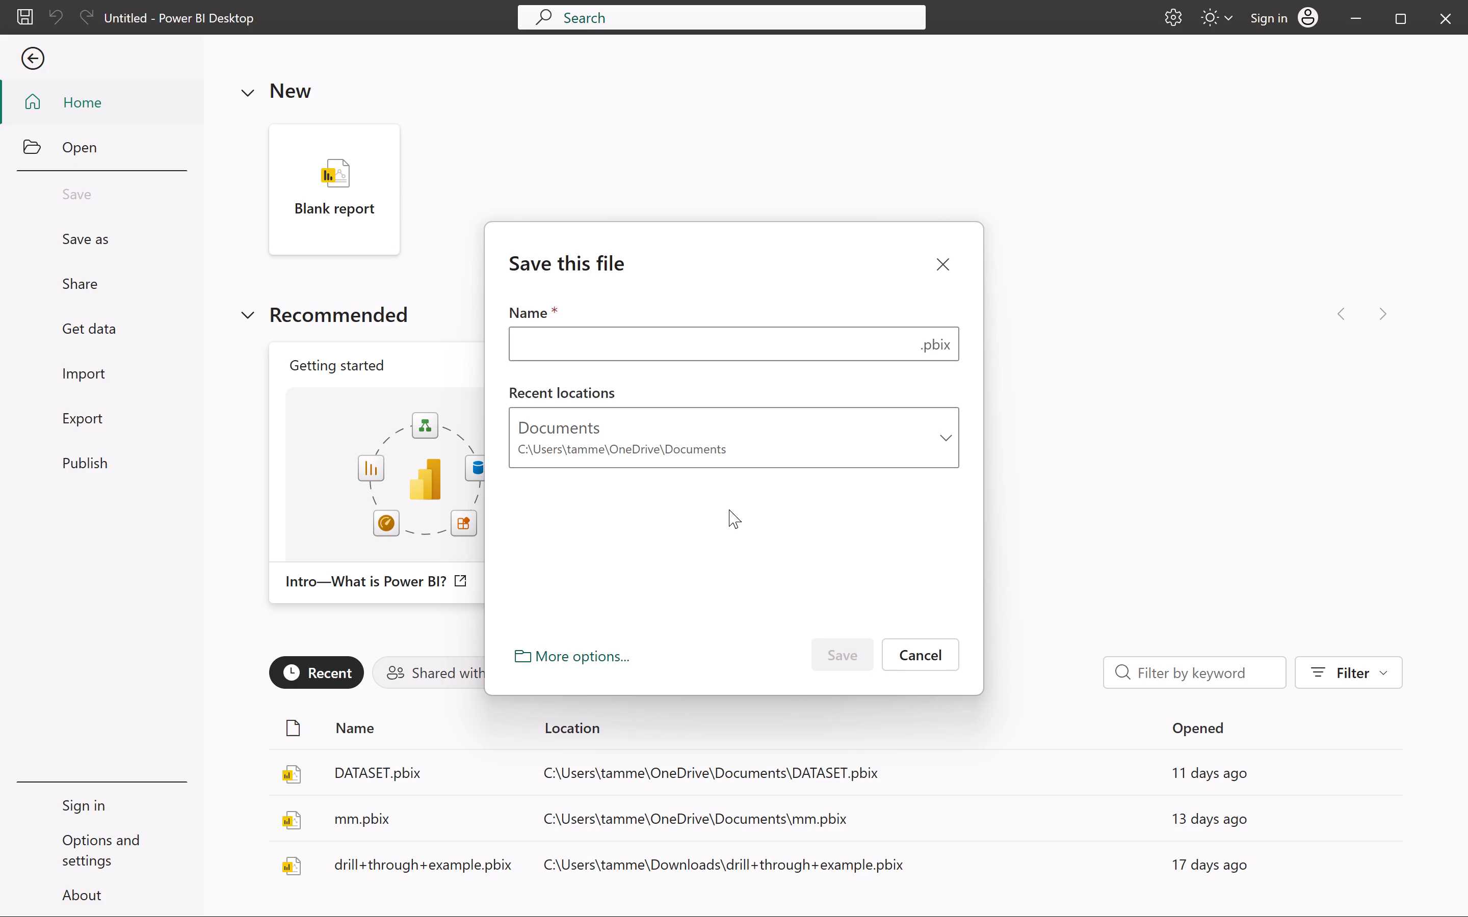
text(com)
text(biing)
click(851, 636)
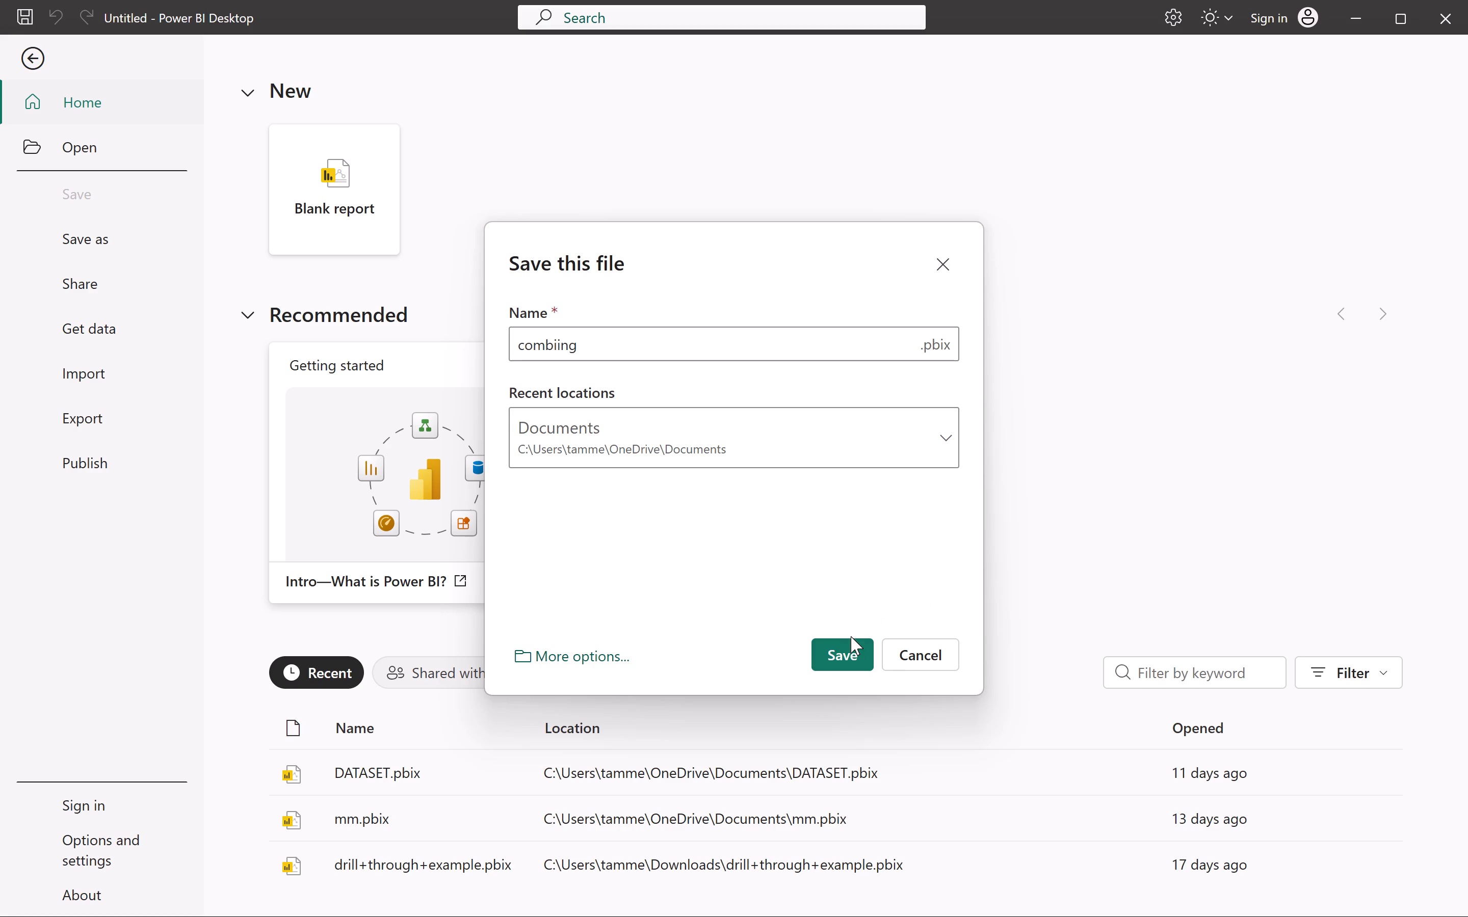
click(848, 643)
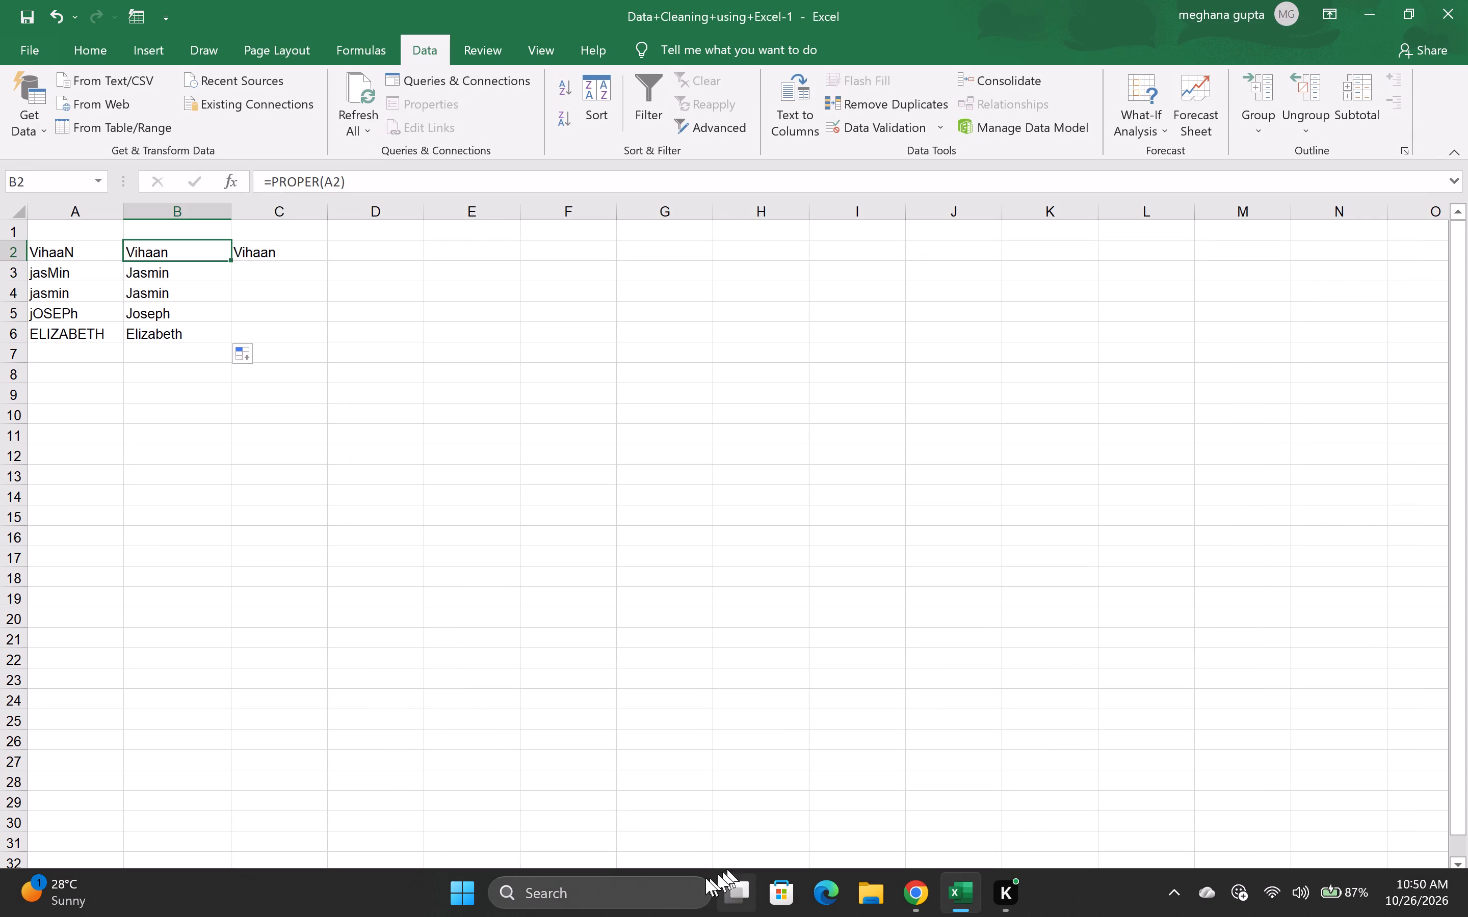
Relaunch Power BI Desktop from the Windows search and open the recent report combiing.pbix.
click(686, 888)
click(643, 220)
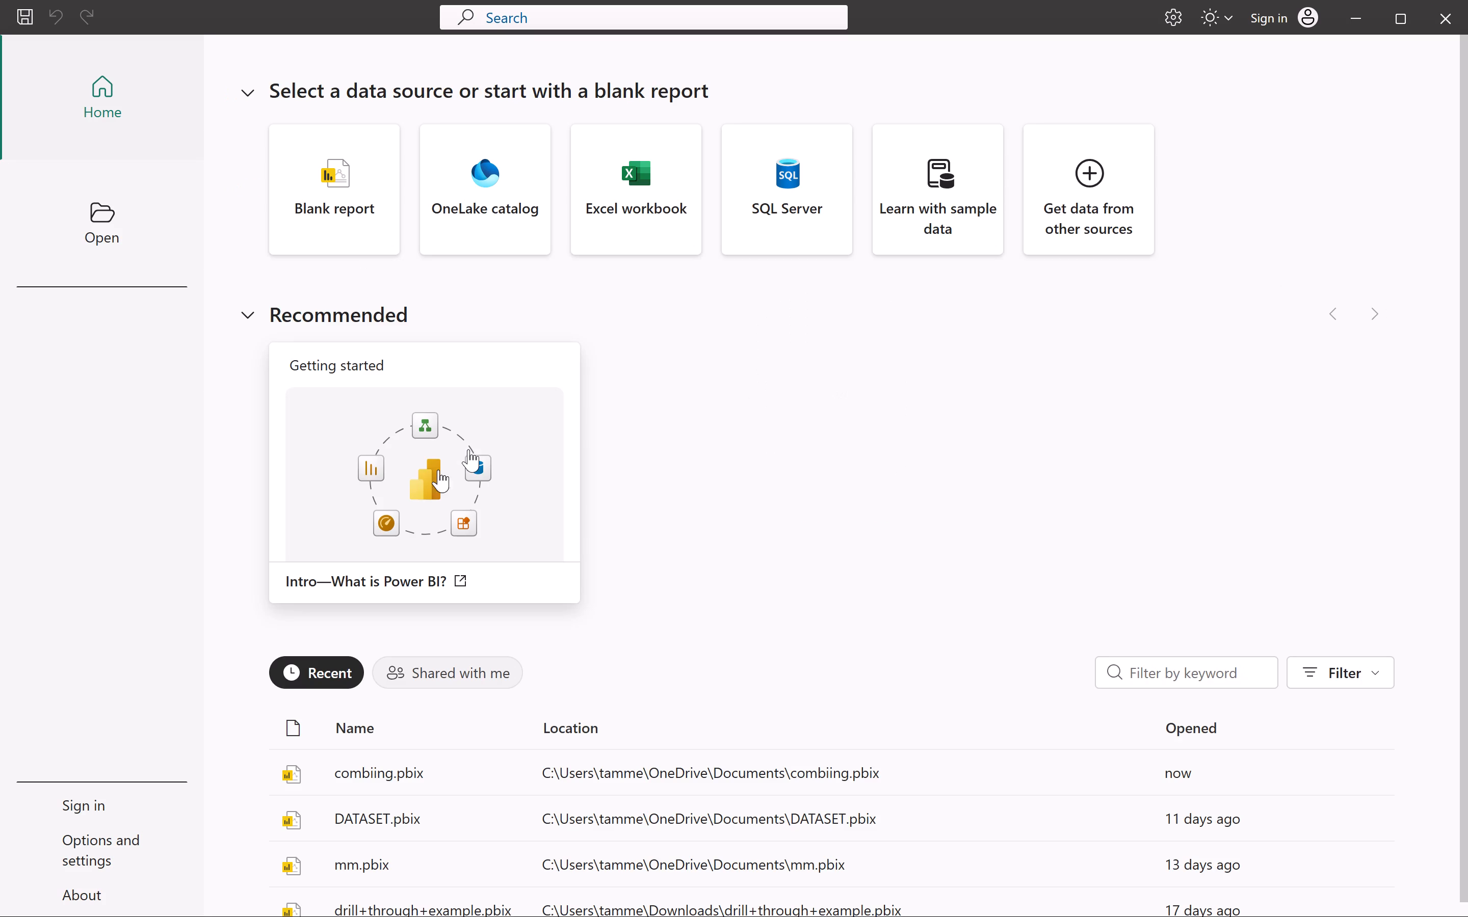
scroll(325, 550, down, 2)
click(596, 757)
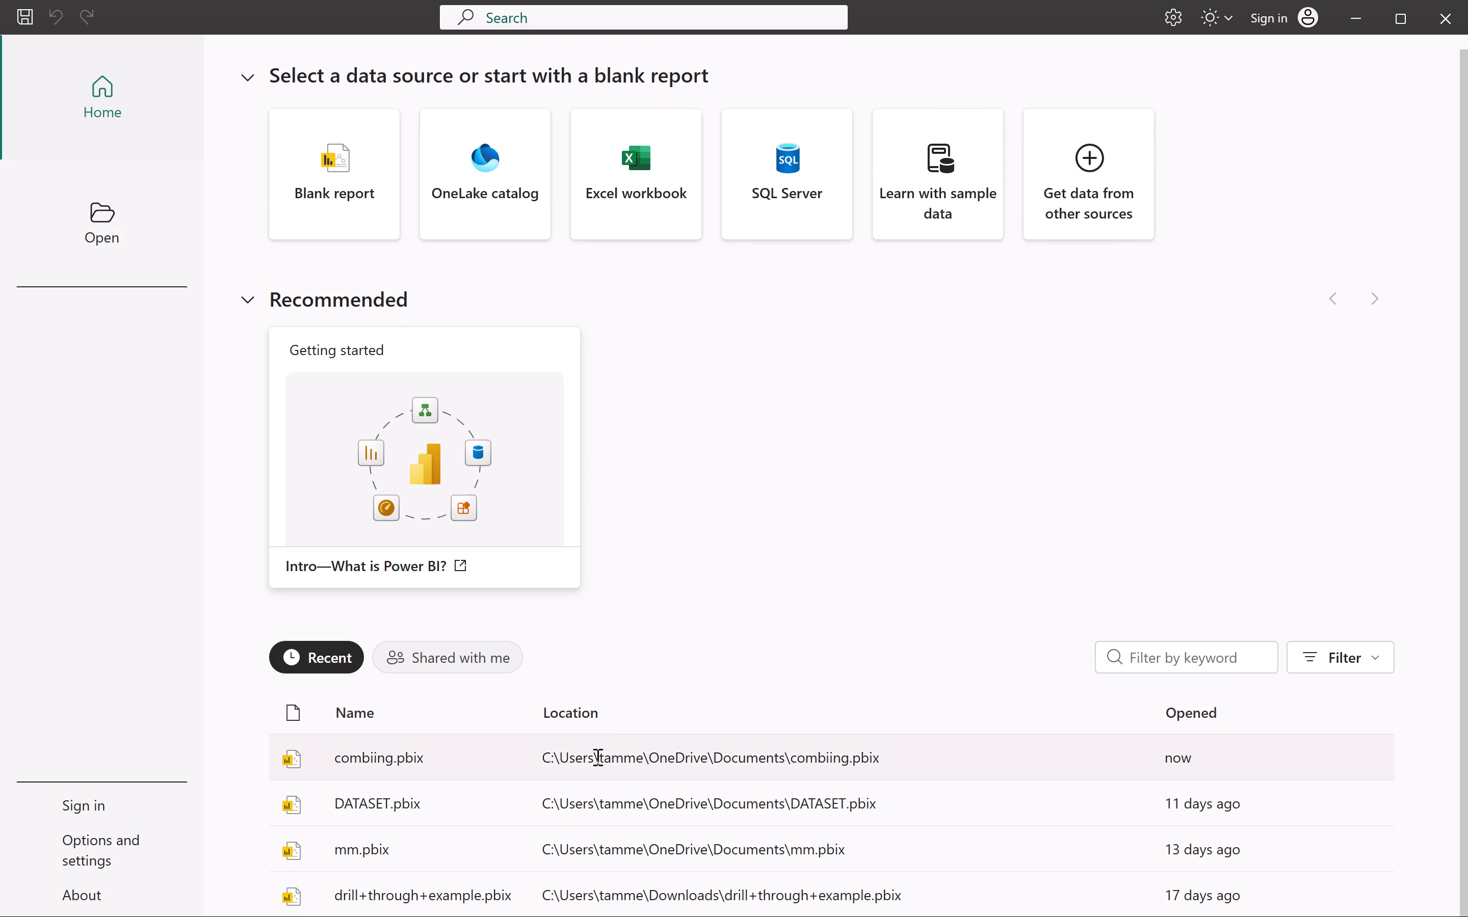
click(380, 760)
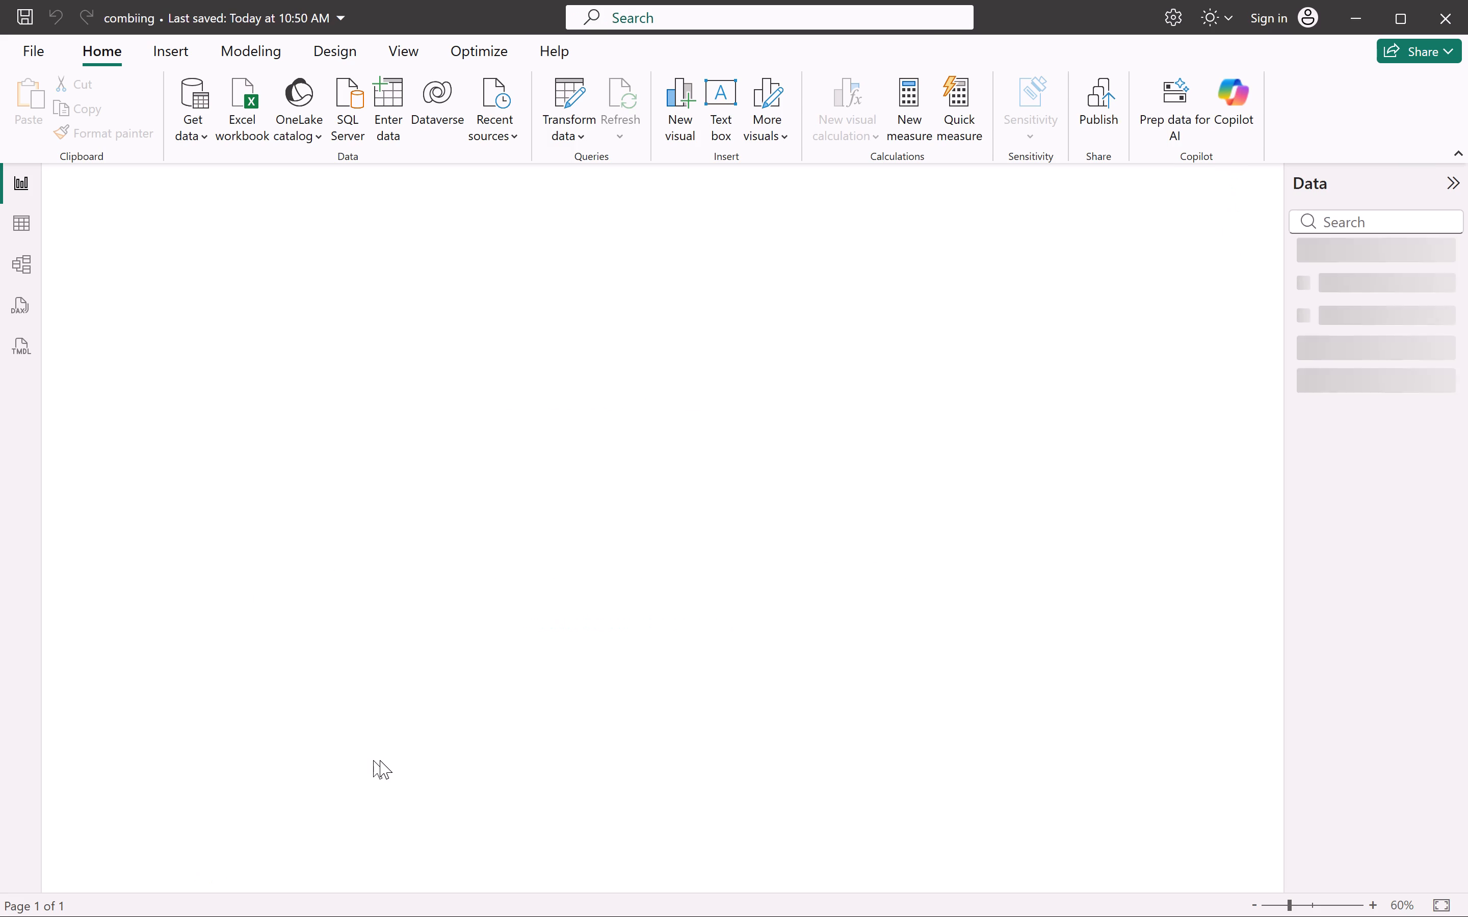
scroll(380, 760, down, 1)
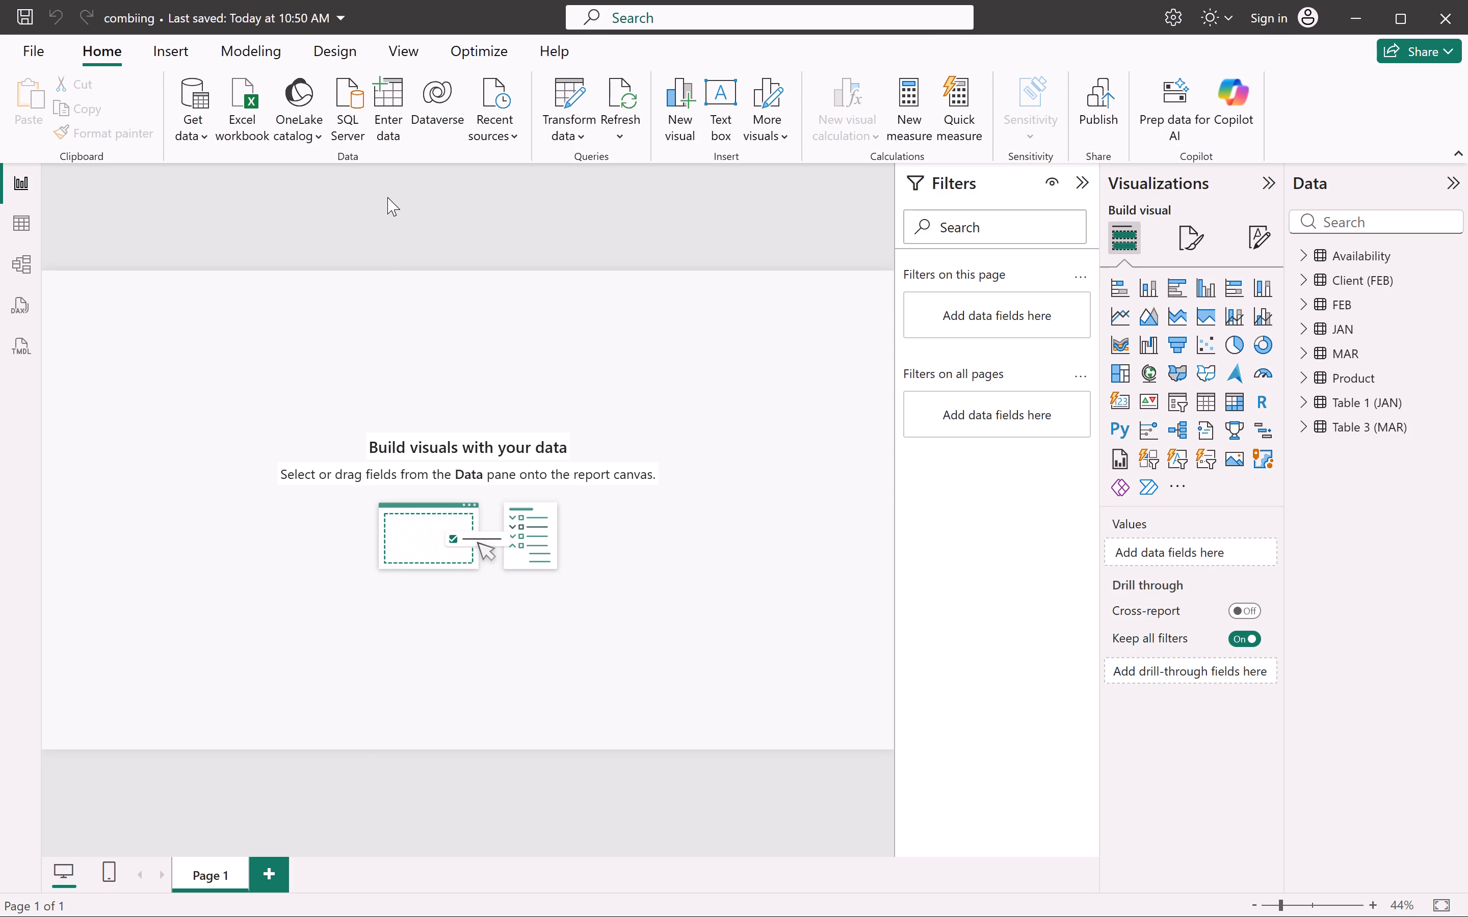
Open the report's data in the Power Query Editor and inspect the JAN, FEB and Availability queries.
click(356, 90)
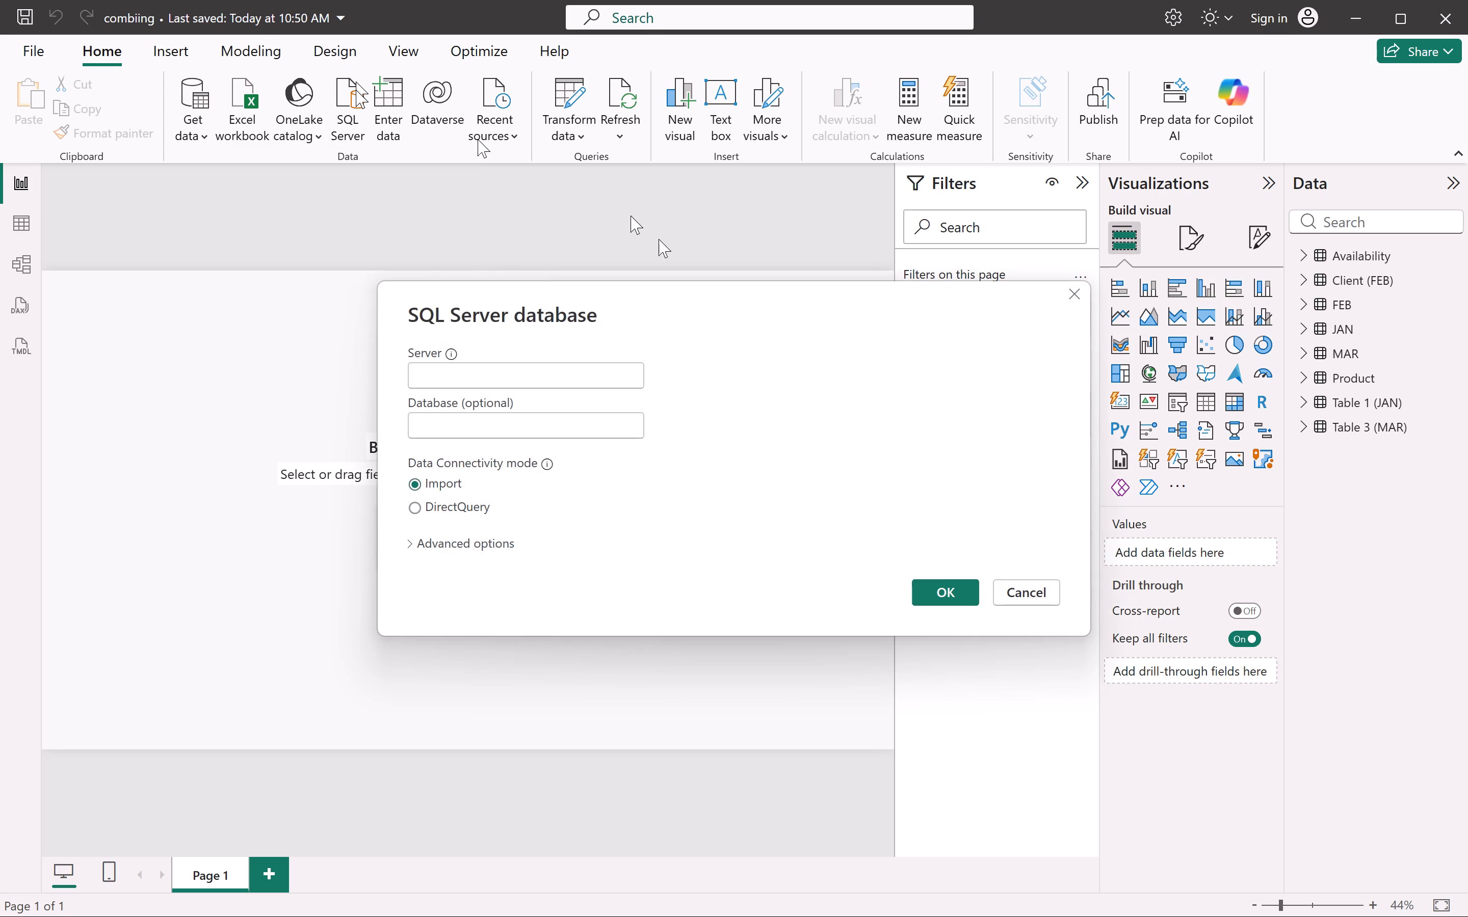
click(1078, 294)
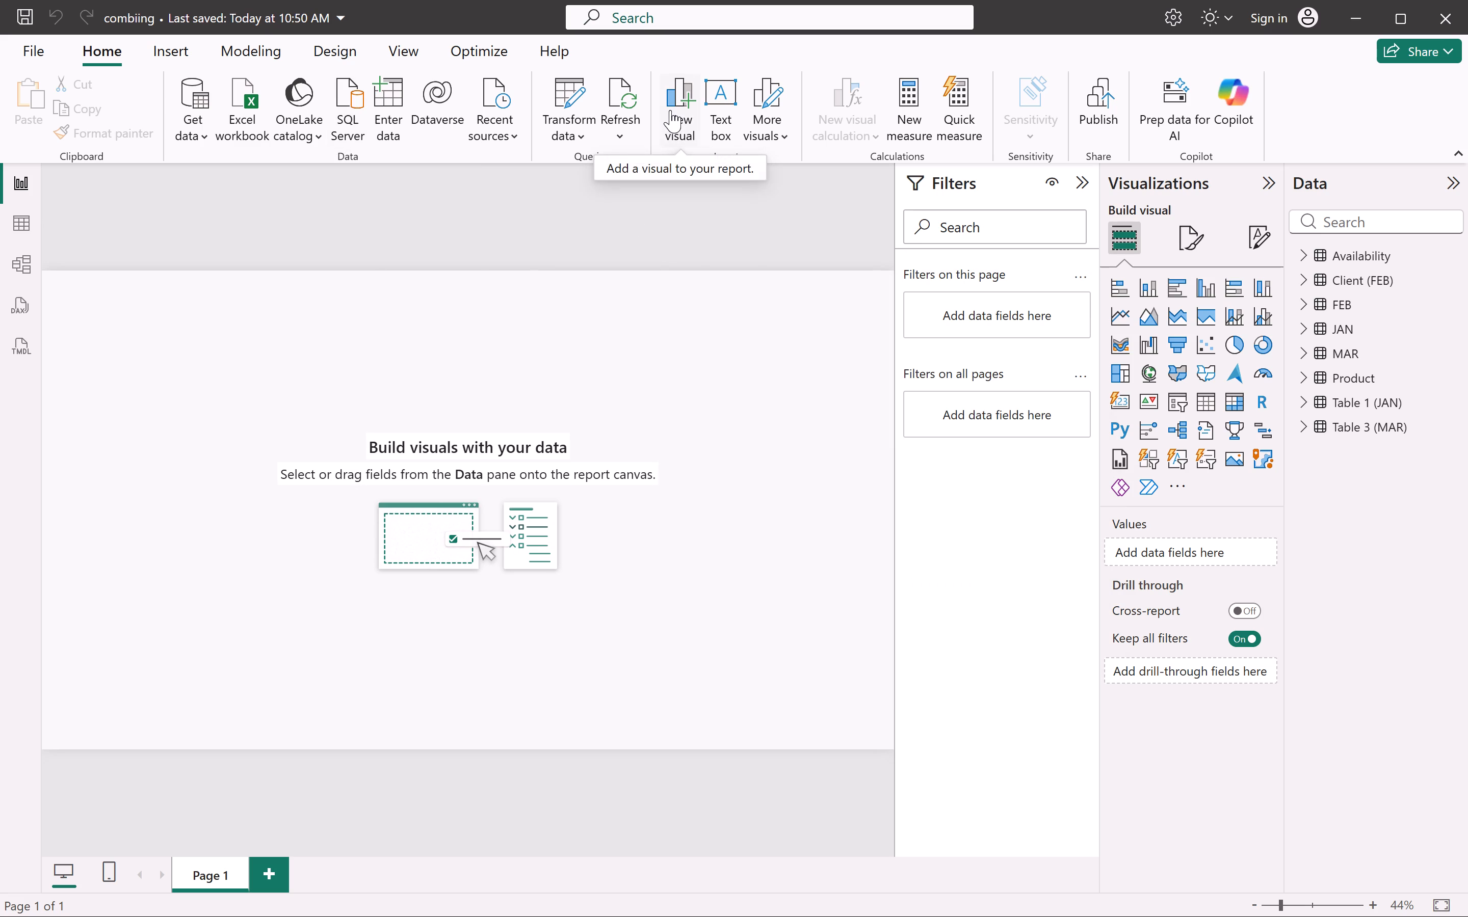
click(574, 86)
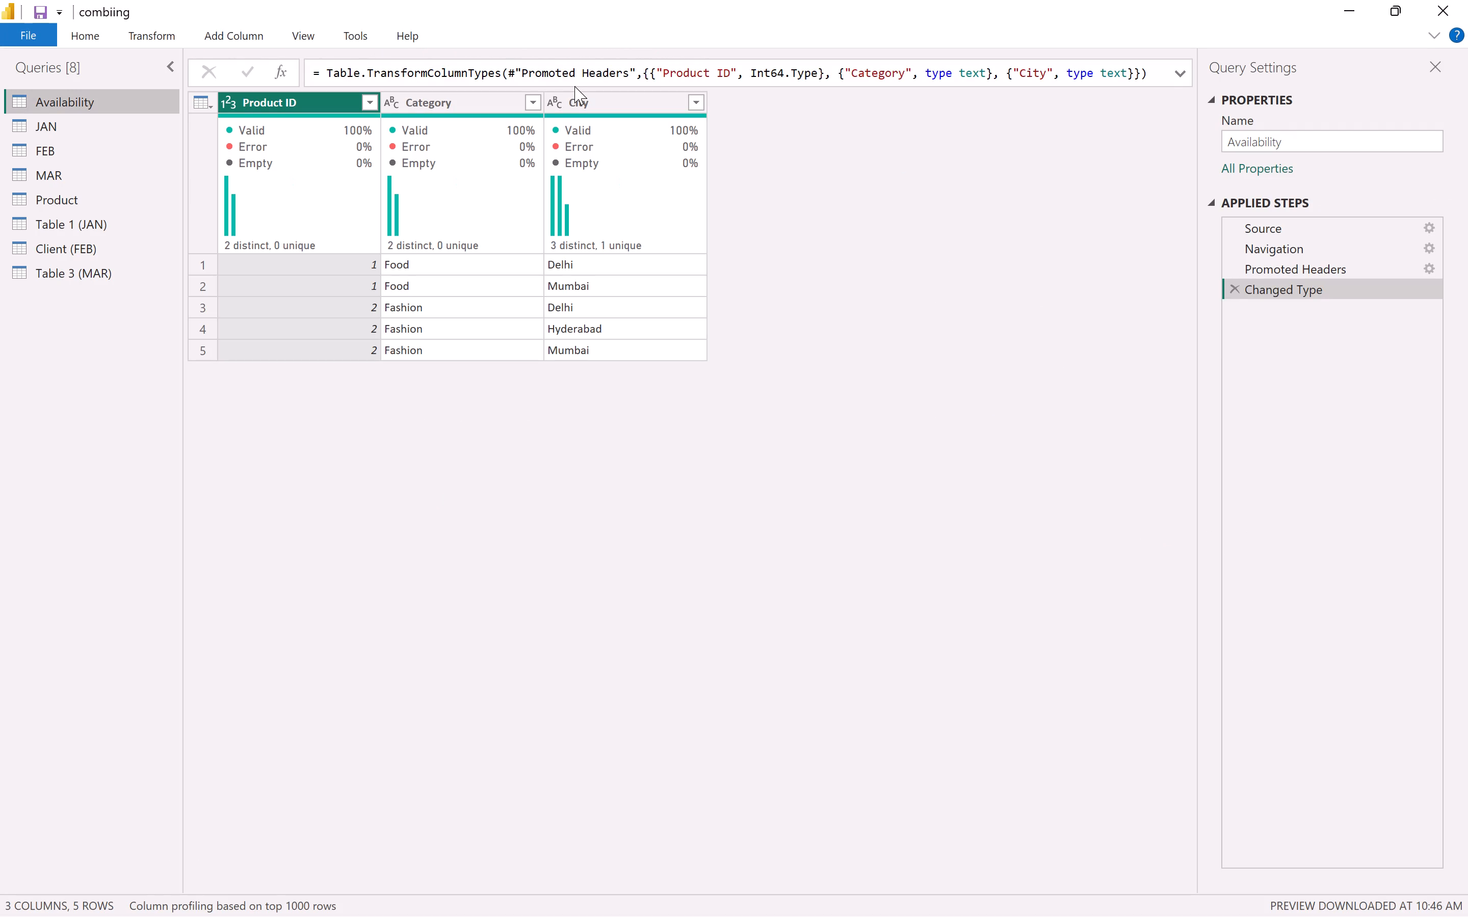
click(43, 125)
click(35, 155)
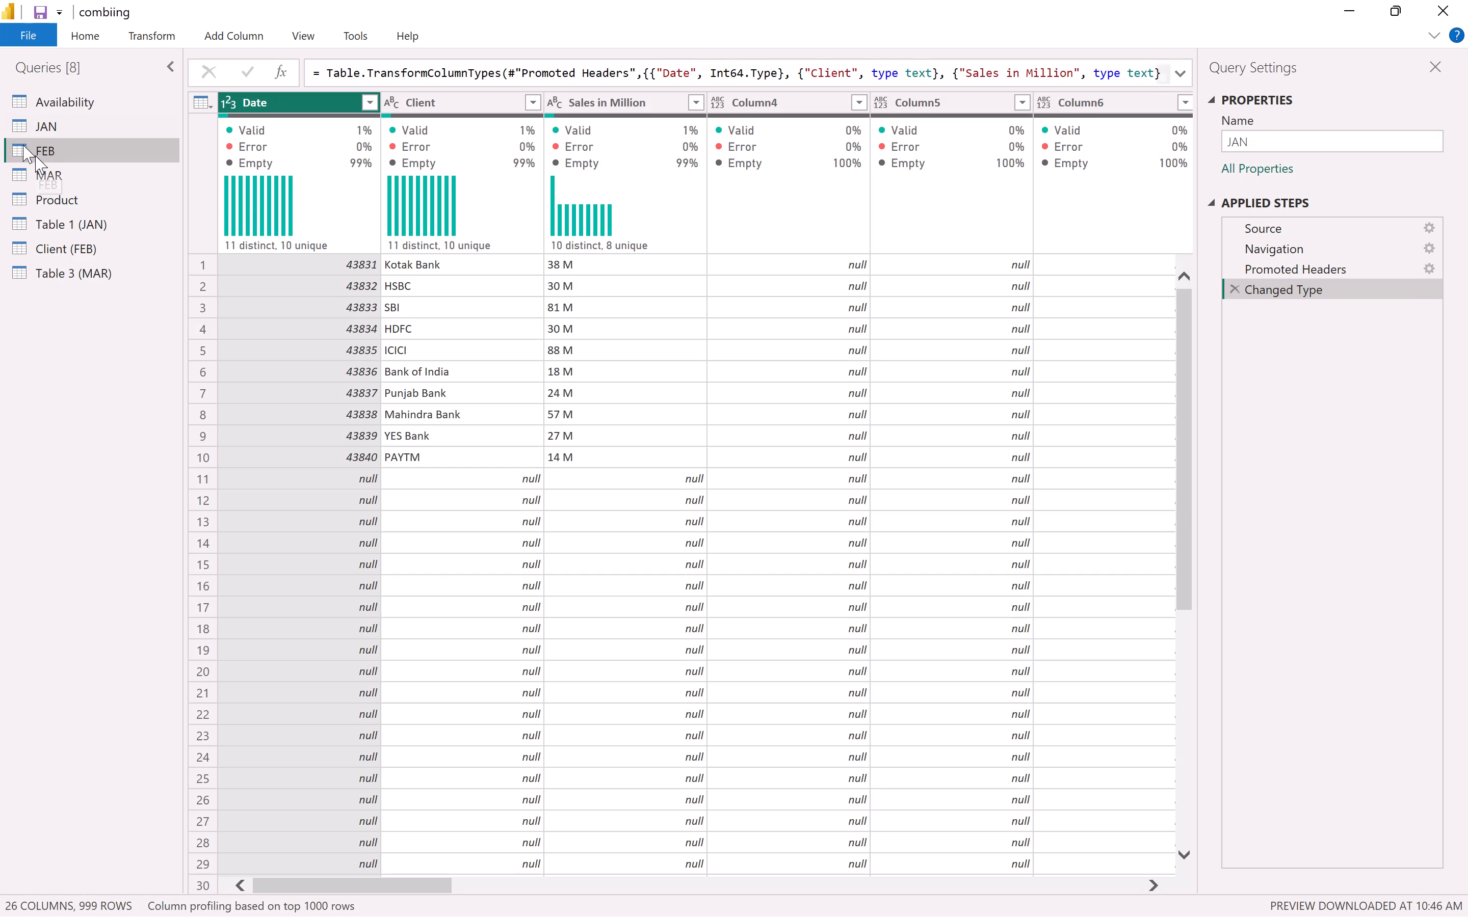
click(47, 111)
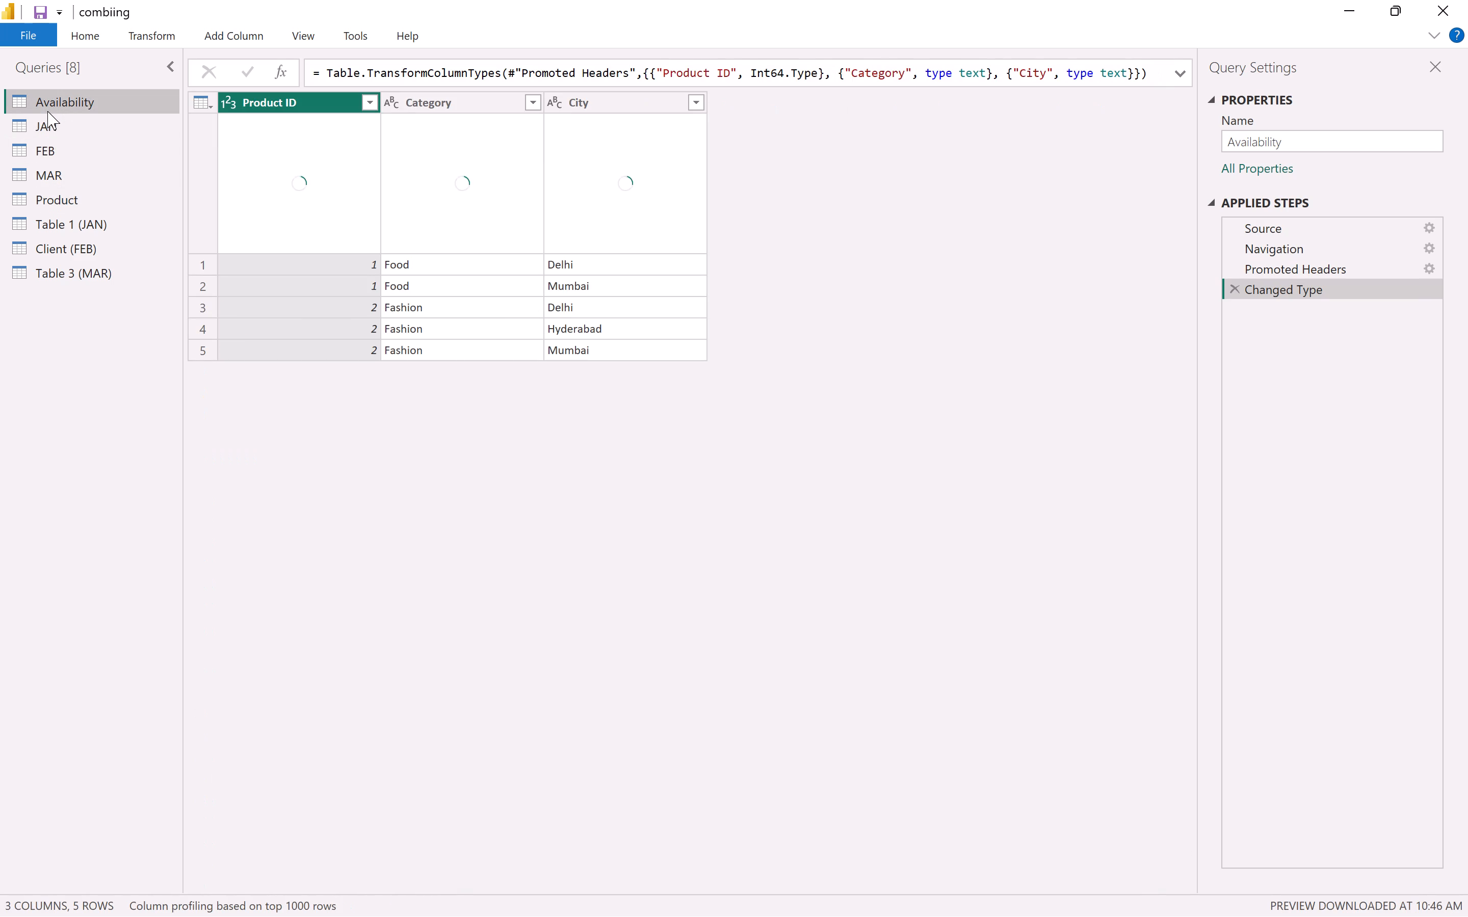
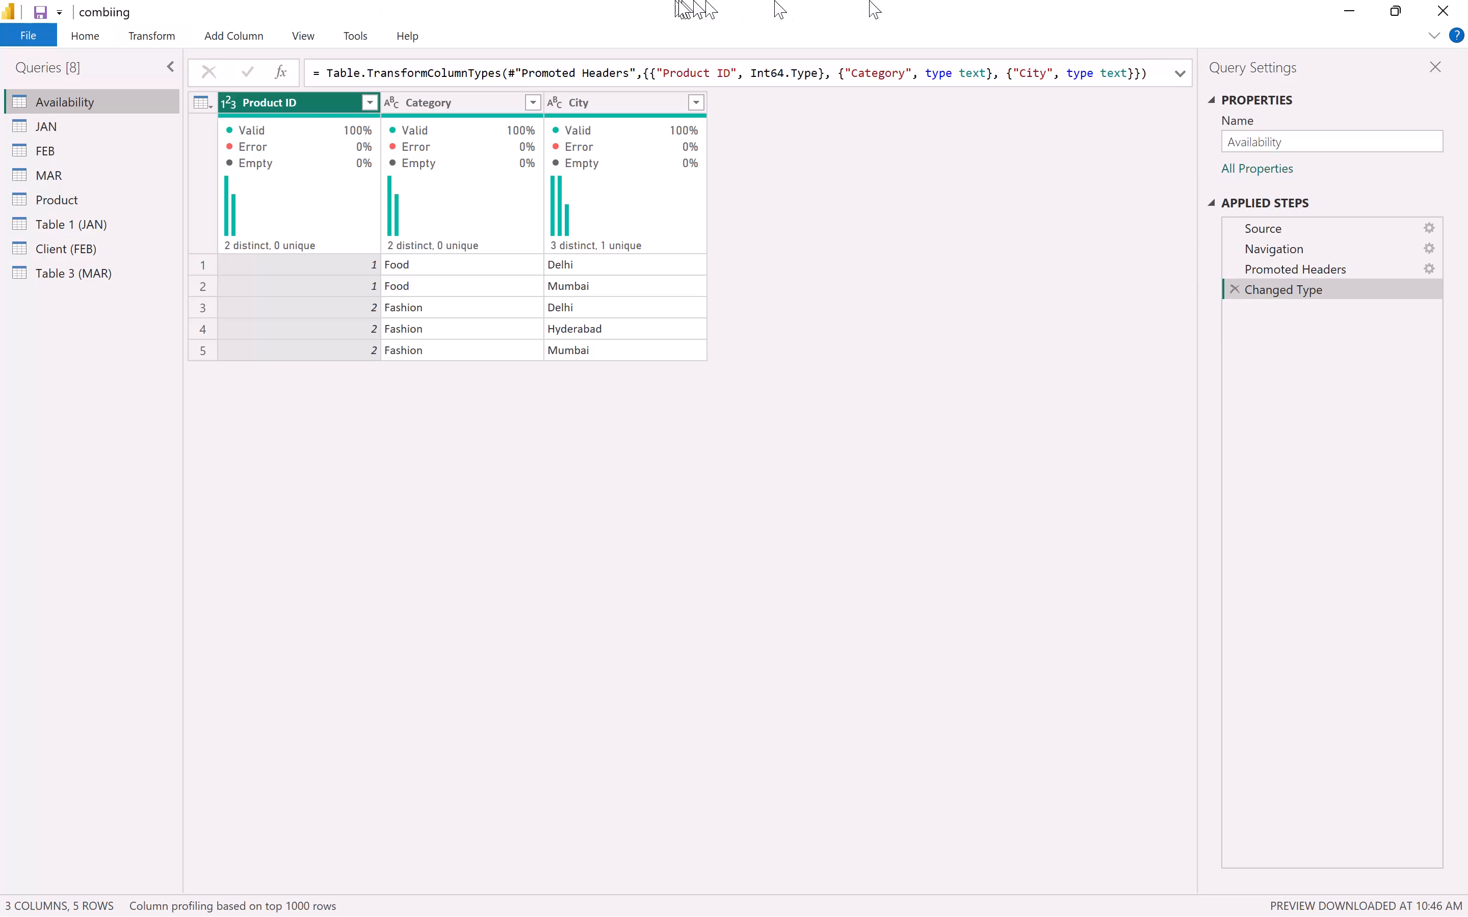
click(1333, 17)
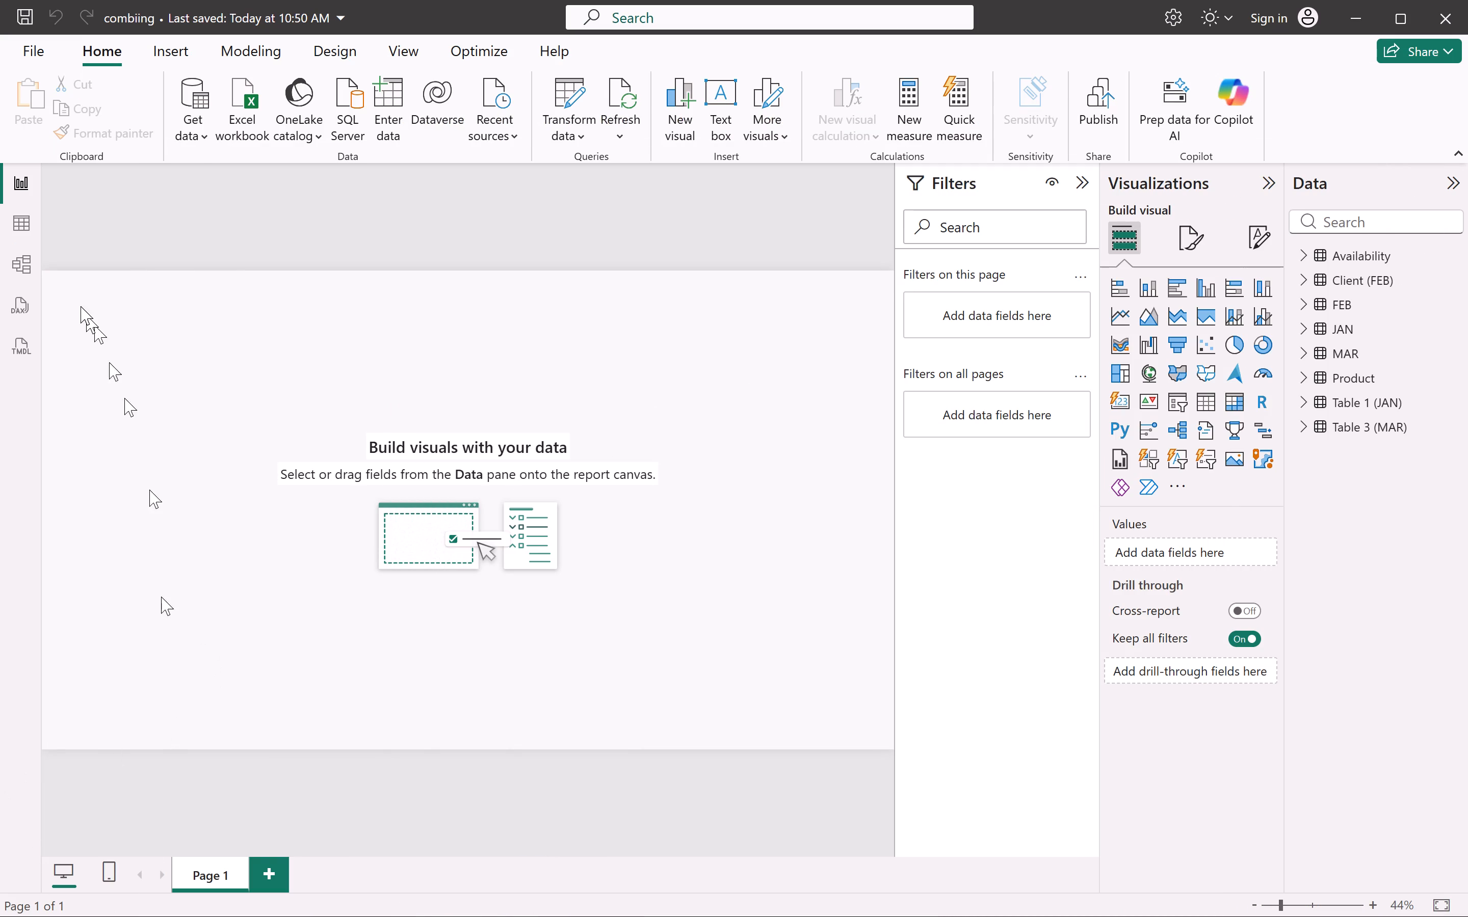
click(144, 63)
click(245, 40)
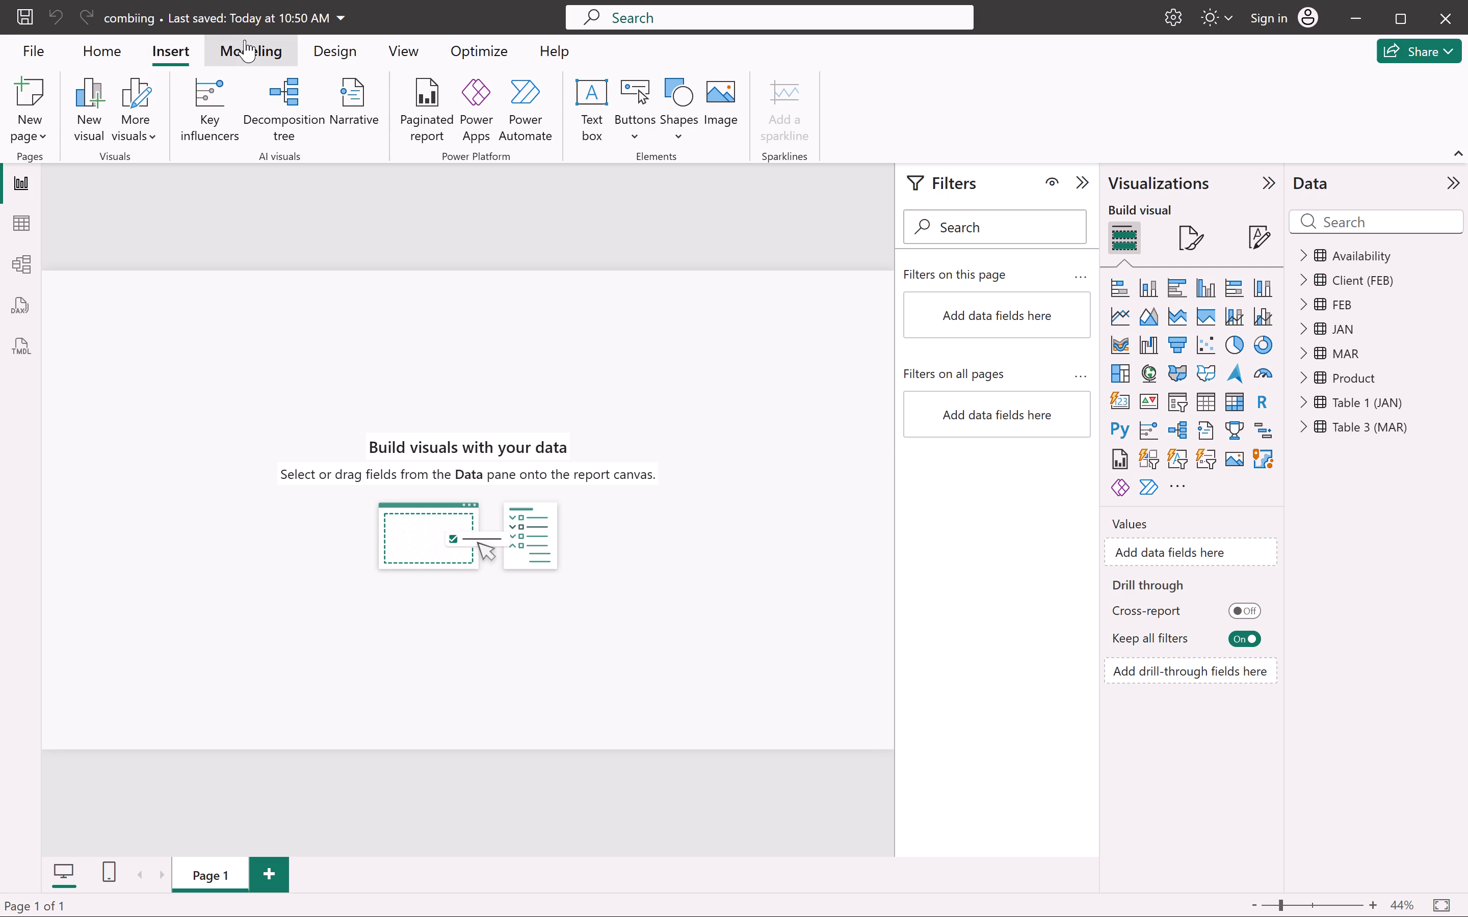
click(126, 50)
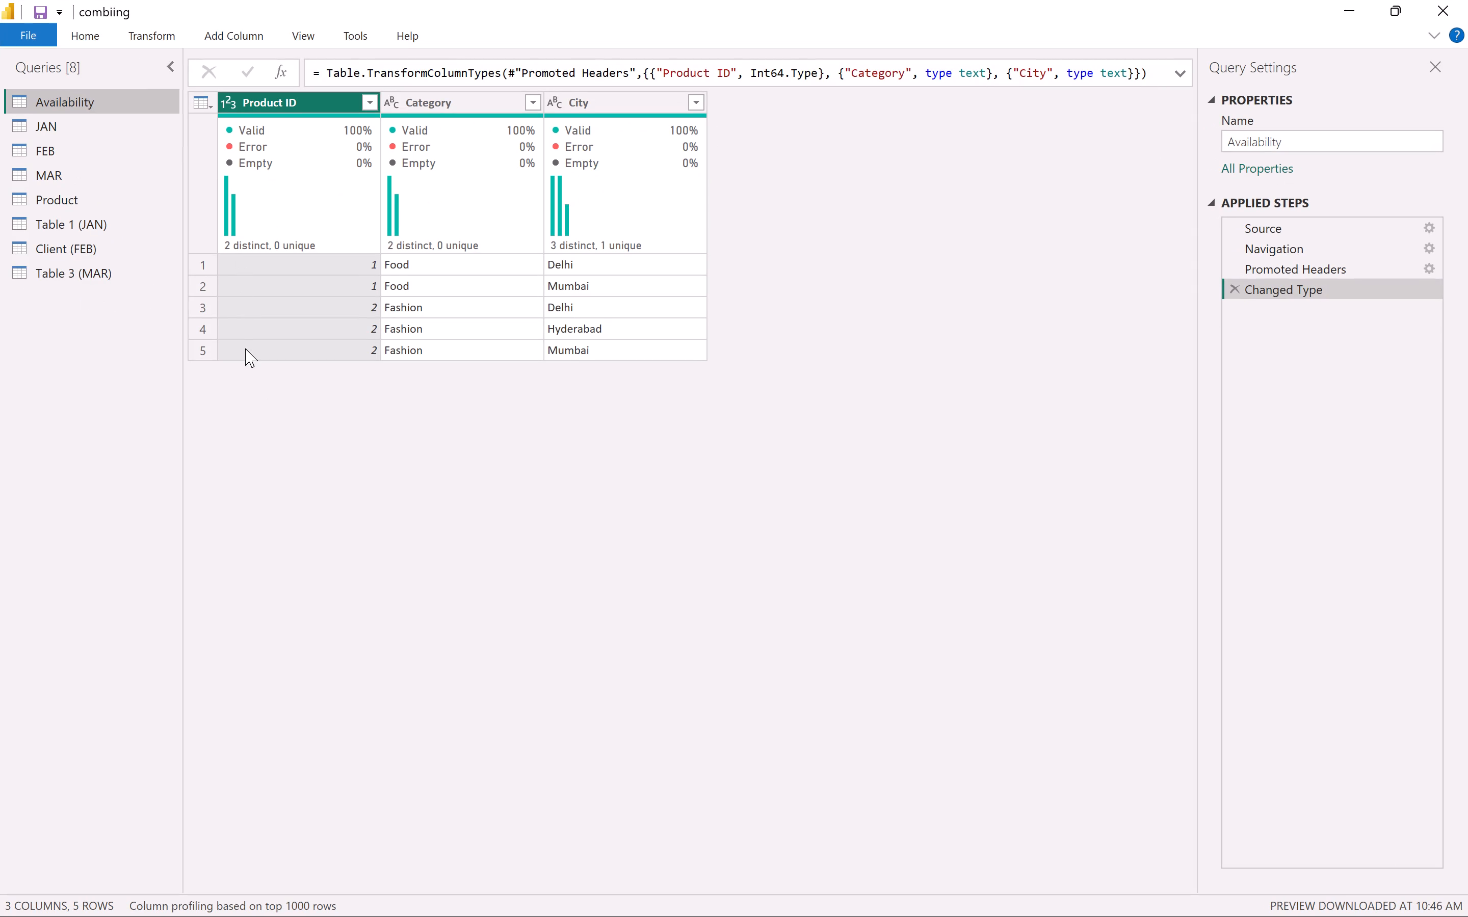
Open the FEB query and examine the Client column's statistics, value distribution and available column operations.
click(49, 138)
click(49, 157)
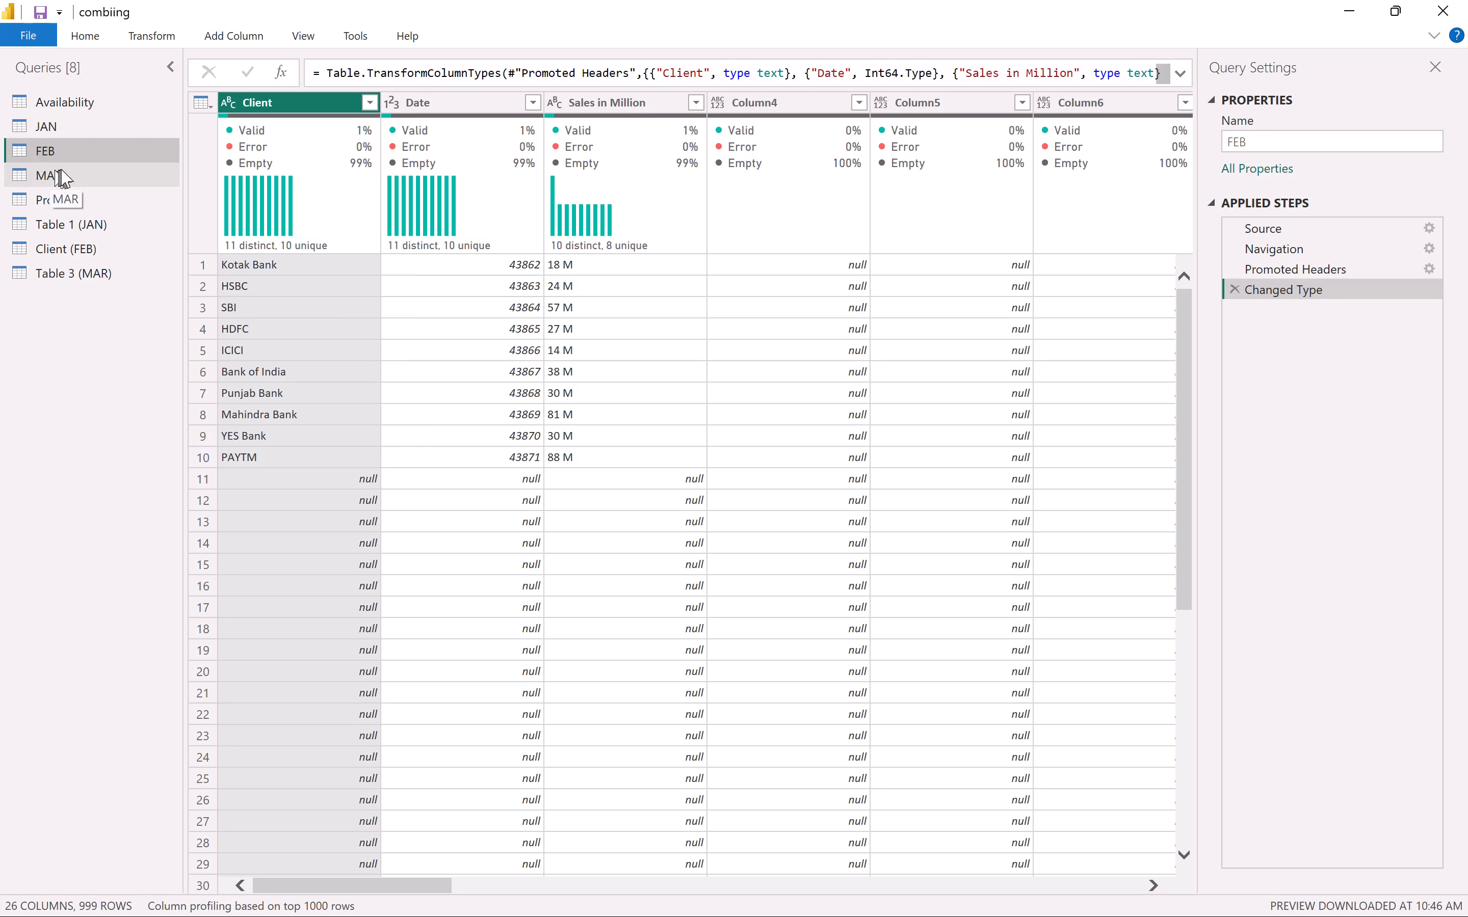
right_click(256, 96)
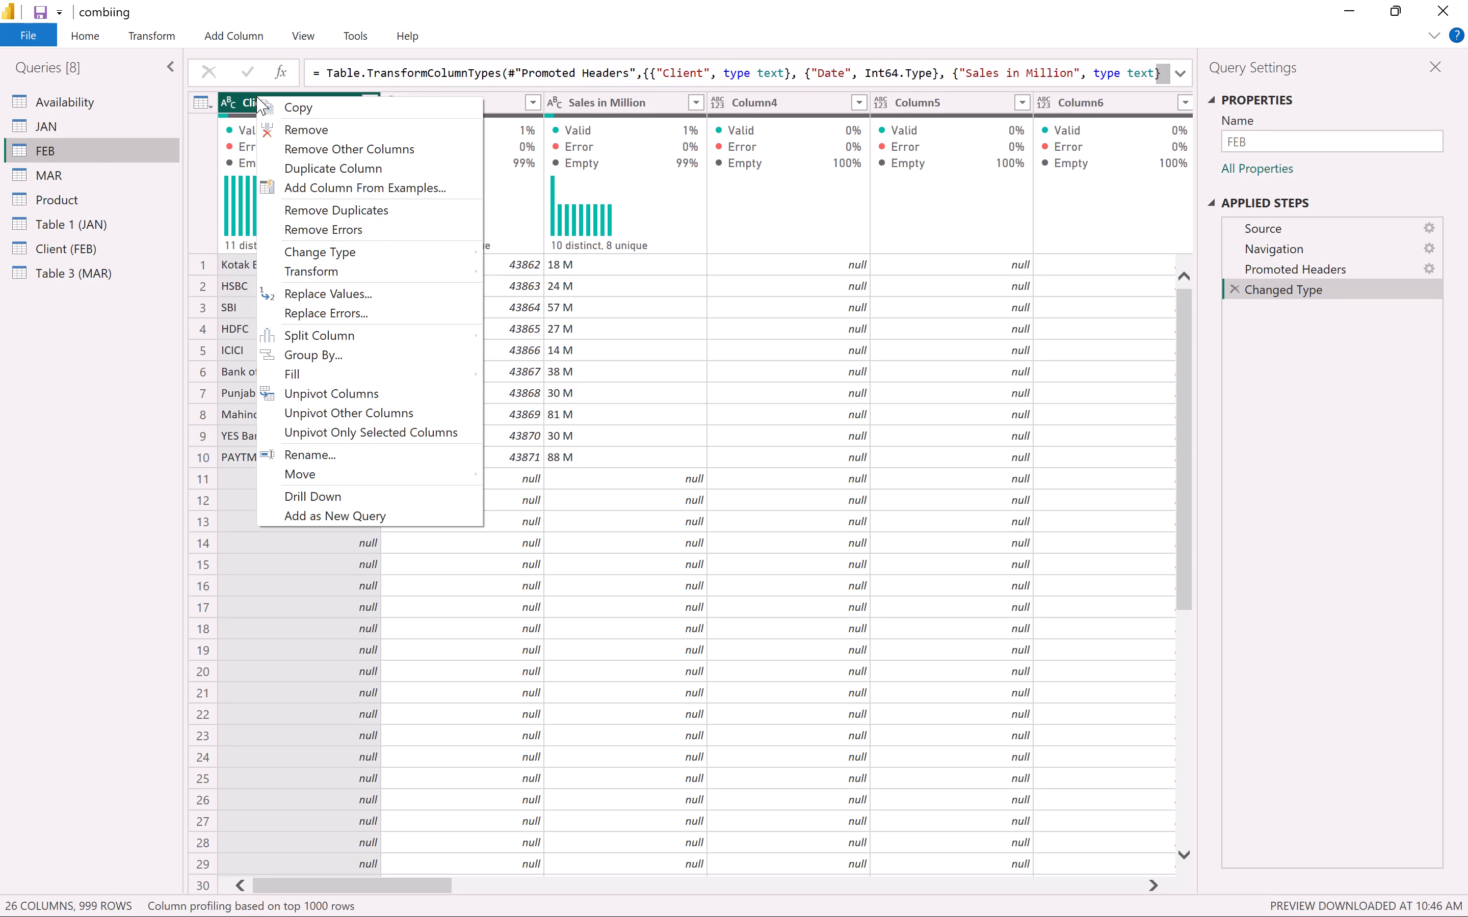
click(248, 170)
click(248, 170)
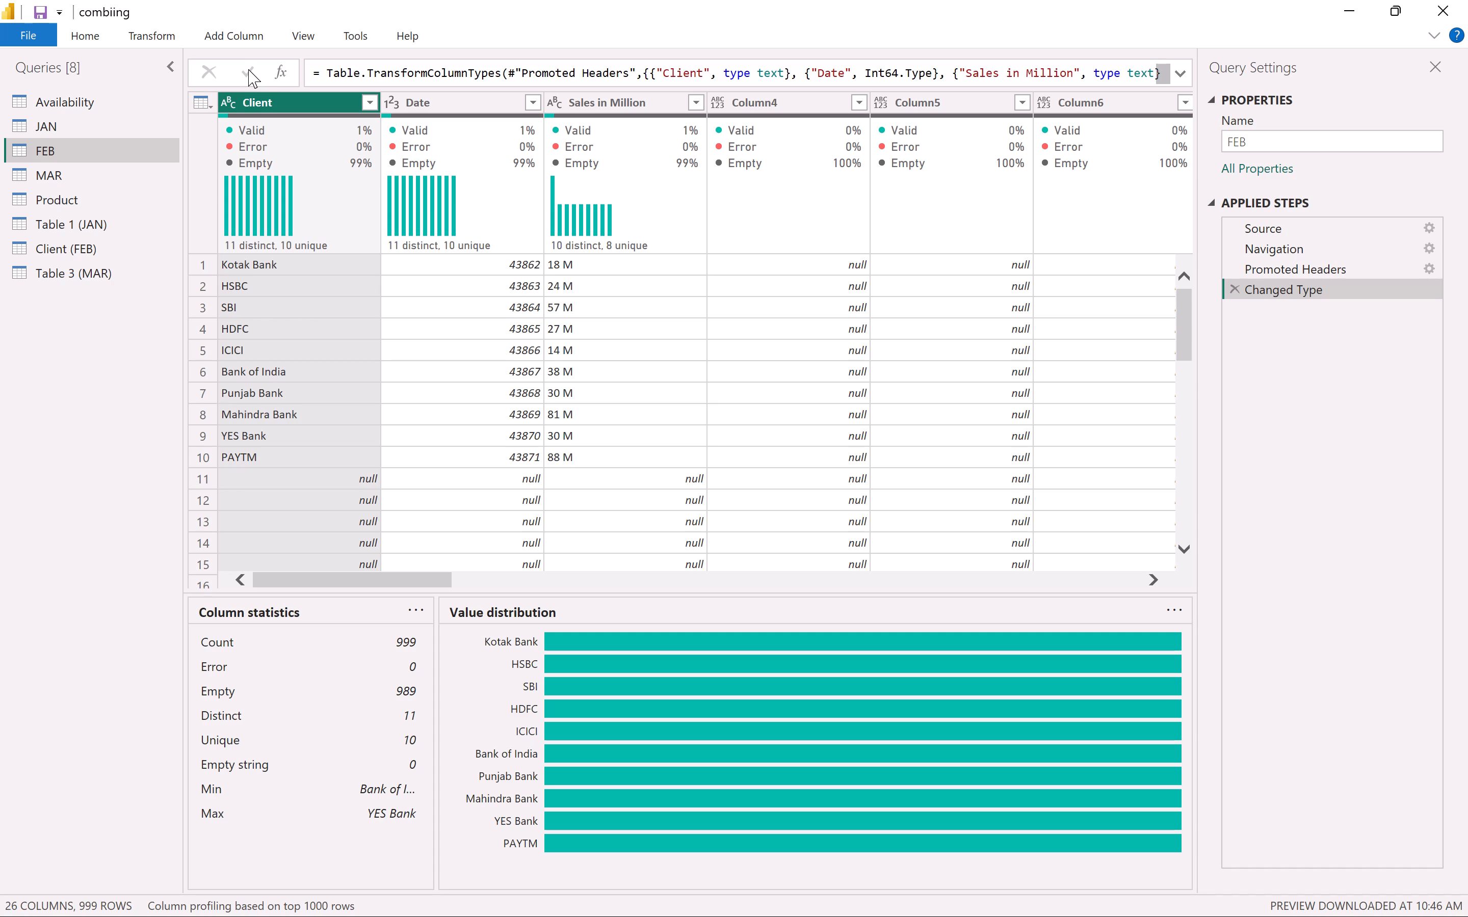
right_click(351, 94)
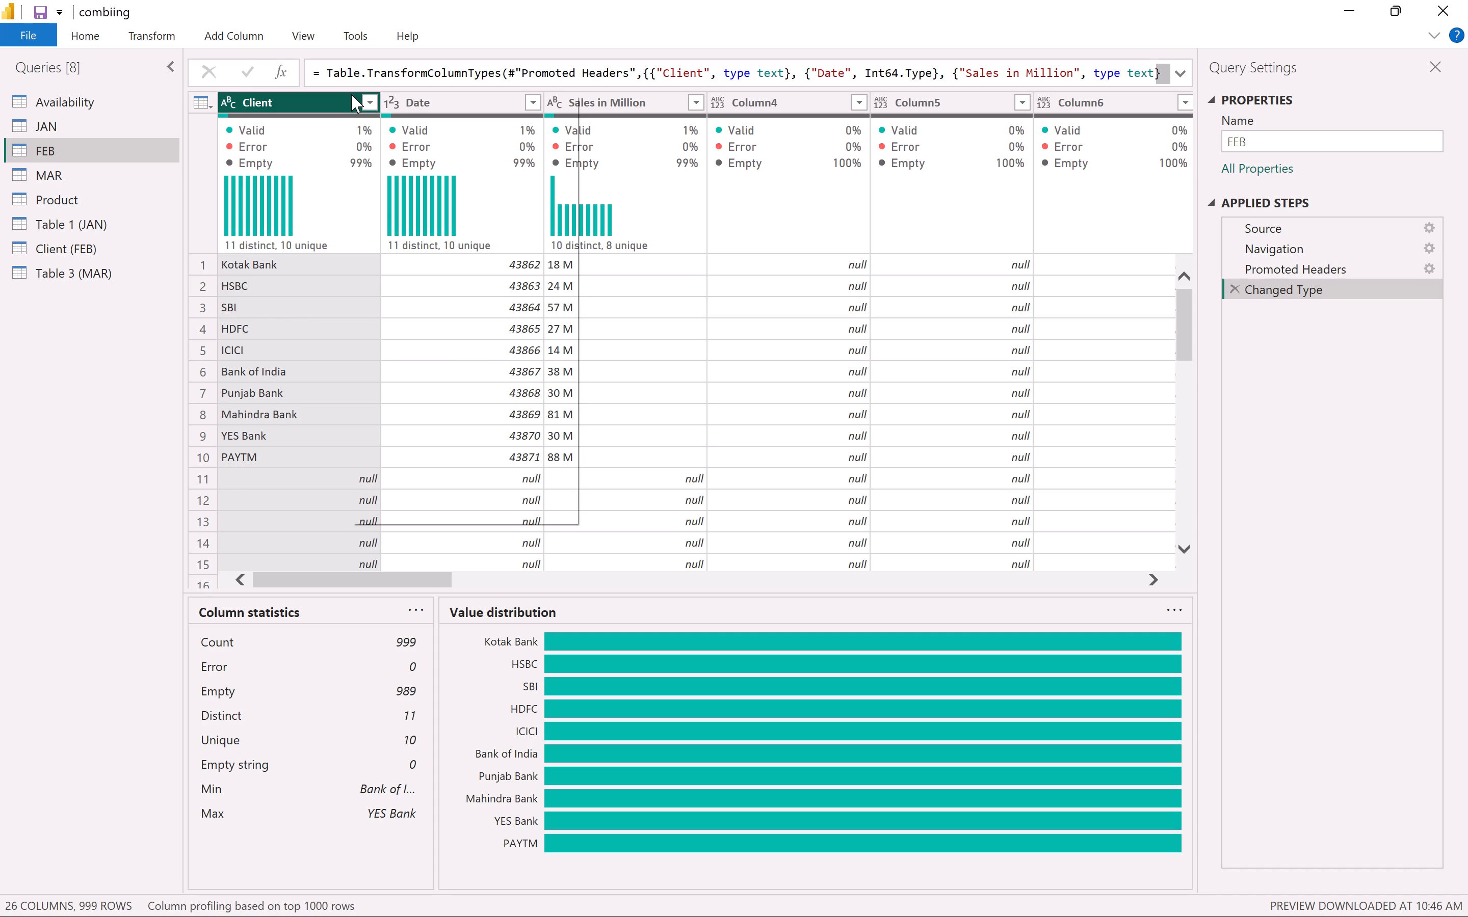
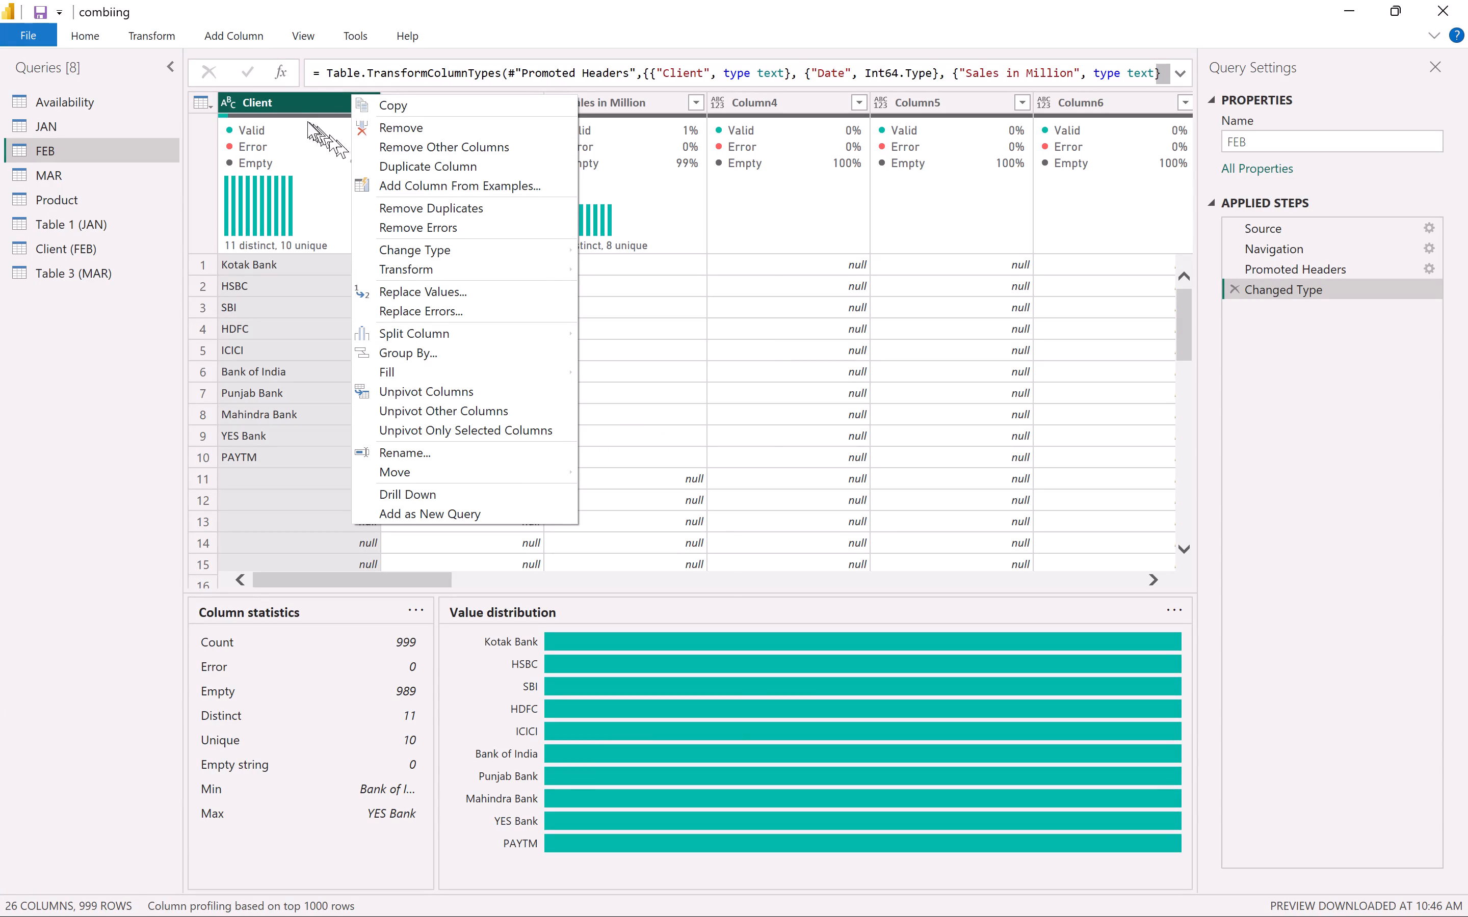
Examine the options for appending to the FEB query and for appending queries as new, leaving both without appending.
click(289, 105)
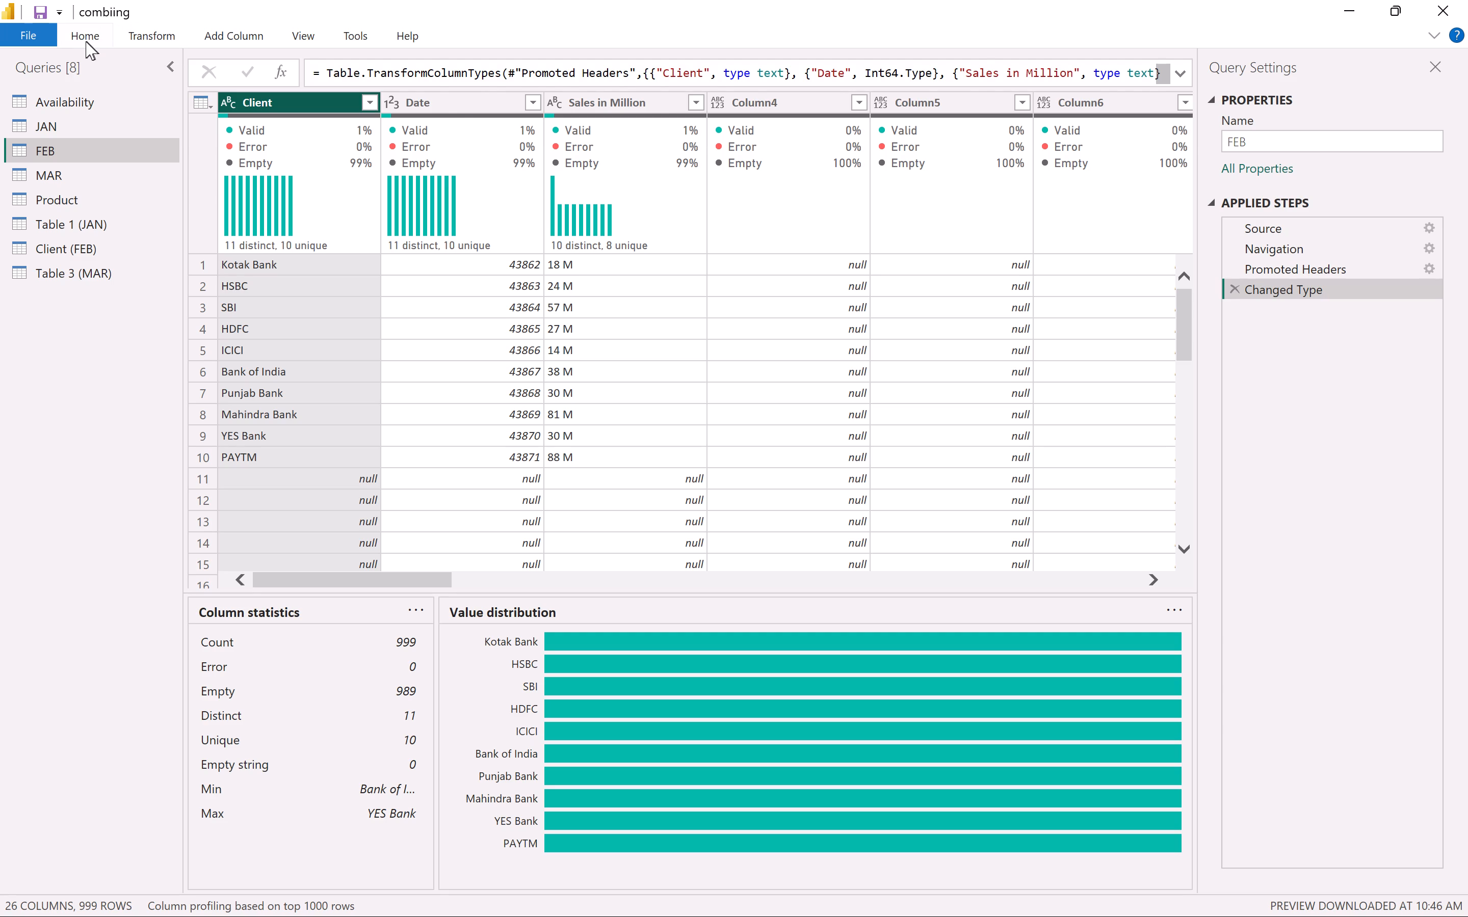
click(86, 41)
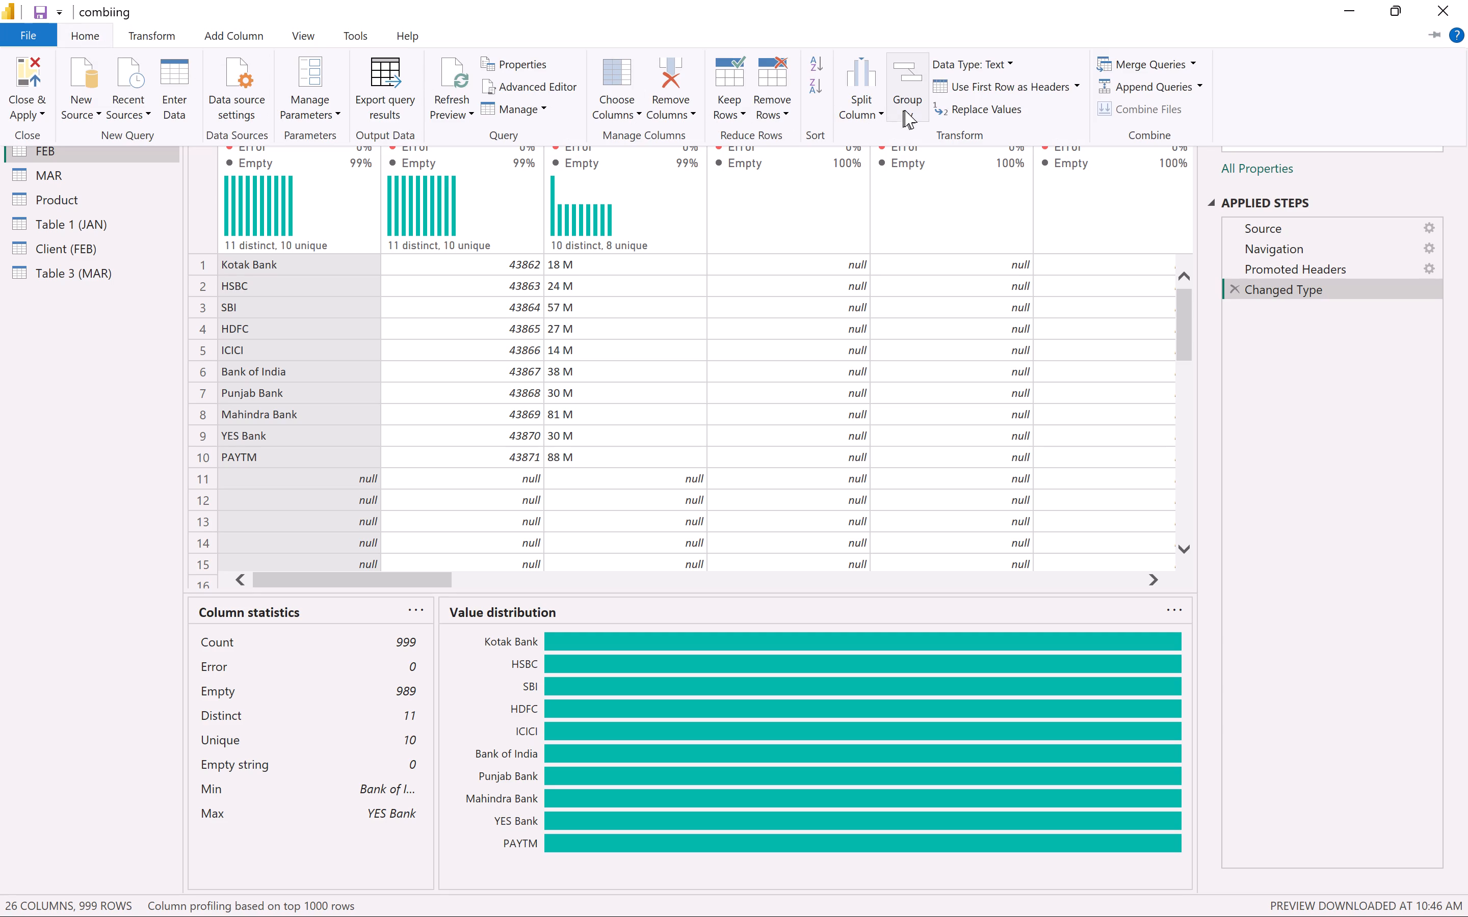
scroll(905, 110, down, 1)
scroll(905, 110, left, 1)
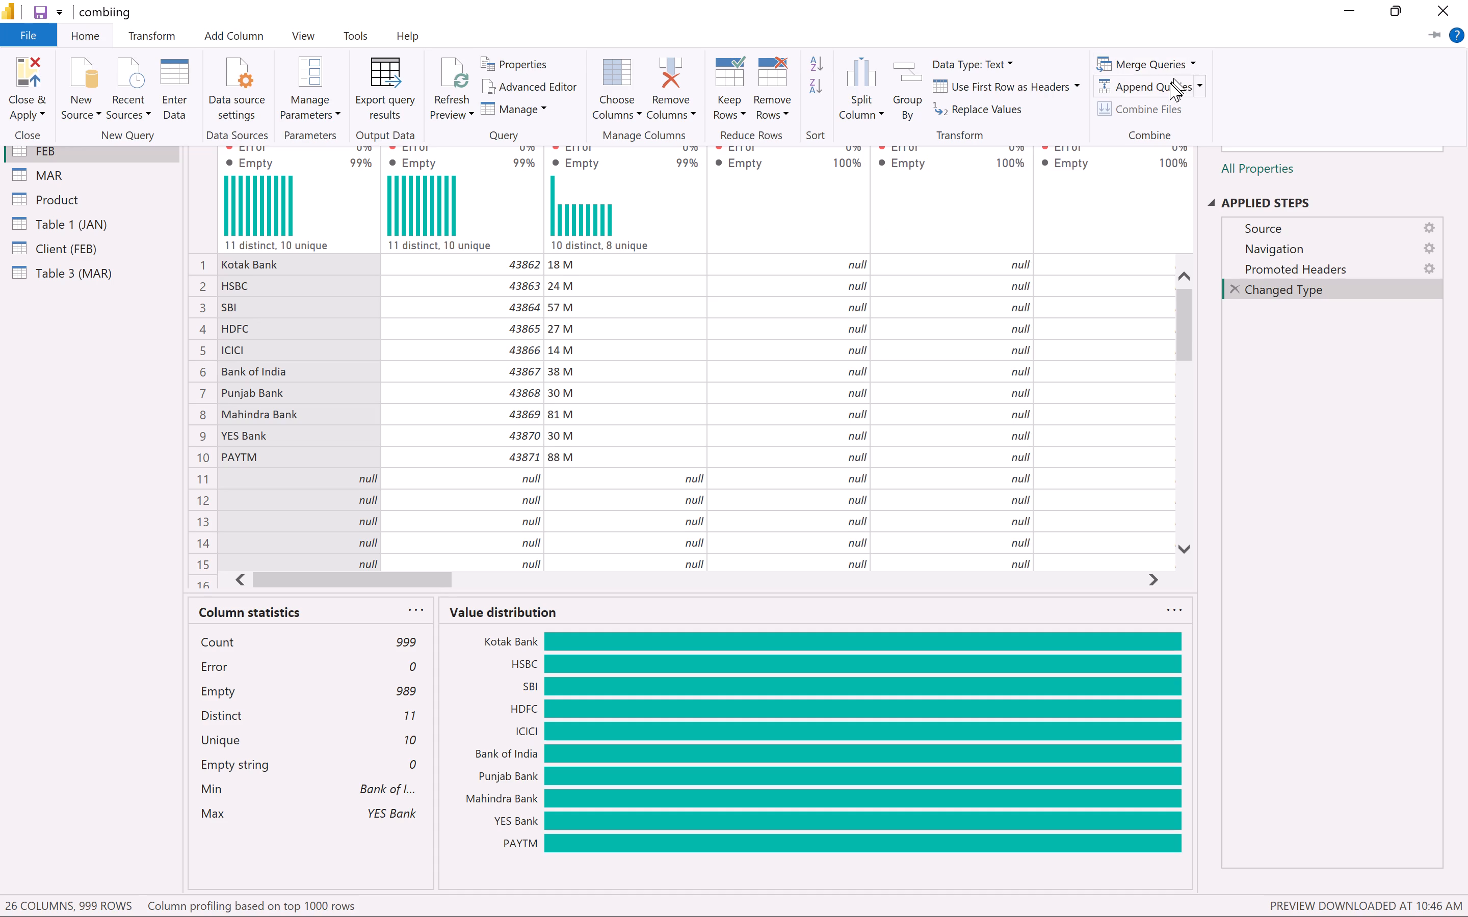
click(1169, 83)
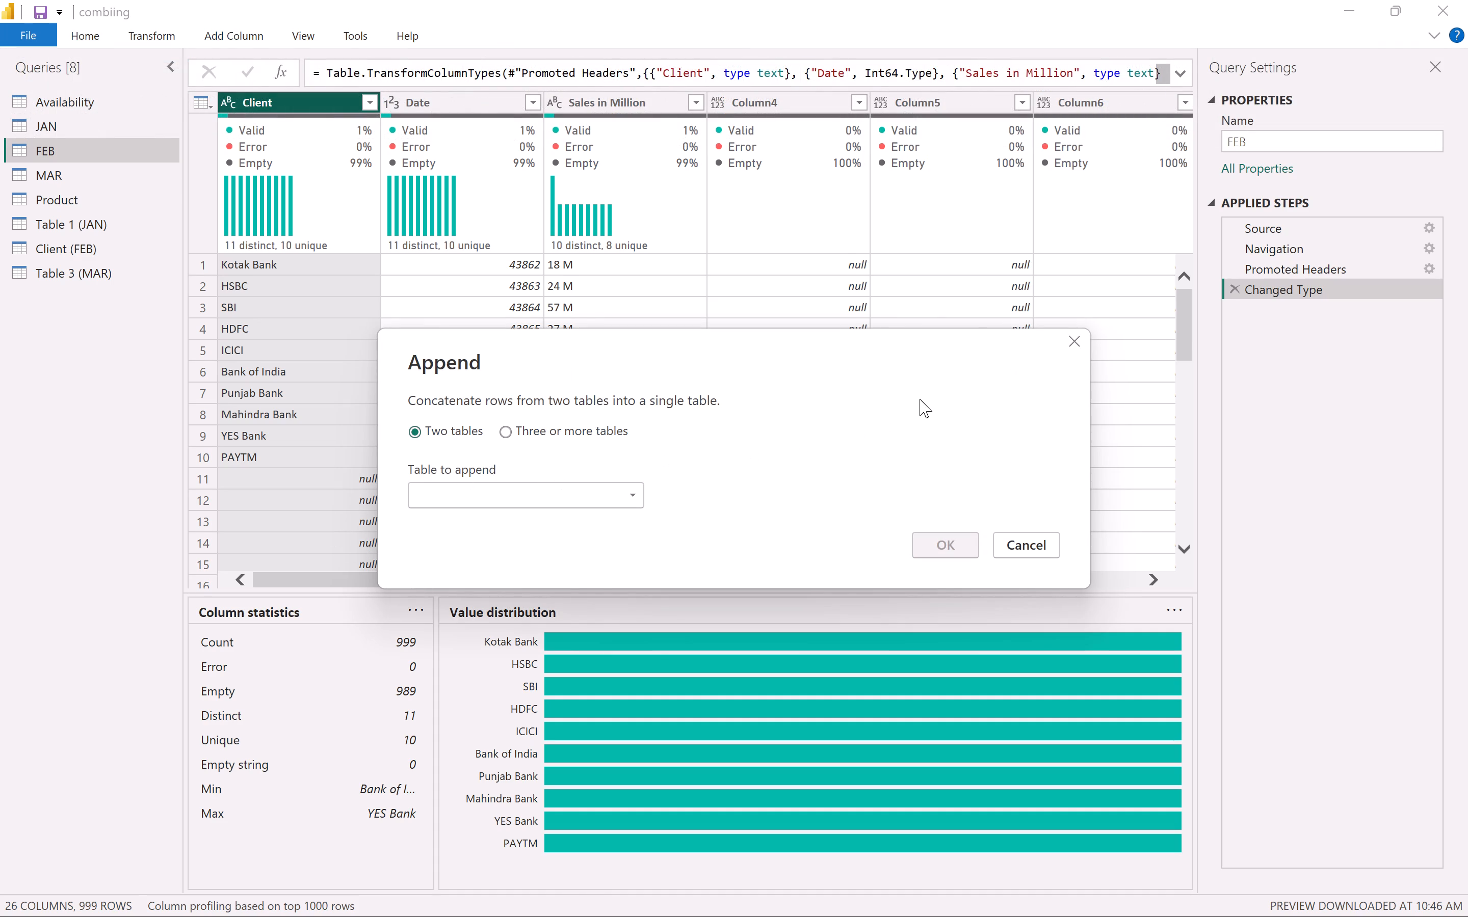
click(1080, 344)
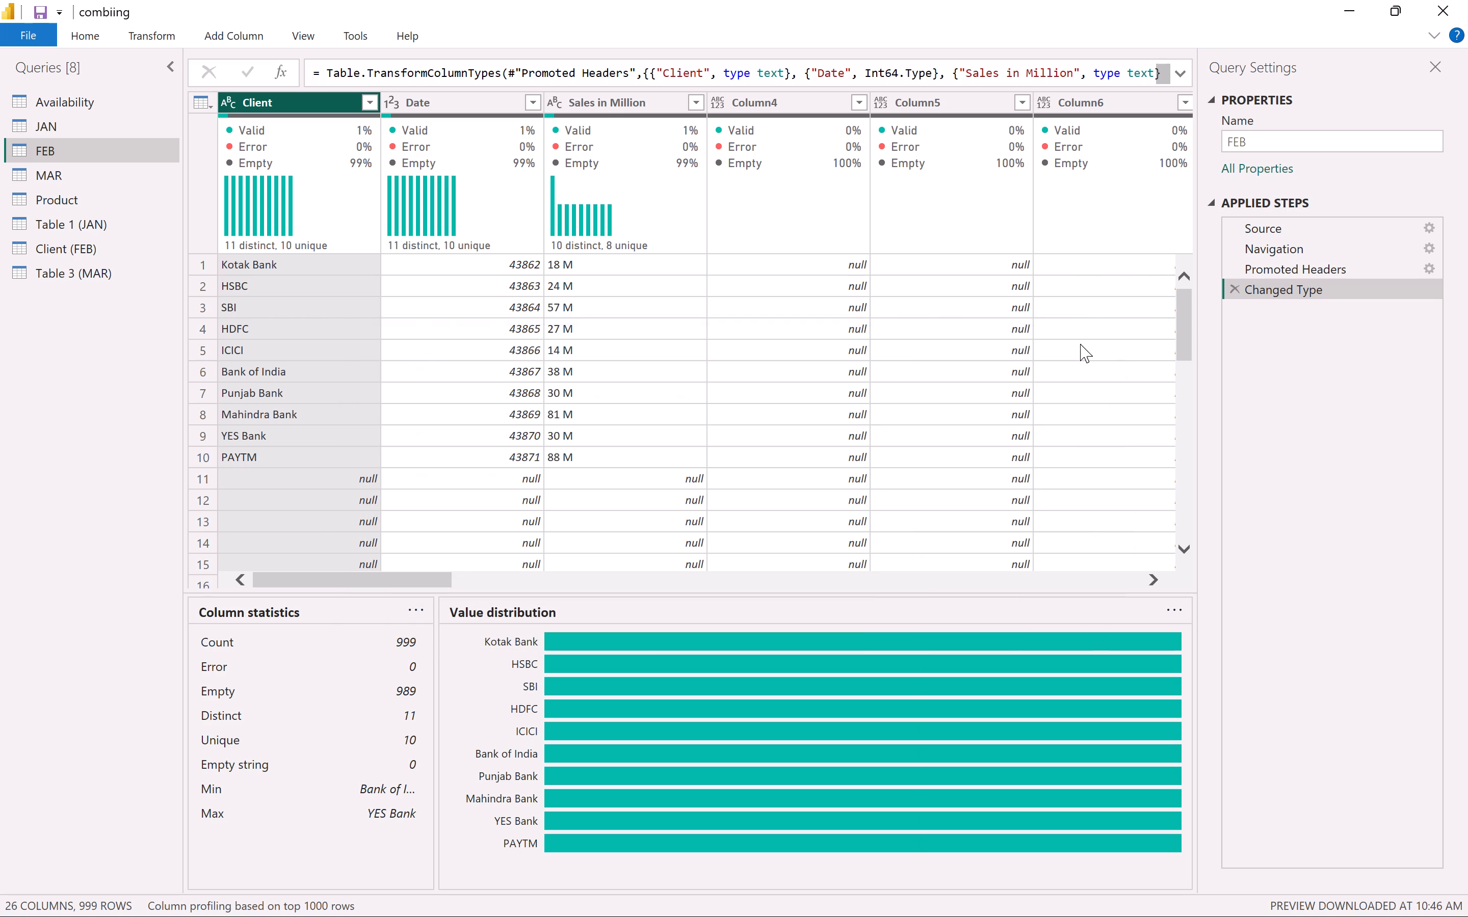
click(82, 41)
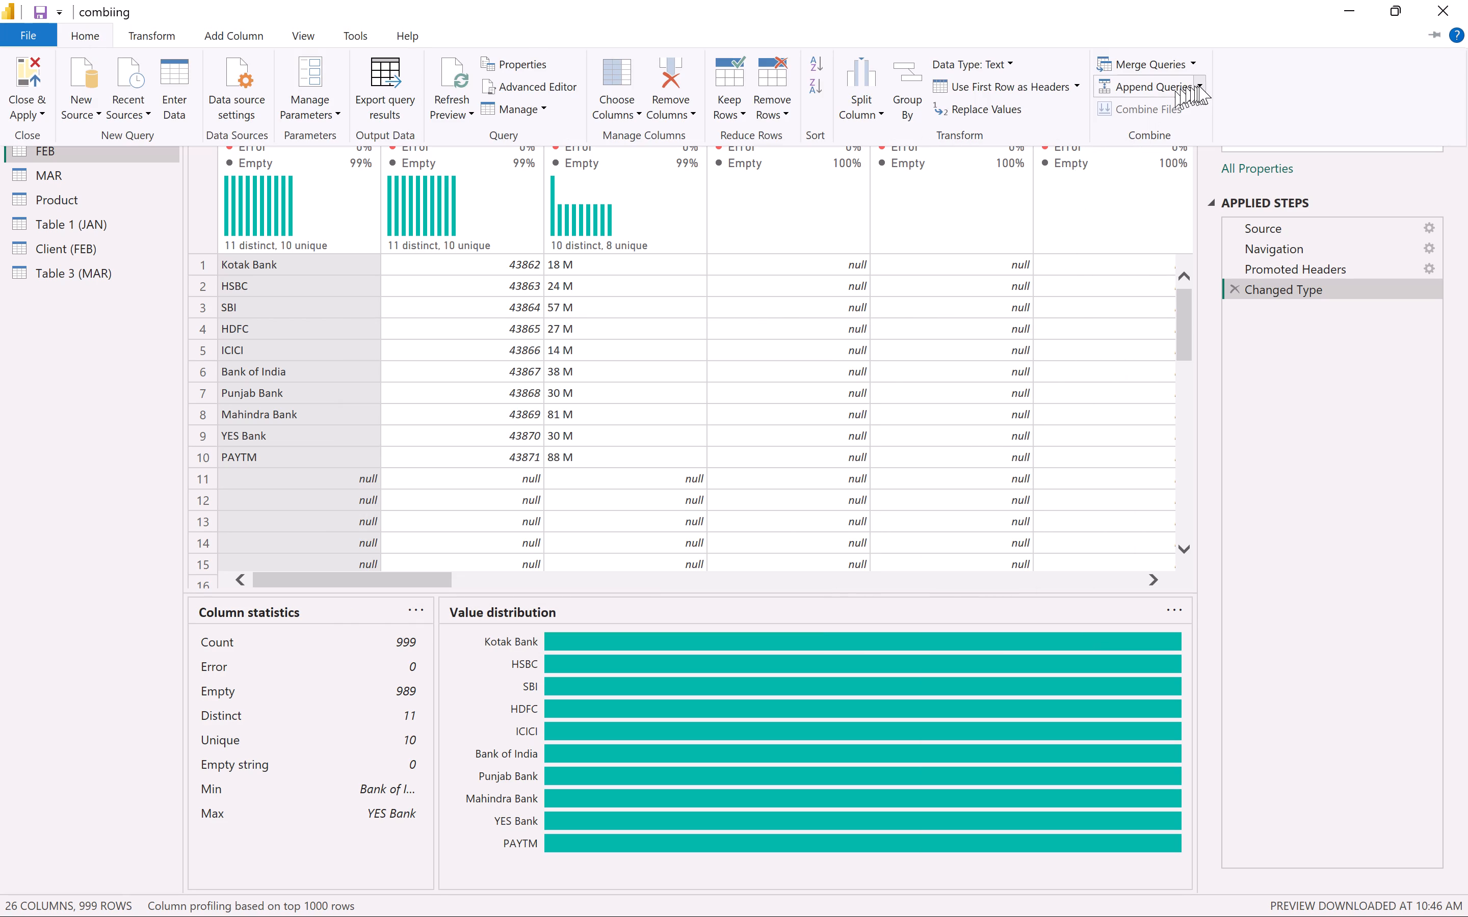
click(1201, 86)
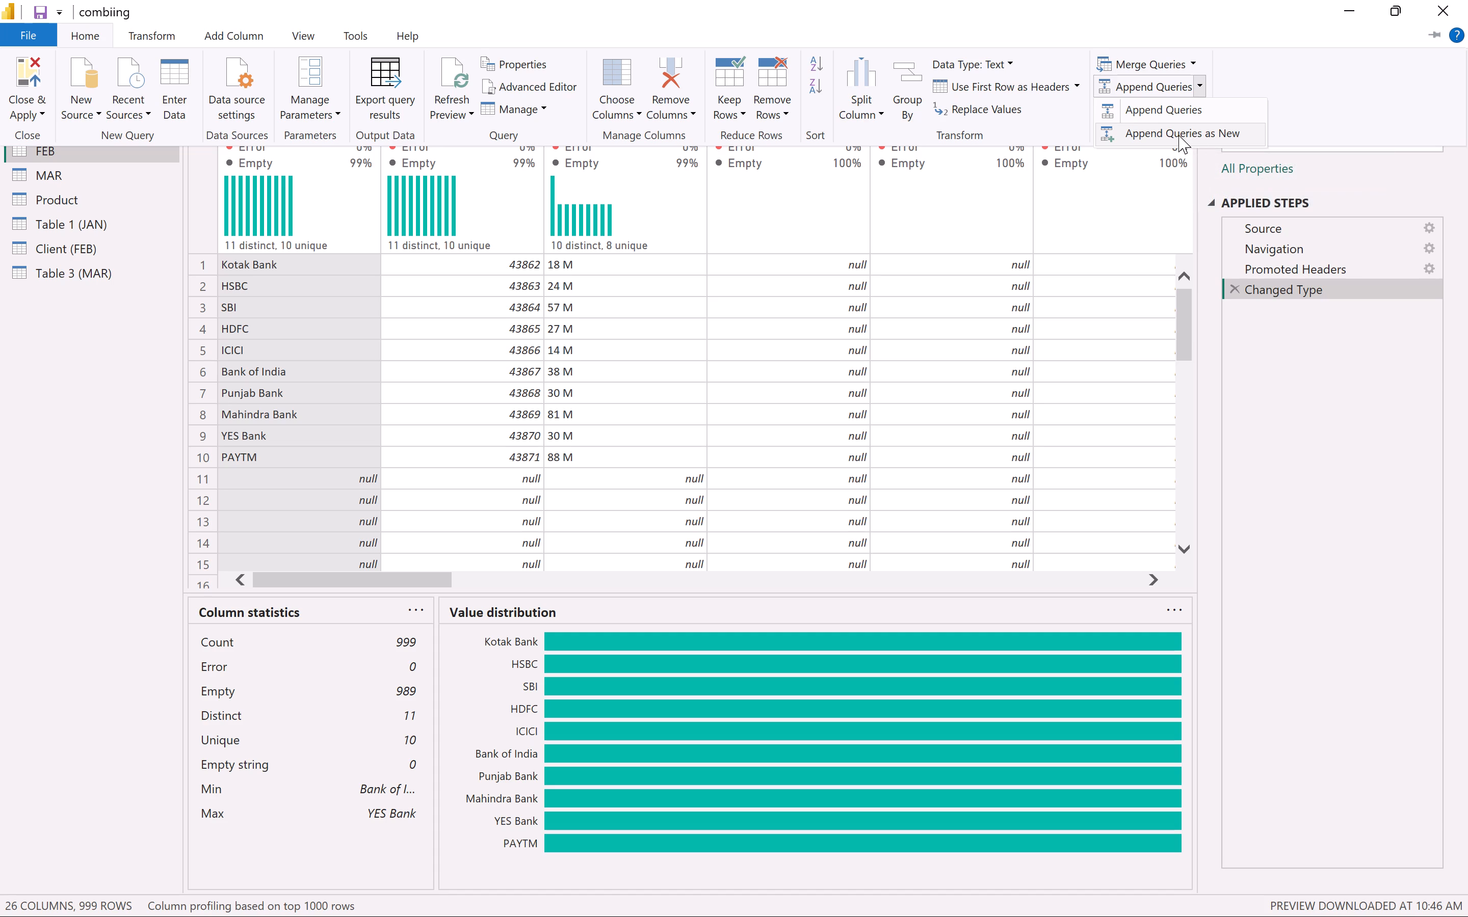
click(1178, 135)
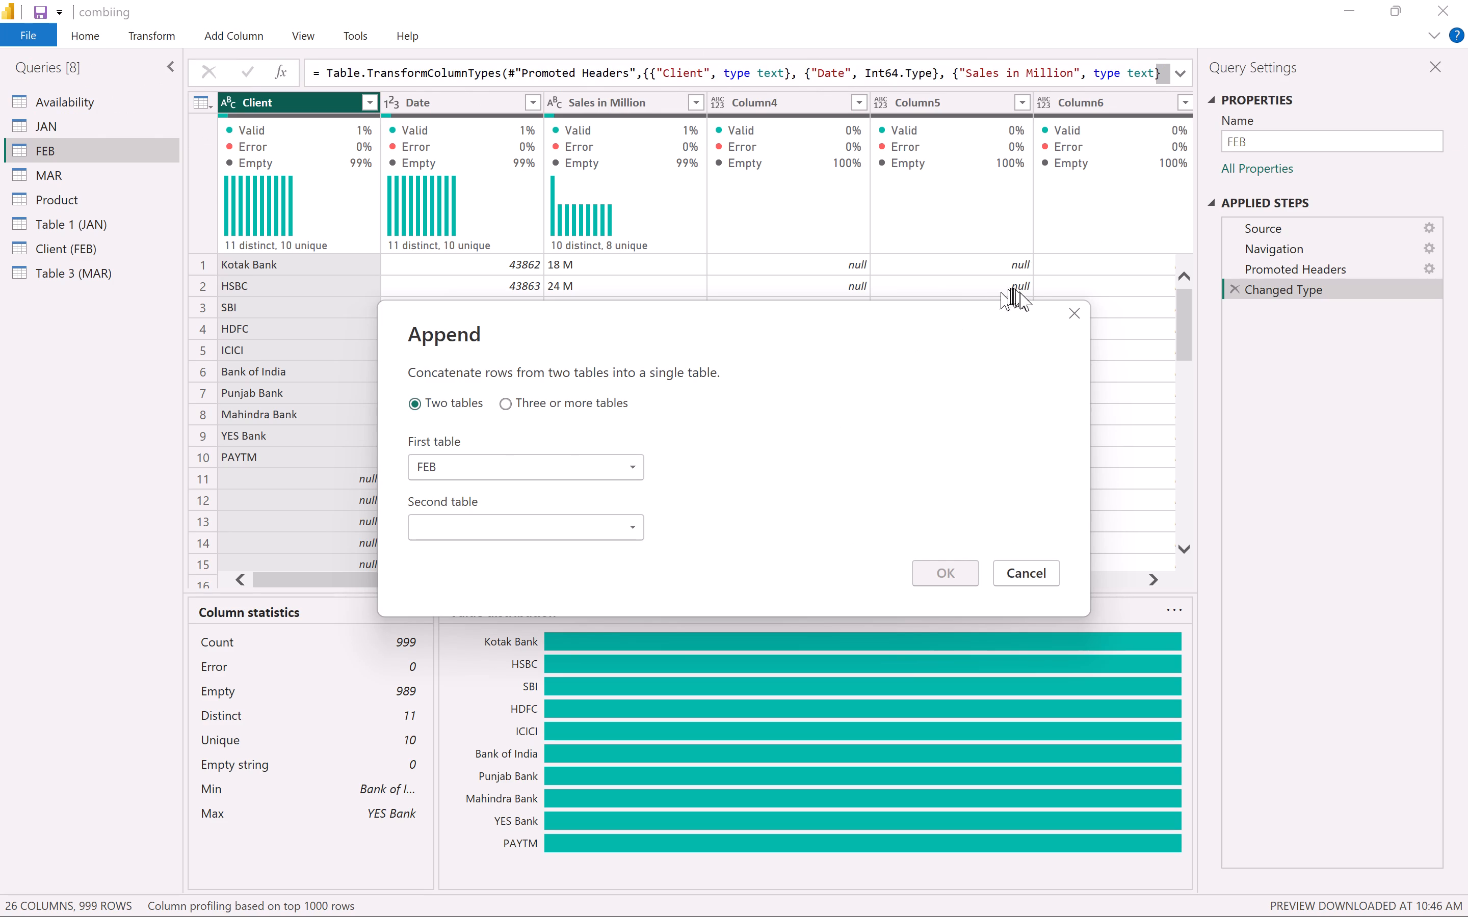
click(1077, 306)
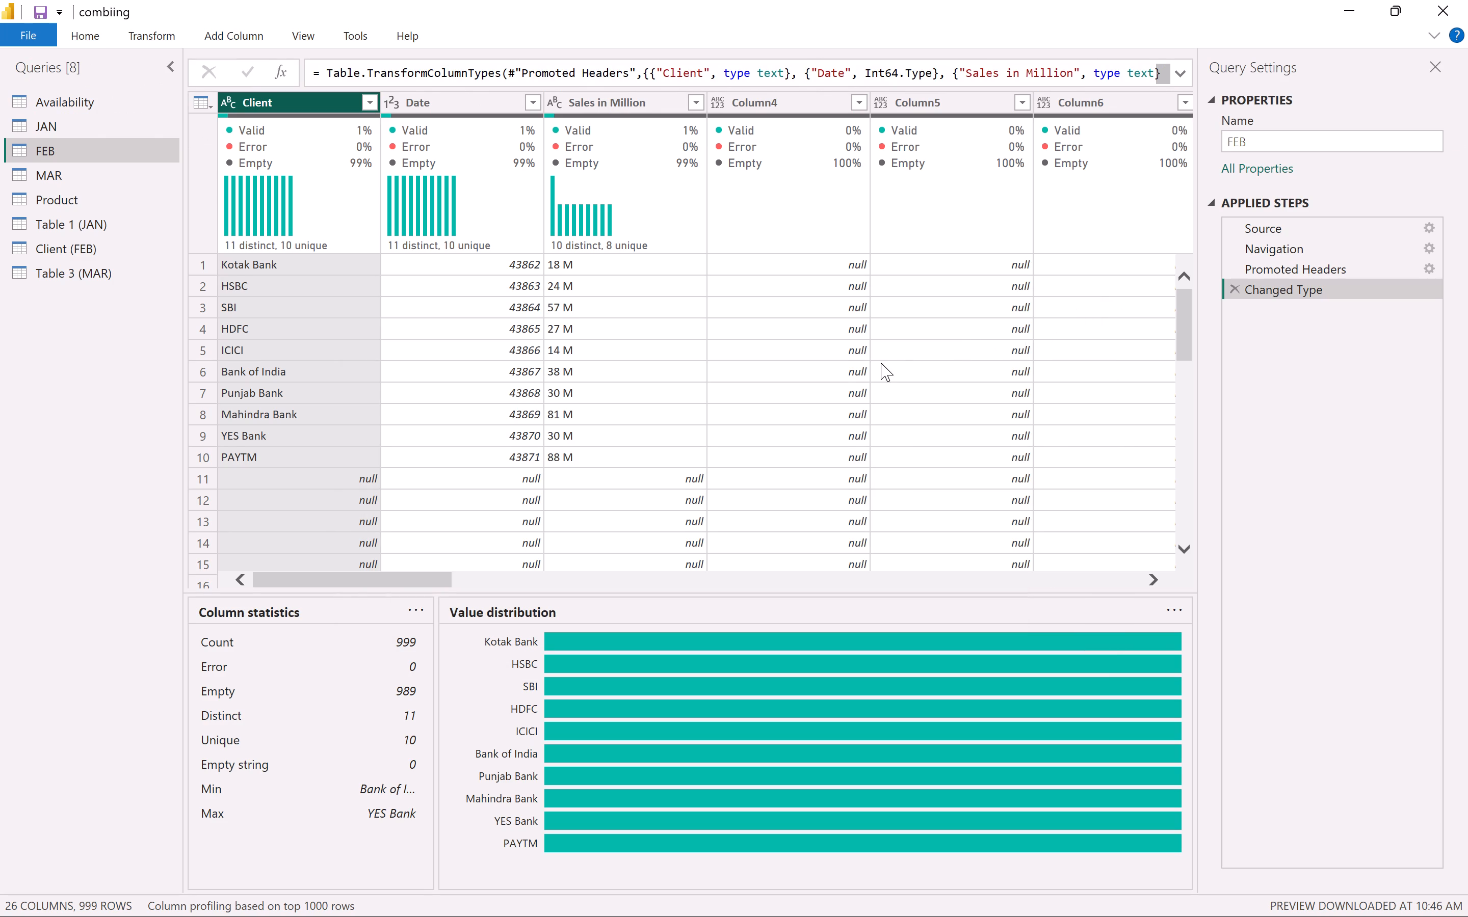
Look through the FEB query's rows to check how far its data extends, returning to the first row.
scroll(881, 363, down, 1)
scroll(881, 363, up, 7)
scroll(881, 363, down, 4)
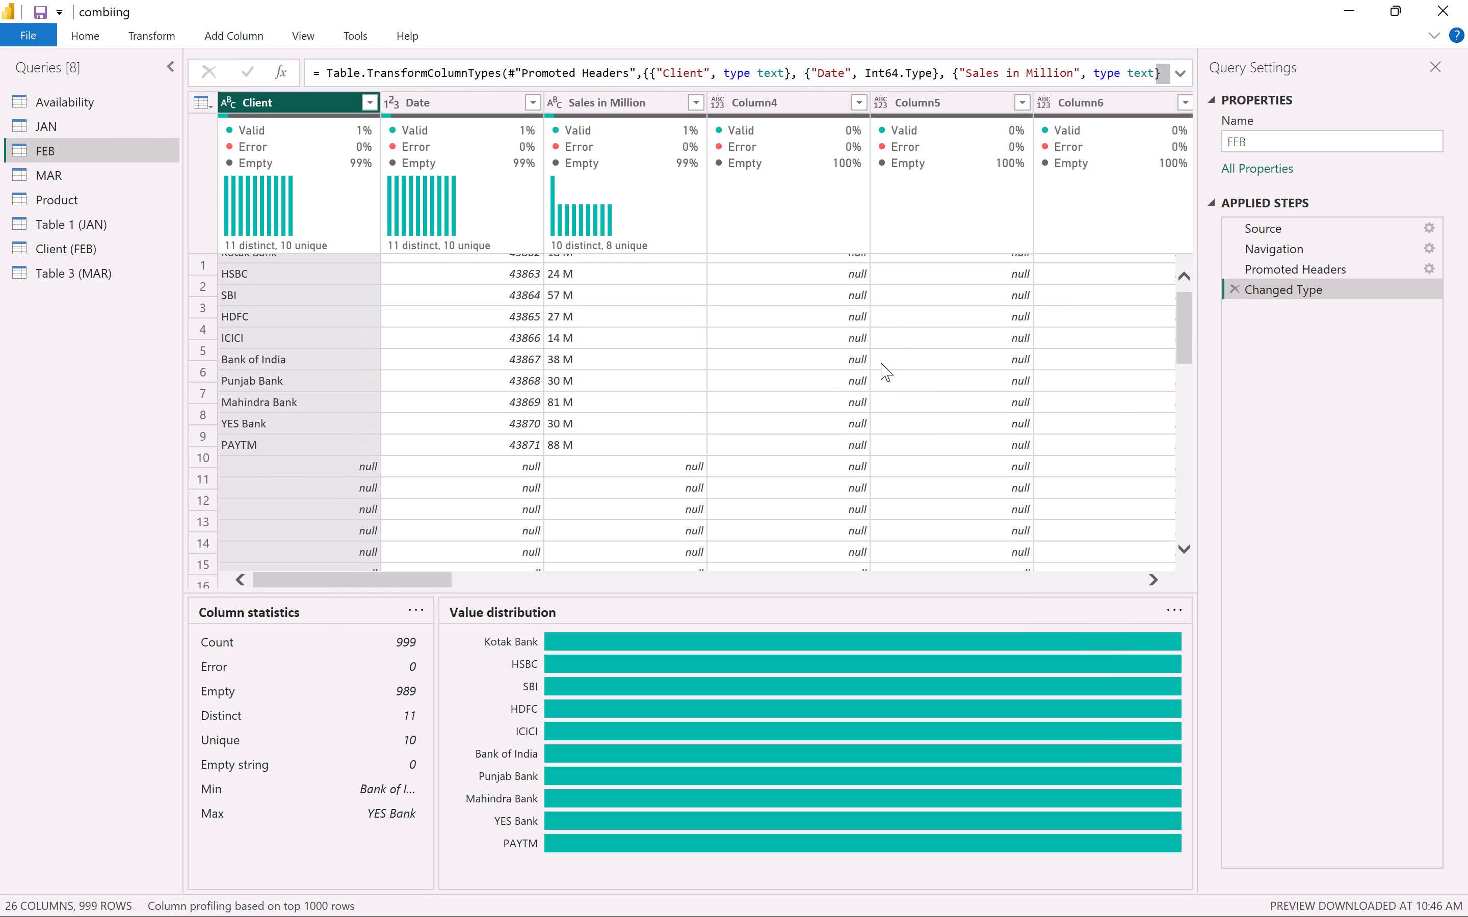
scroll(881, 363, down, 14)
scroll(881, 363, down, 14)
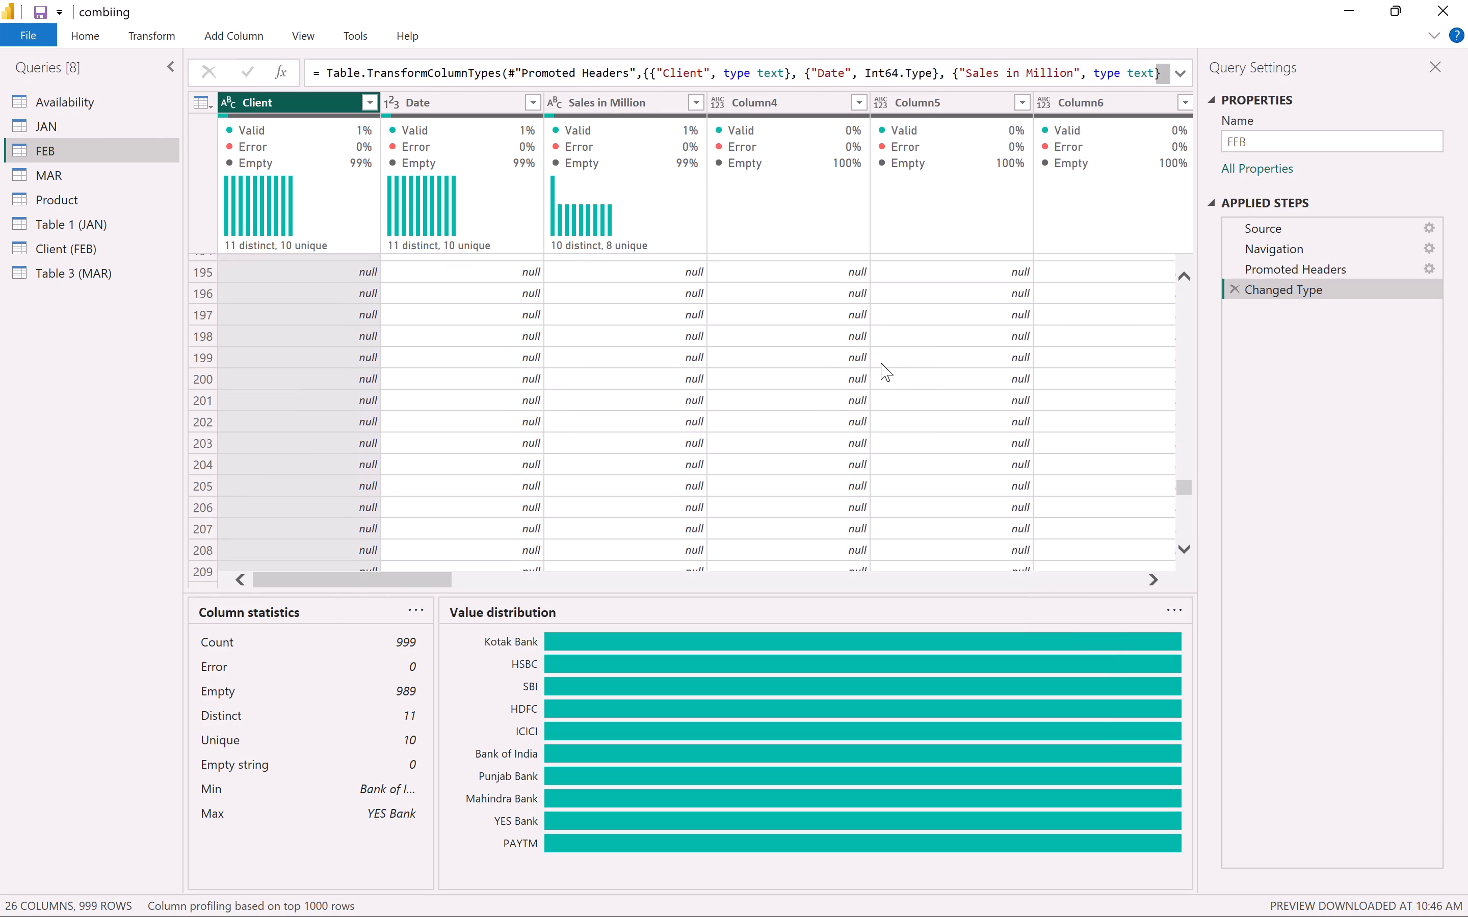
scroll(881, 363, up, 20)
scroll(881, 363, up, 20)
scroll(881, 363, up, 20)
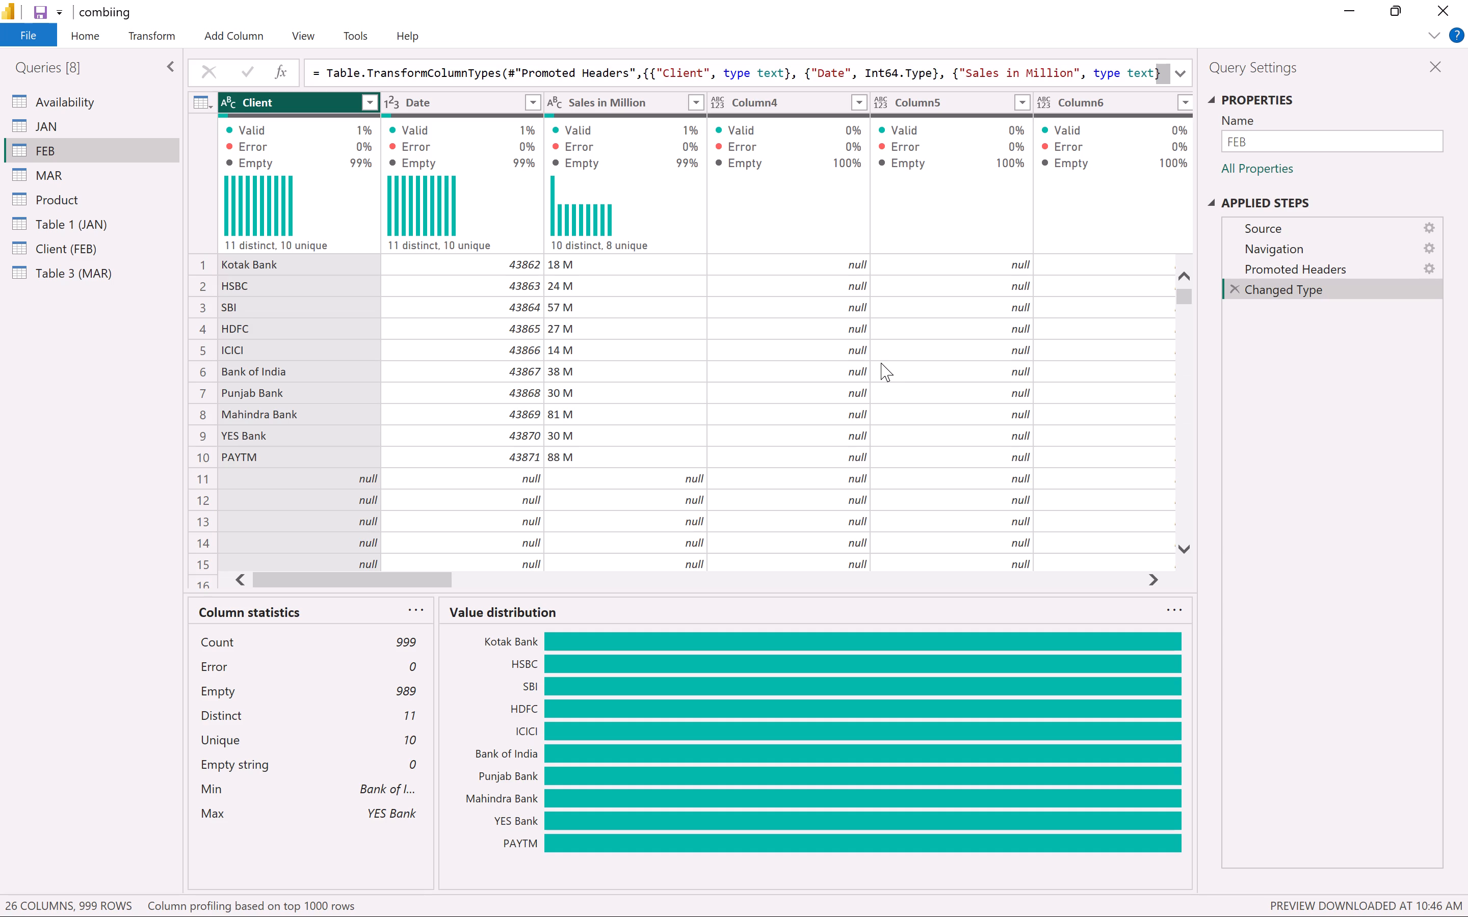
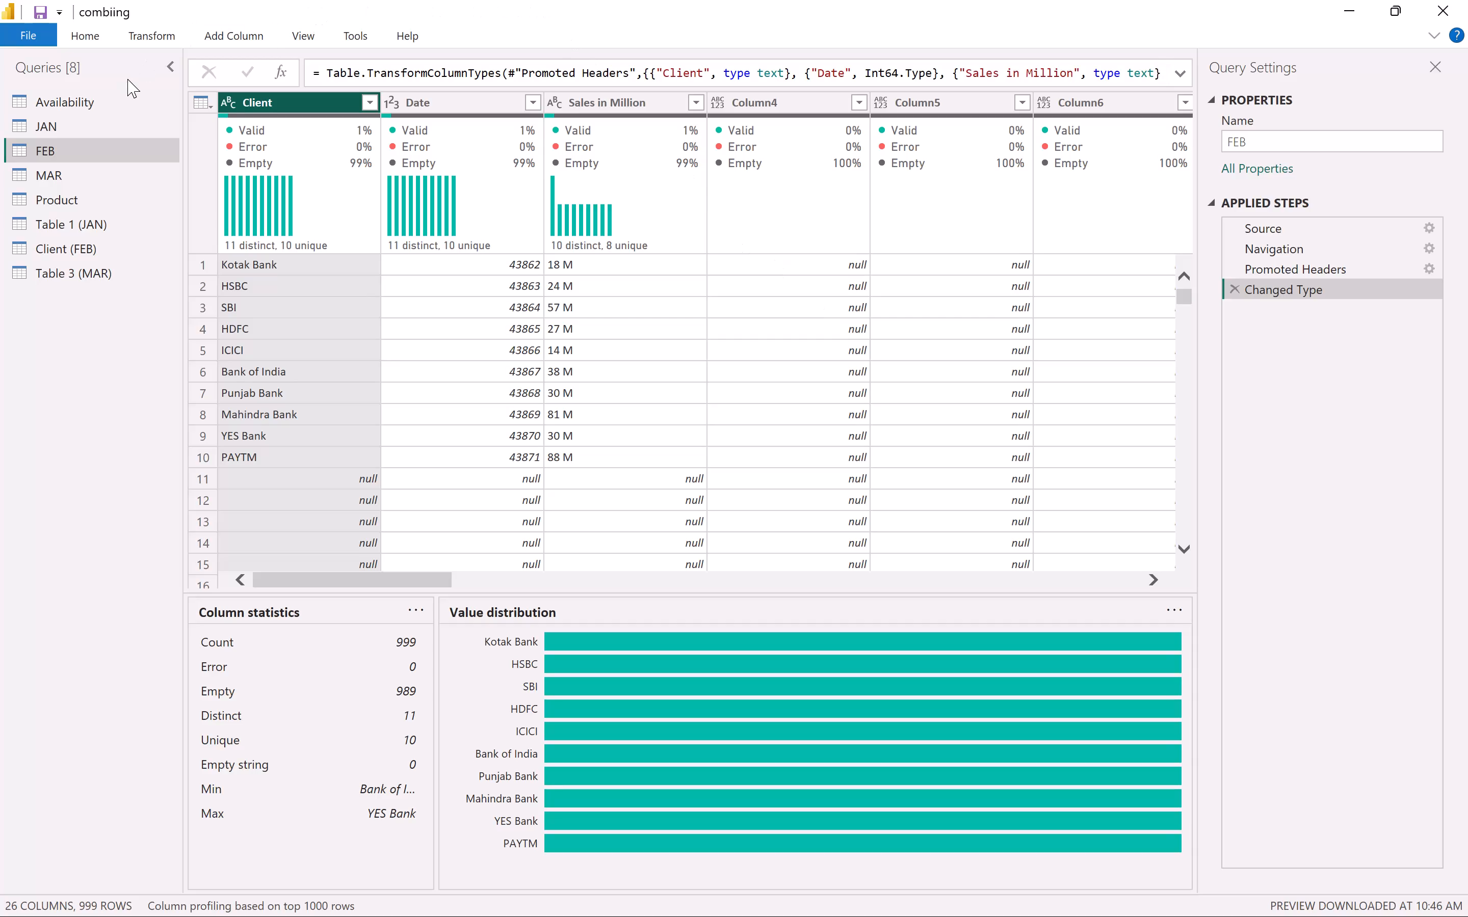
Examine the JAN query's Date column profile and its options for duplicates, empties and errors, without applying any.
click(43, 140)
click(43, 131)
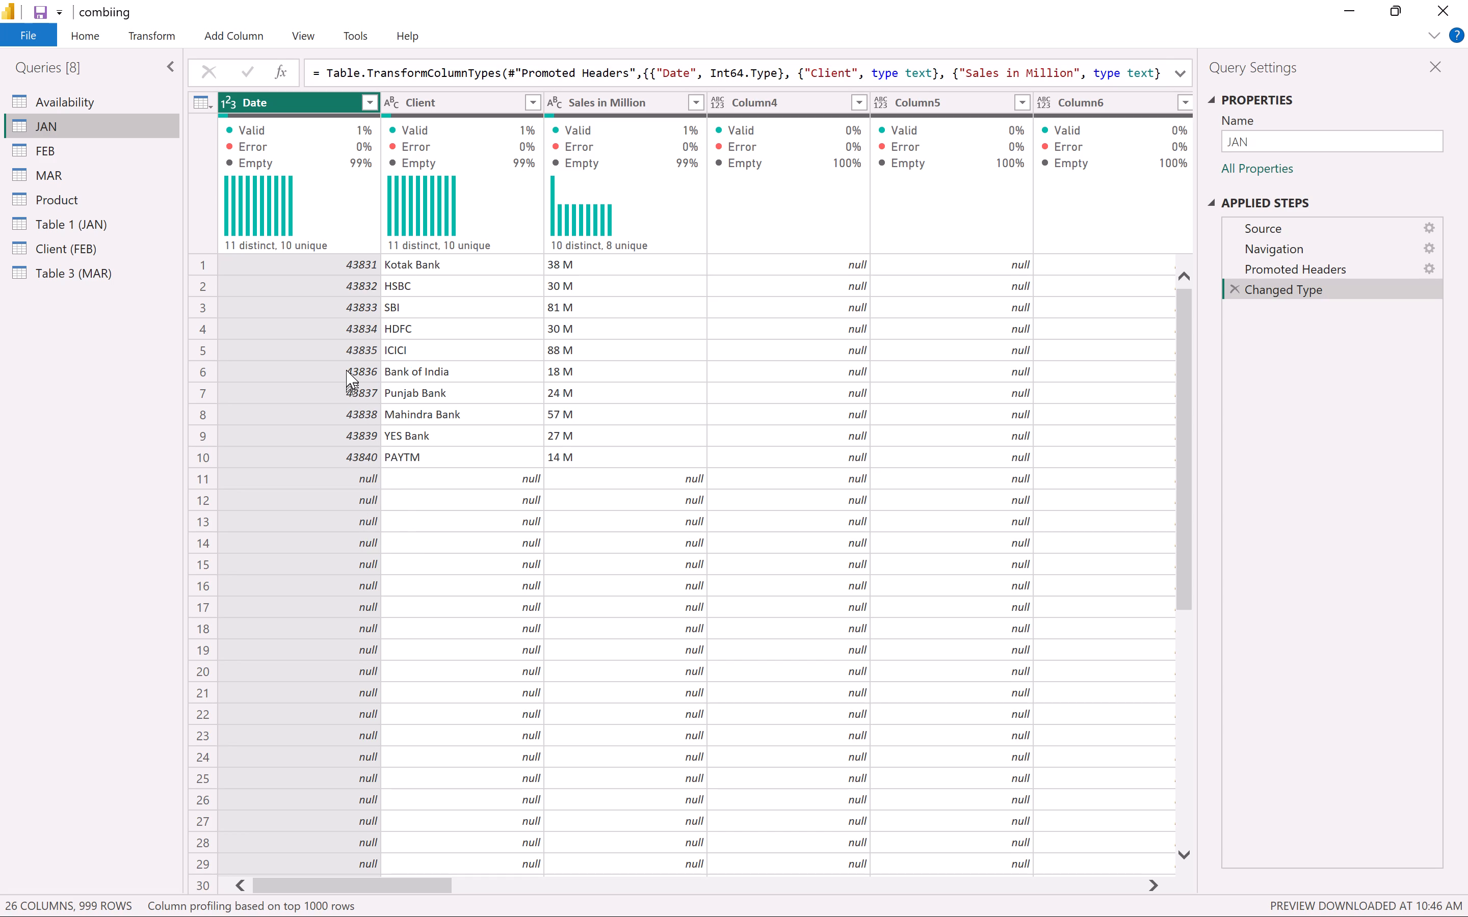
scroll(346, 370, up, 2)
click(312, 102)
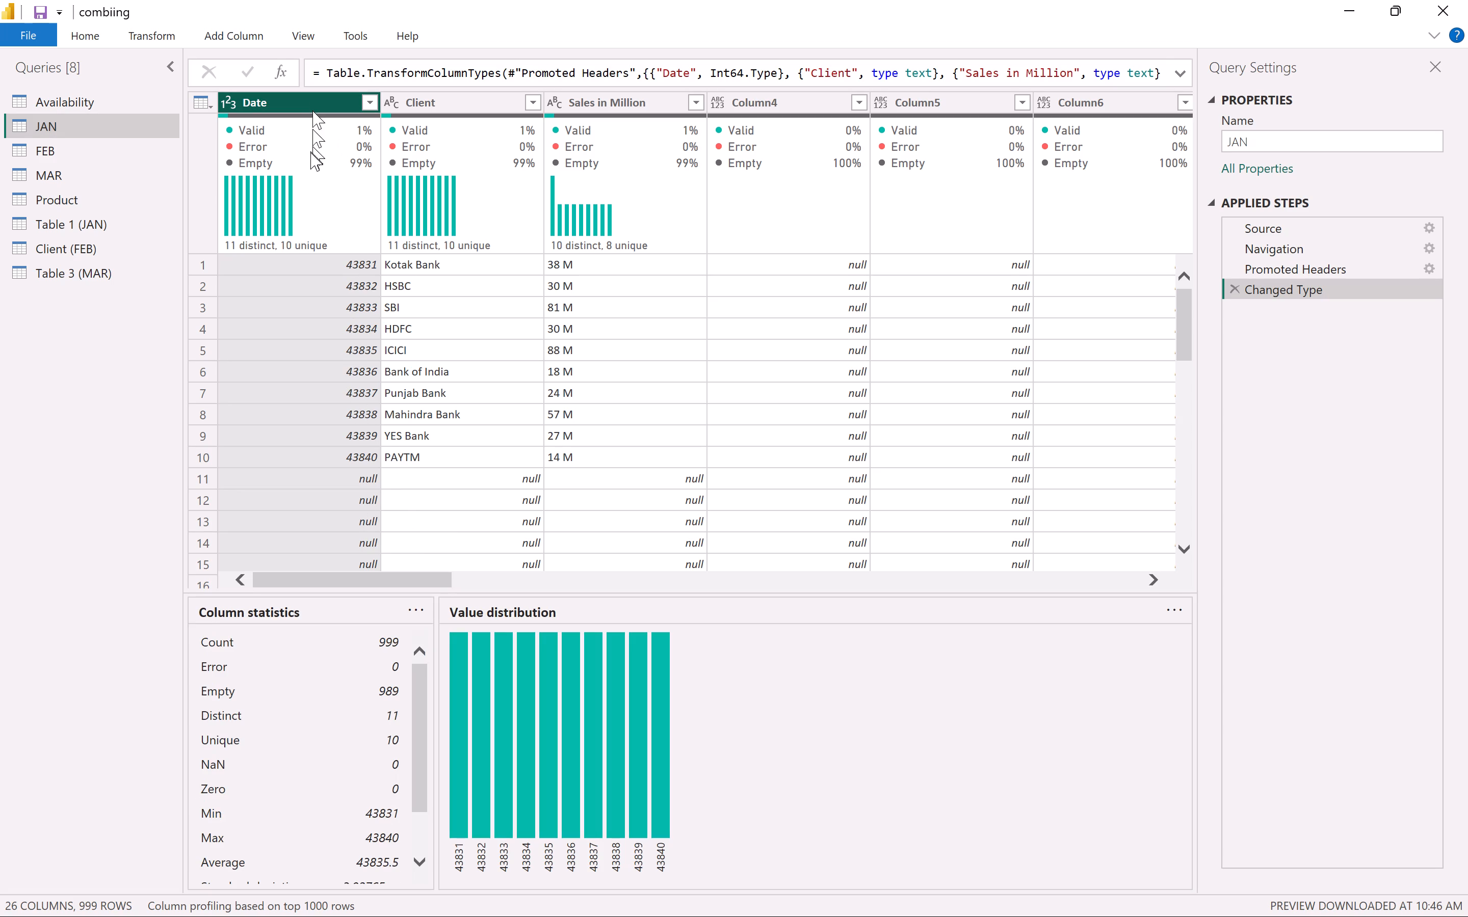
click(309, 157)
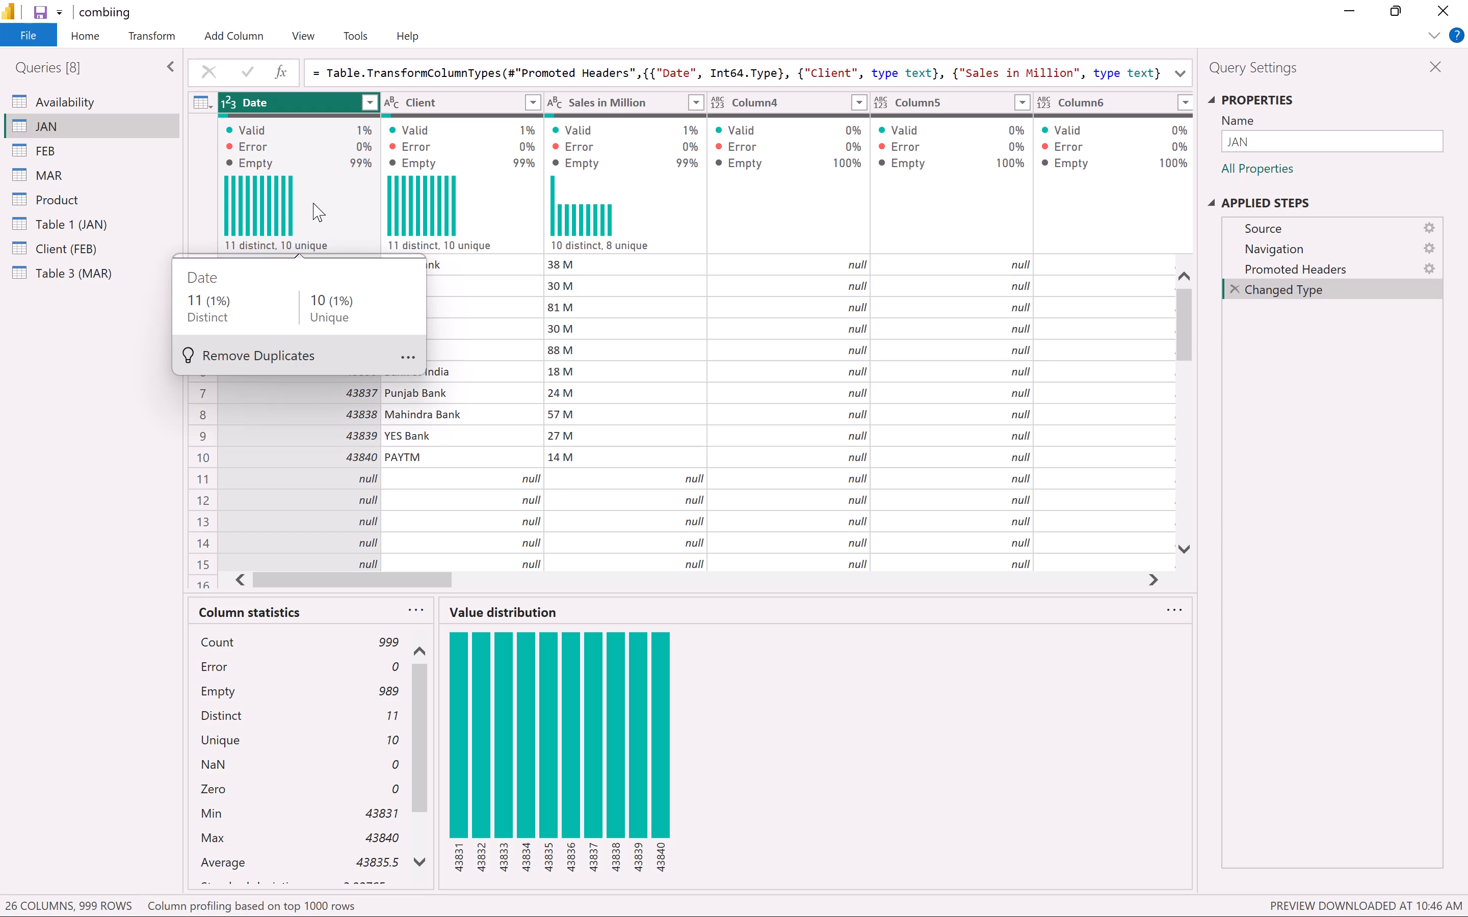
click(402, 354)
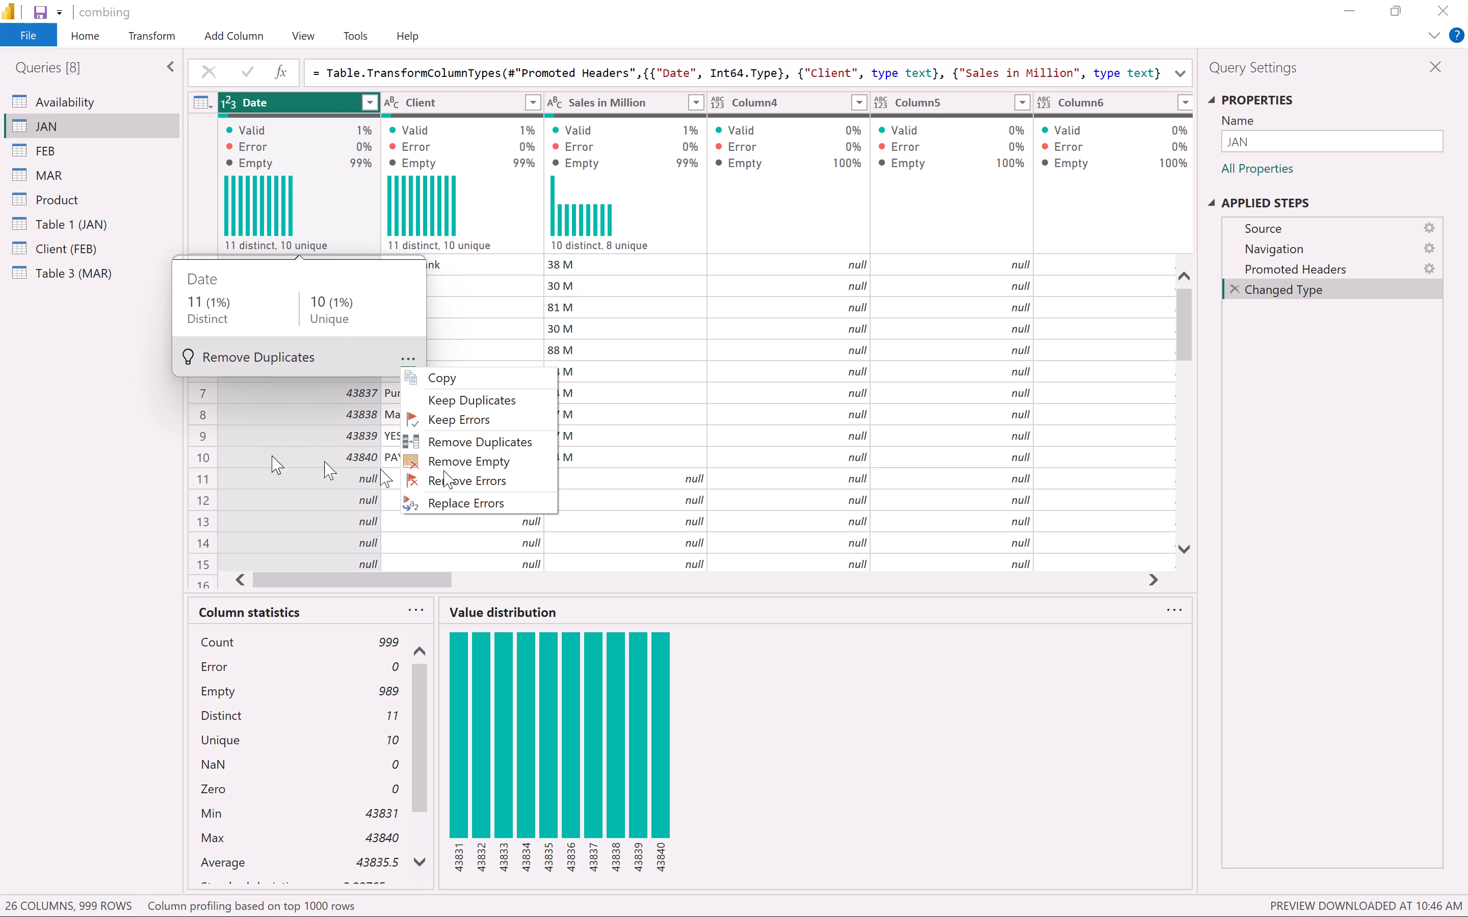
click(178, 450)
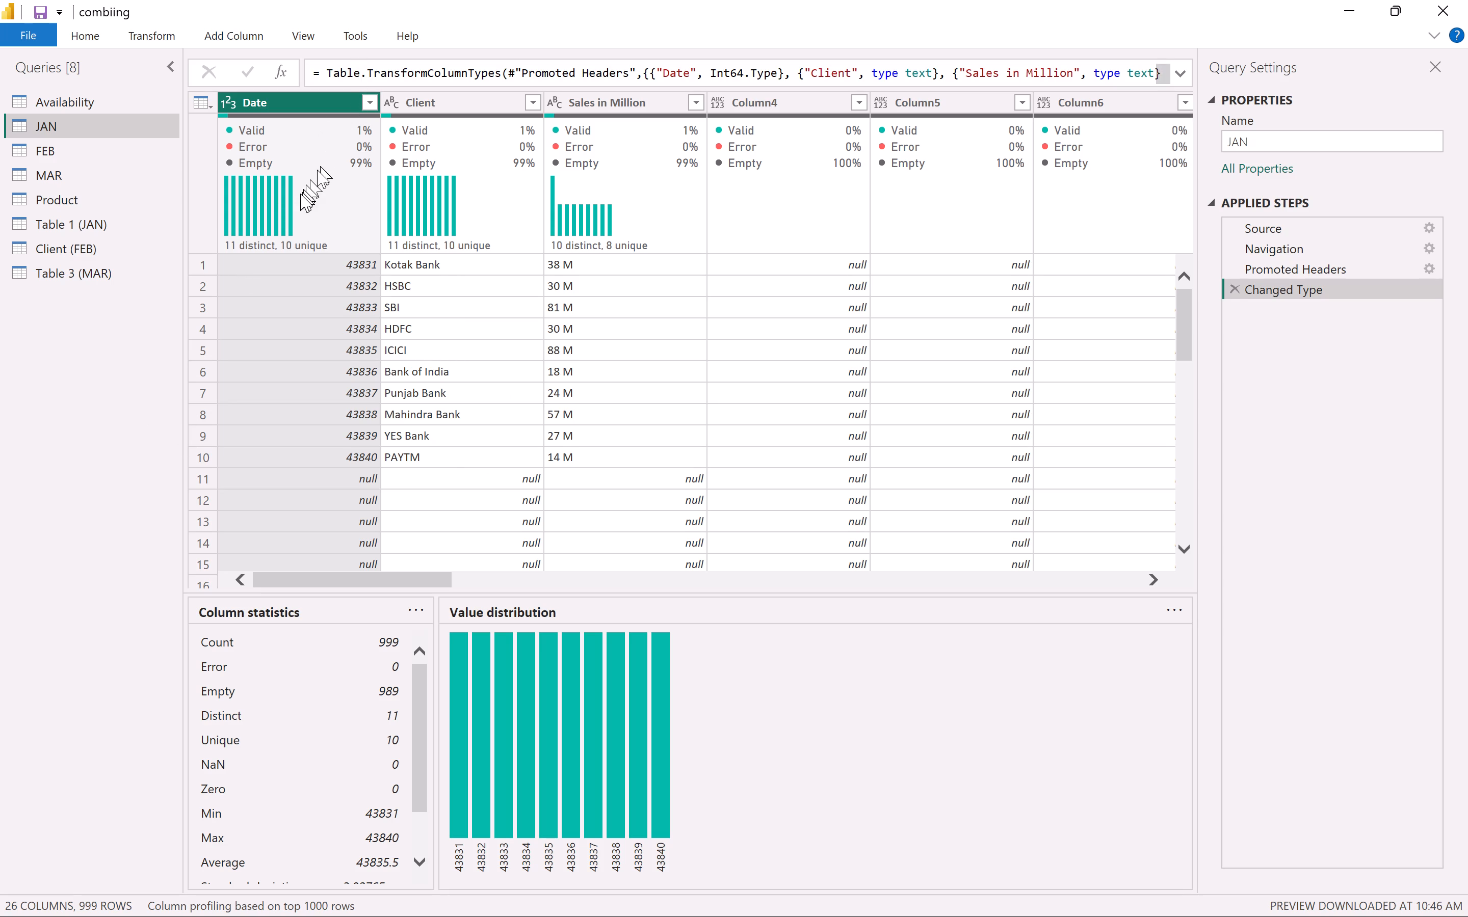
click(300, 194)
Turn off whitespace display, column distribution, column profile and column quality in the data preview.
click(153, 35)
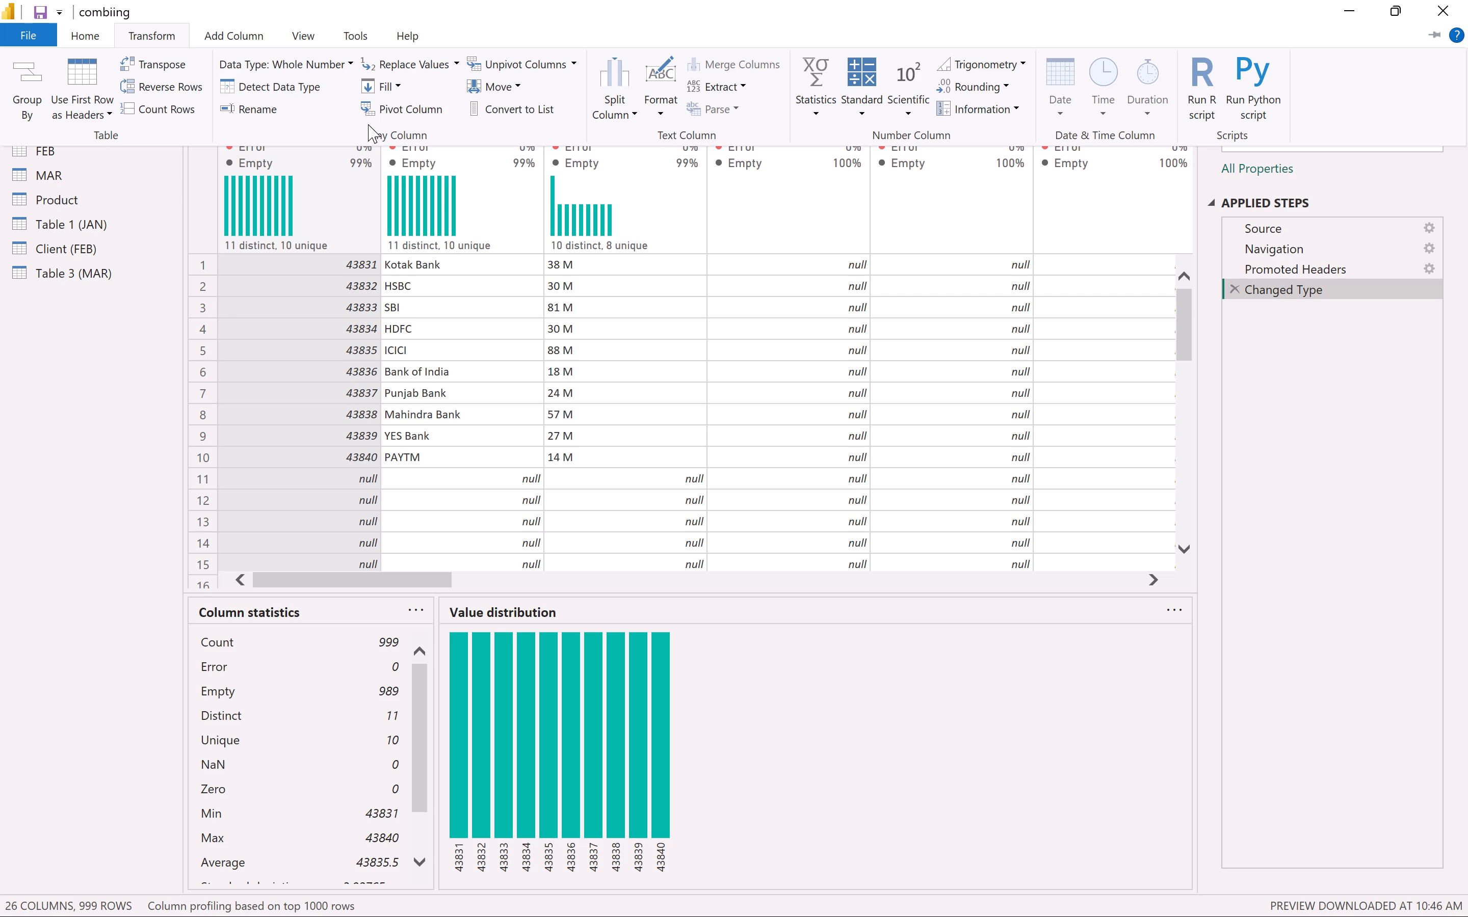
click(310, 27)
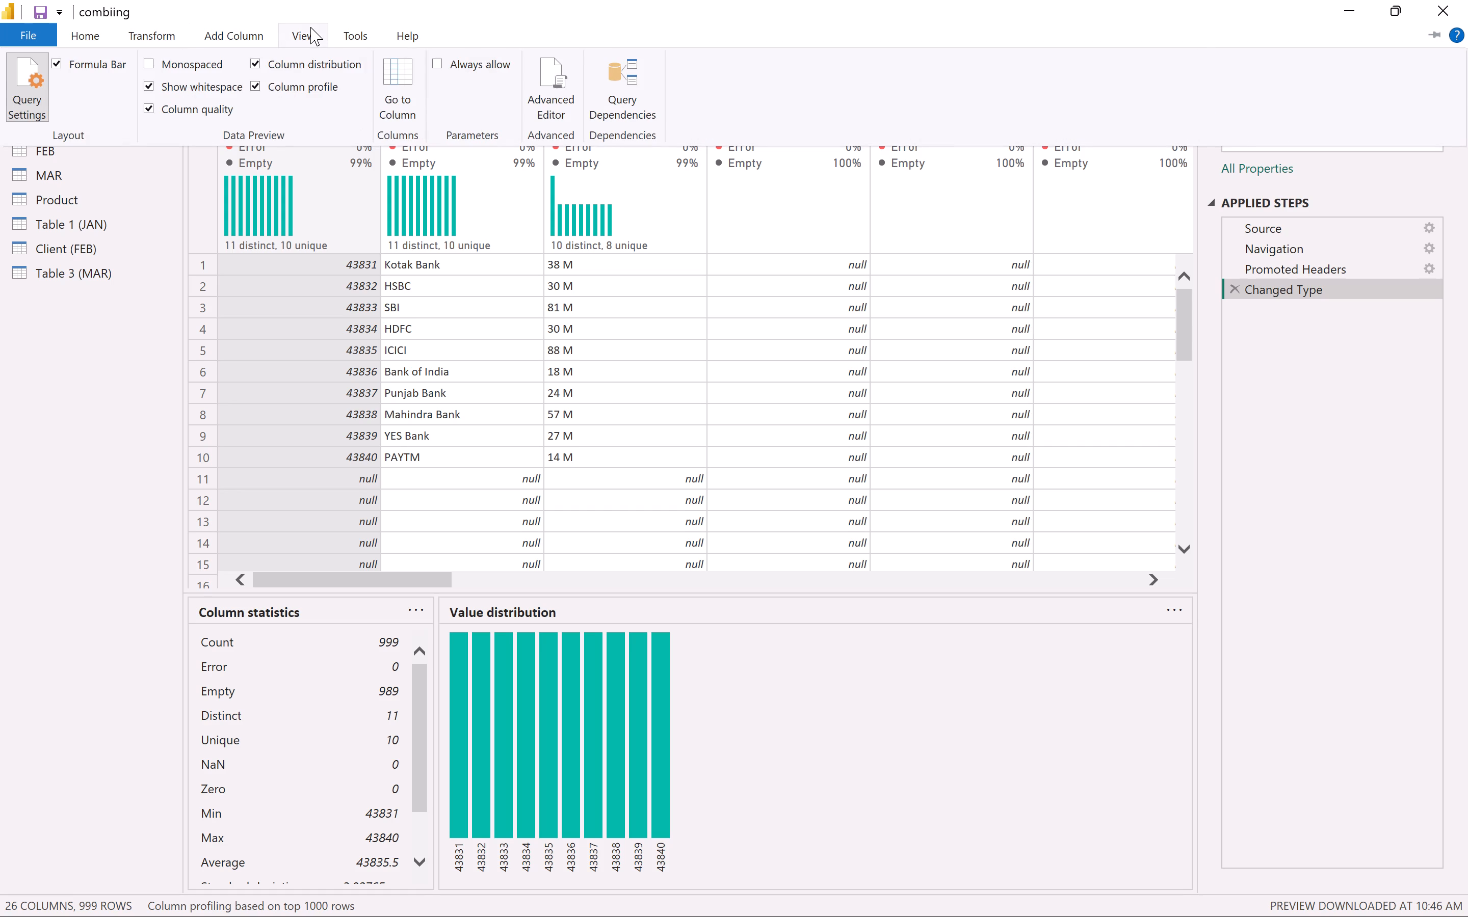
click(146, 88)
click(298, 37)
click(257, 63)
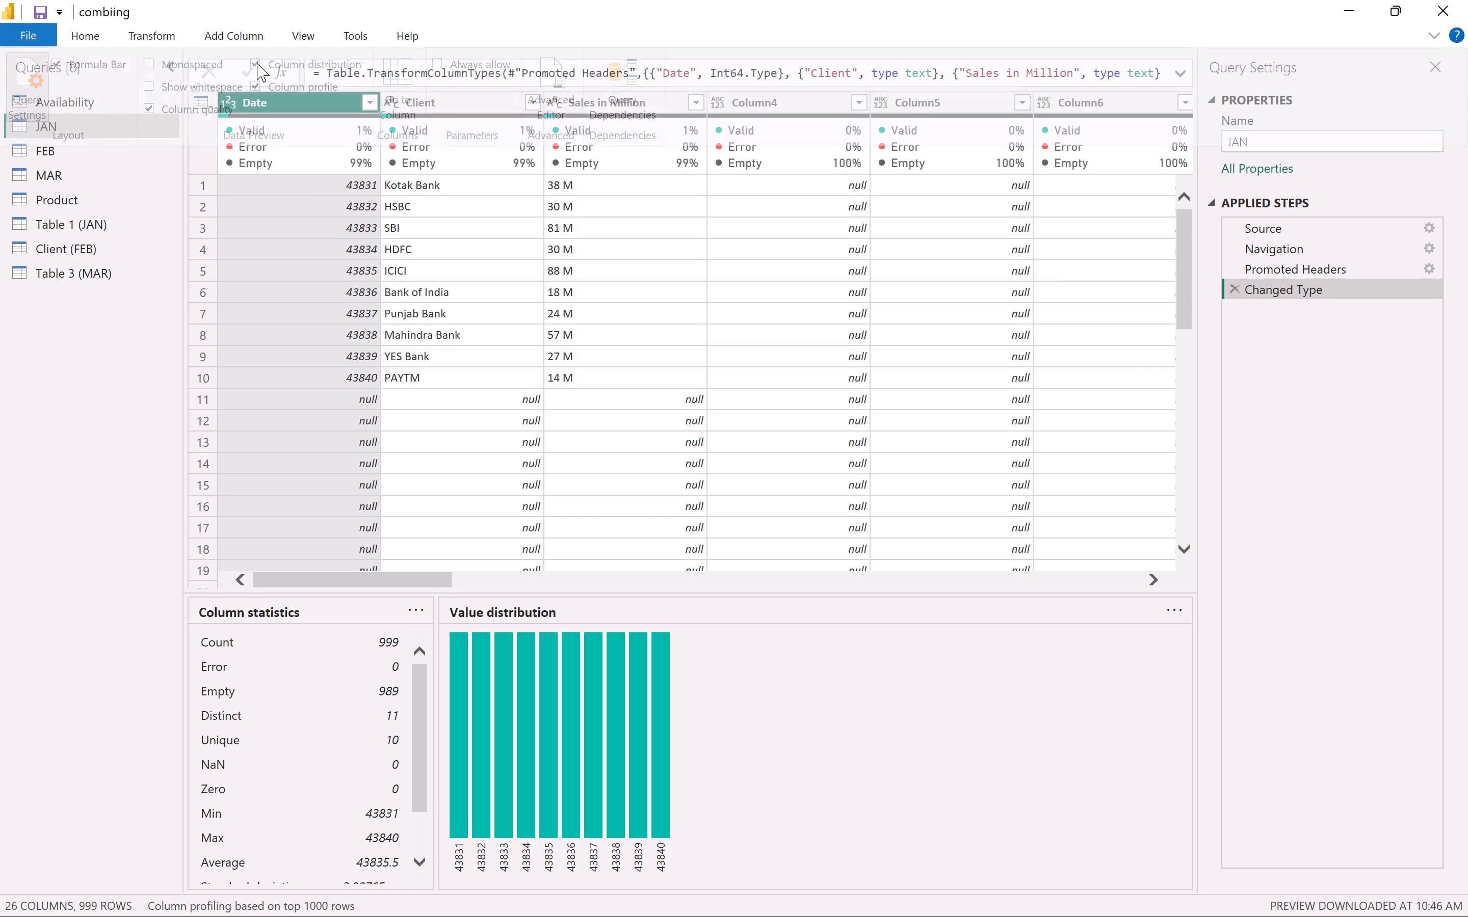
click(307, 35)
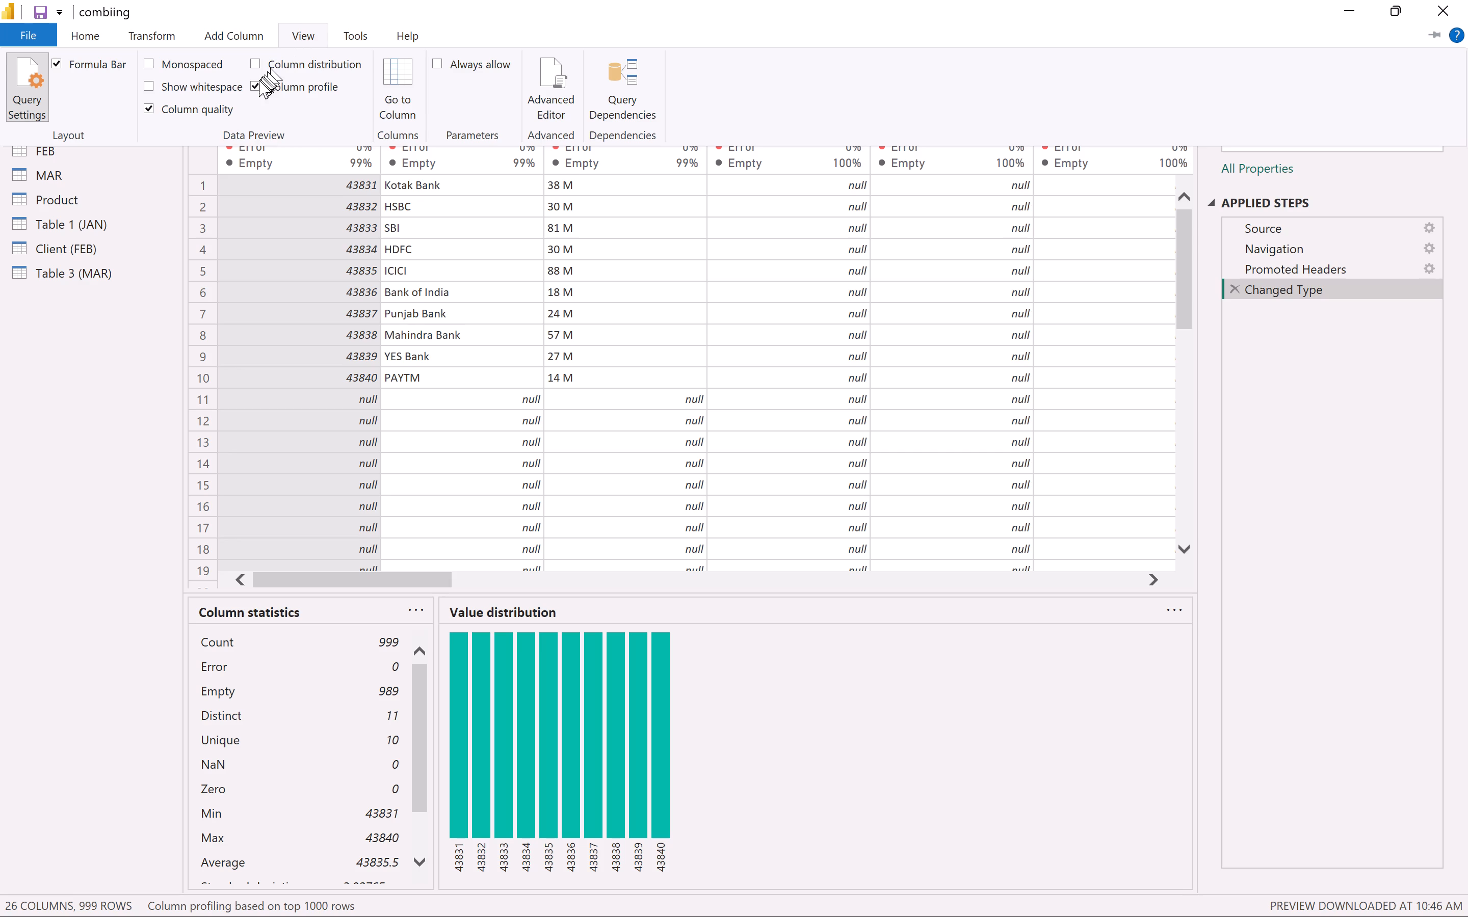
click(251, 90)
click(317, 31)
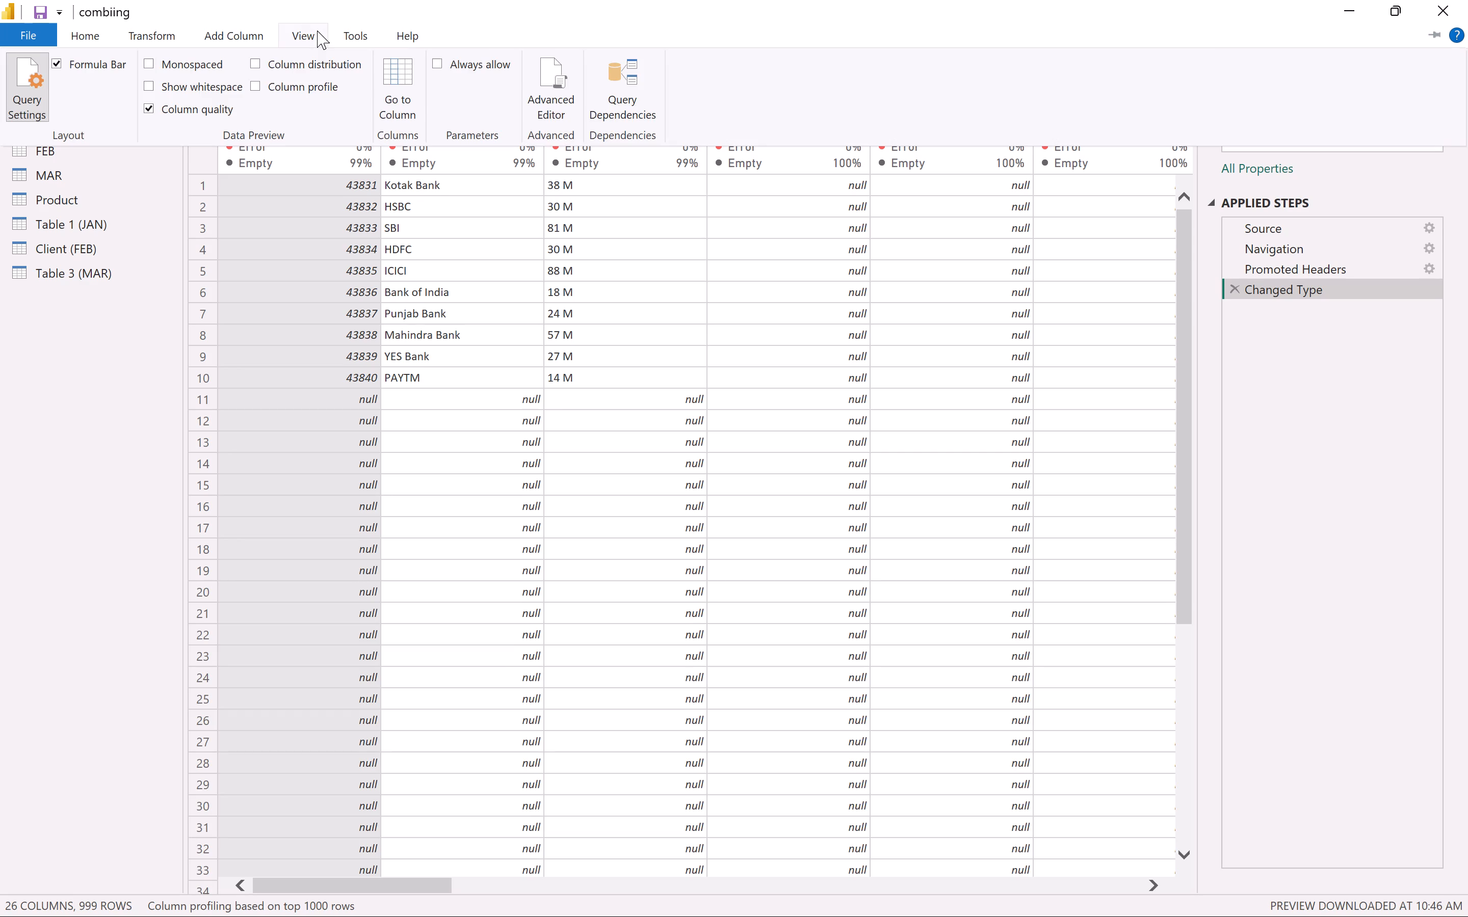
click(154, 107)
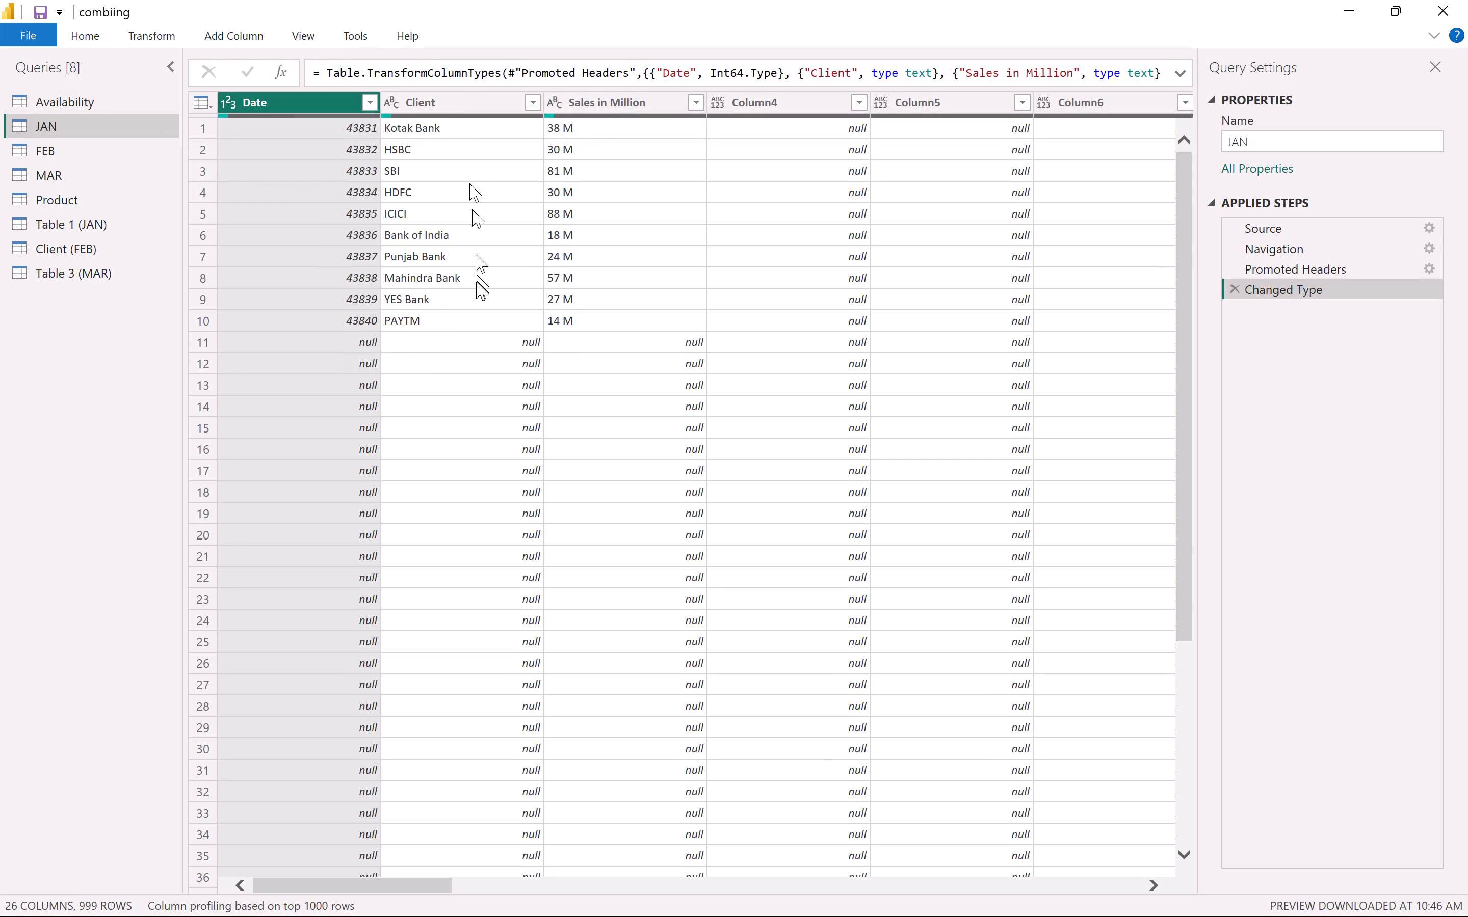
Look through the rows of the JAN and FEB queries to check how far their data extends.
scroll(476, 282, up, 3)
scroll(348, 395, down, 8)
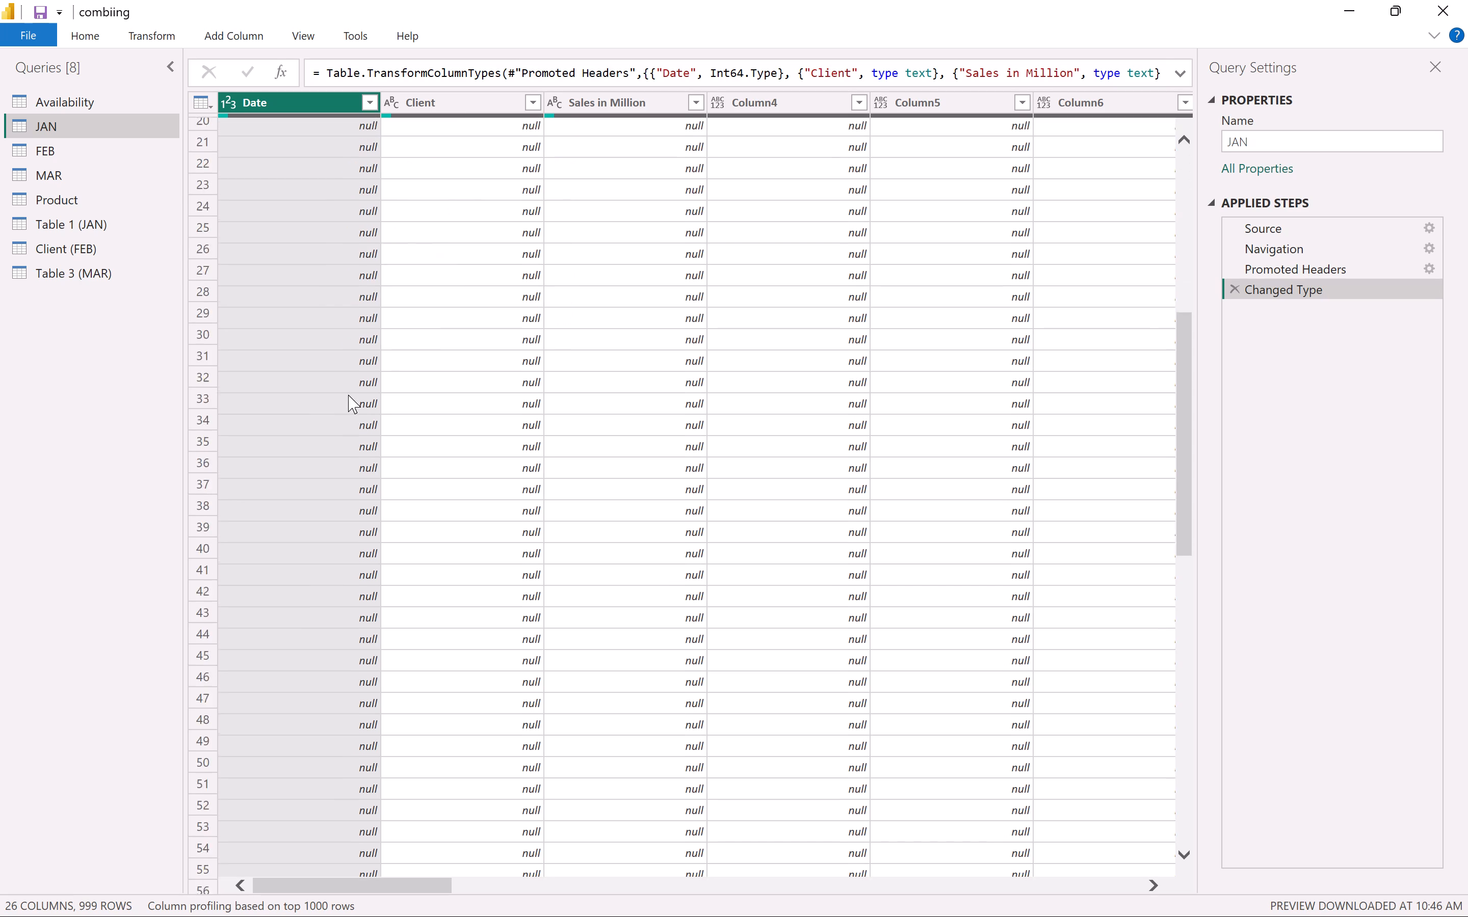
scroll(348, 395, down, 1)
scroll(348, 395, down, 20)
scroll(348, 395, down, 20)
scroll(348, 395, down, 2)
scroll(348, 395, up, 20)
scroll(348, 395, up, 16)
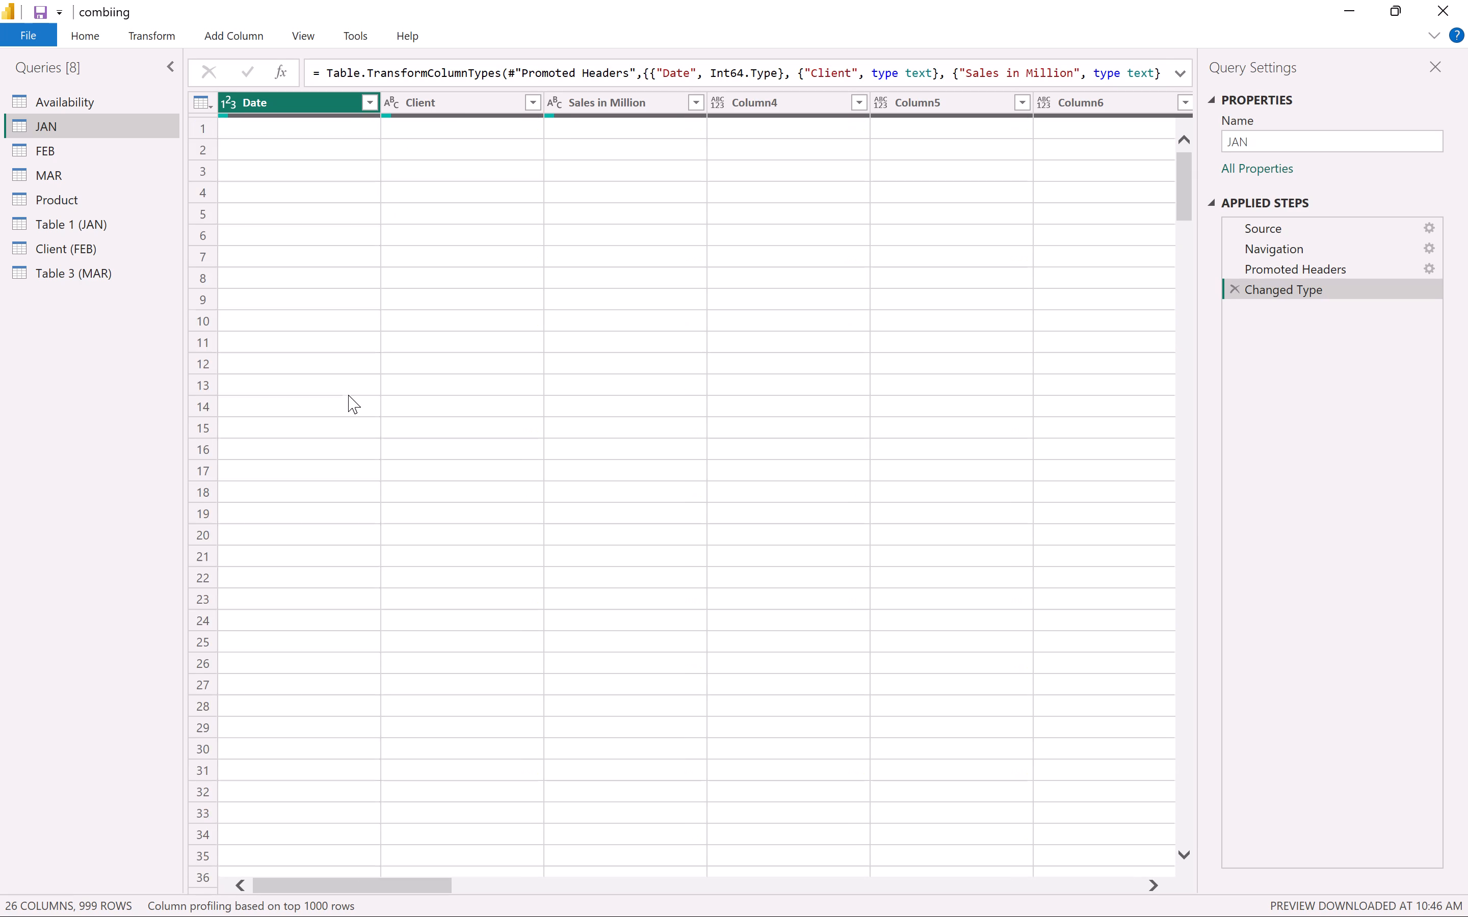
scroll(348, 395, up, 4)
scroll(348, 395, up, 20)
scroll(348, 395, up, 20)
scroll(348, 395, up, 20)
scroll(314, 277, up, 7)
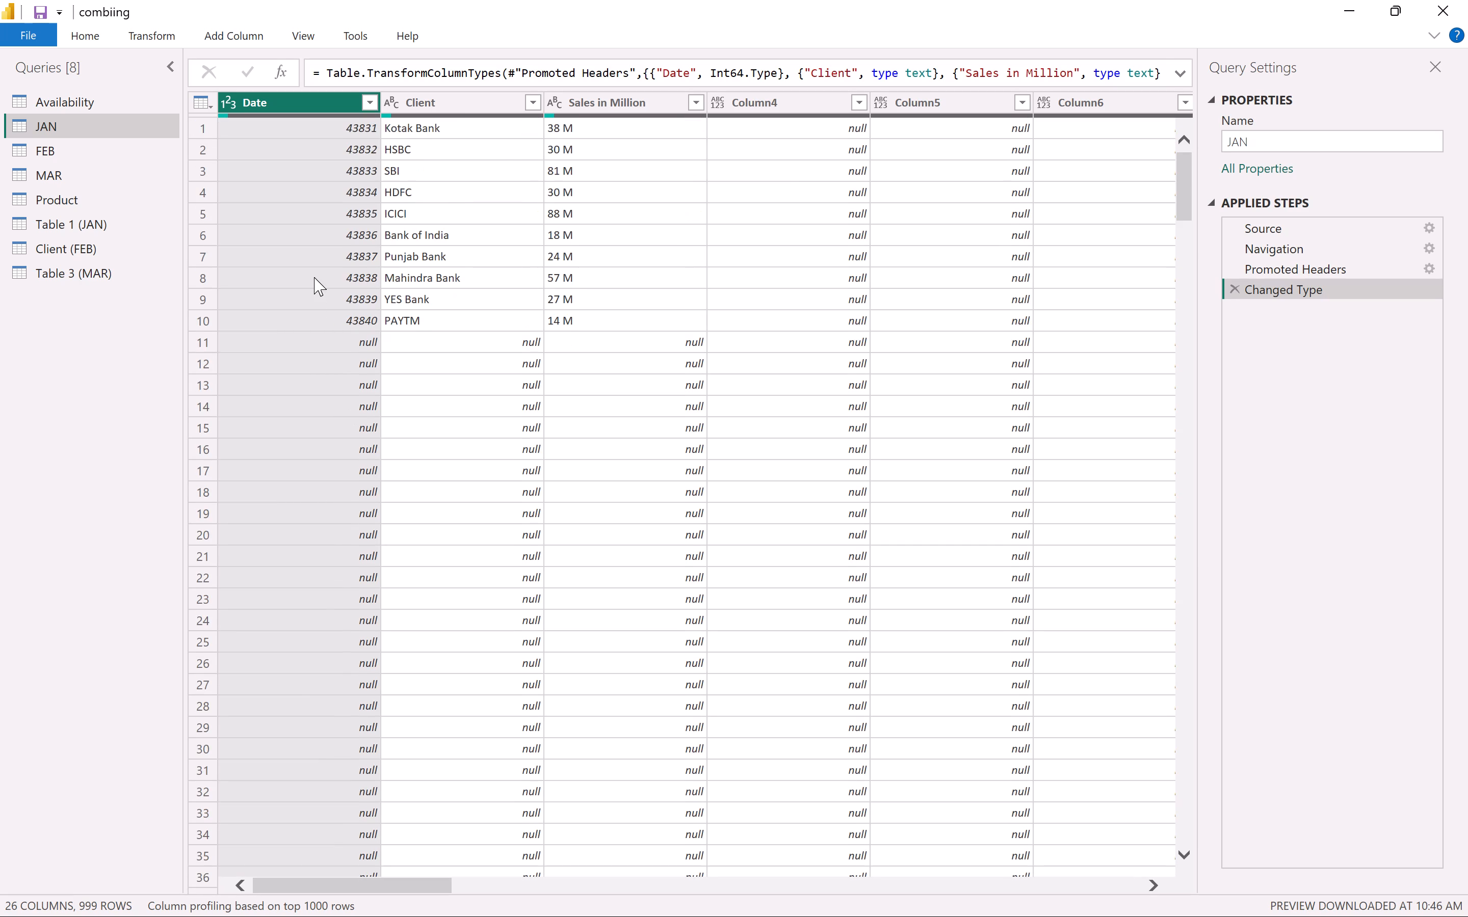
click(314, 277)
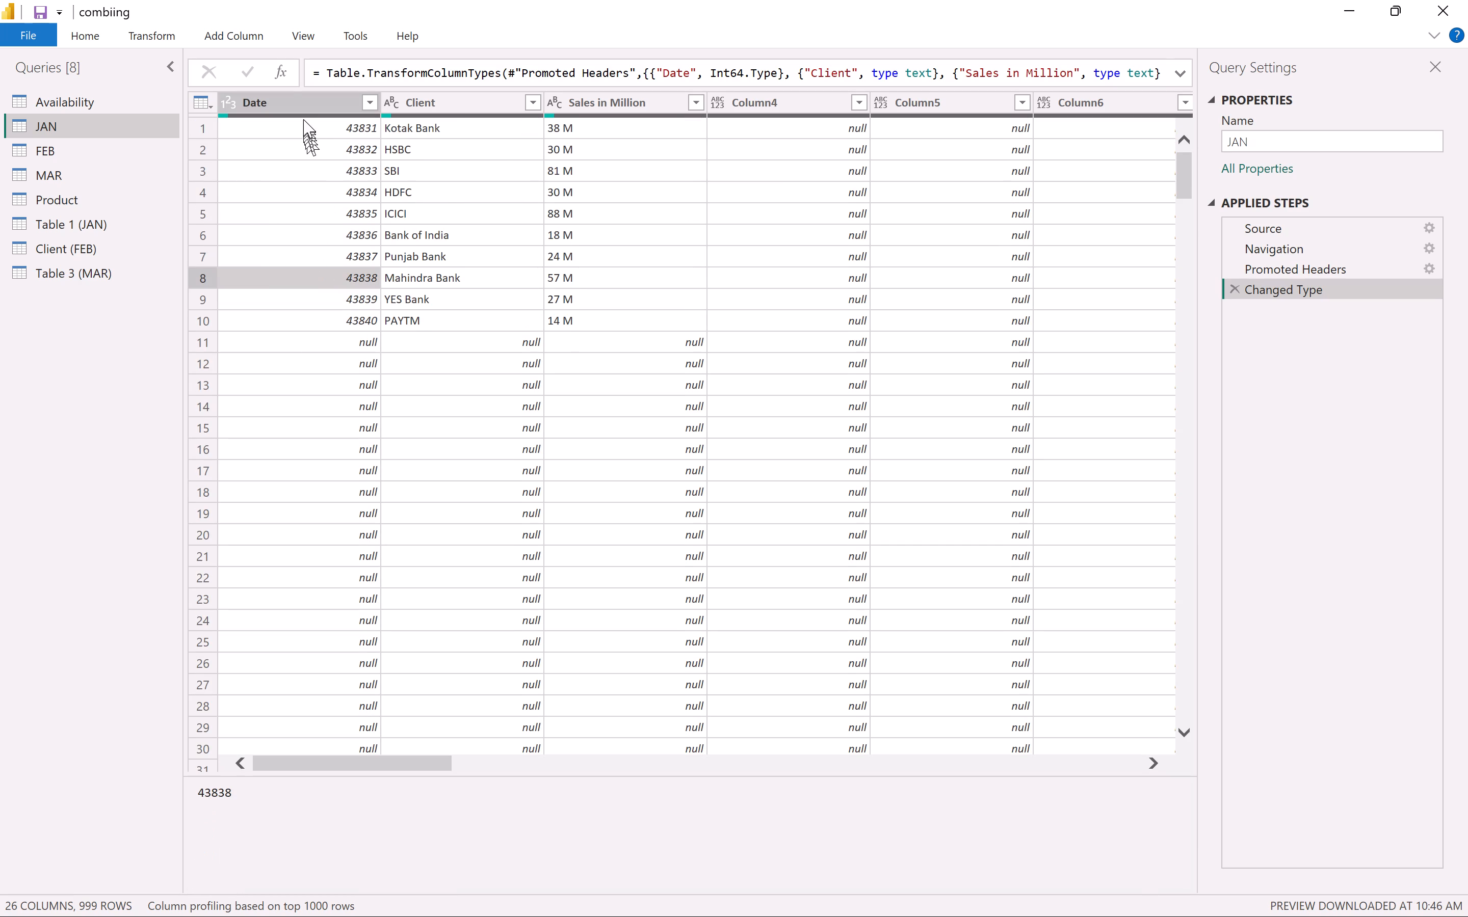
click(59, 149)
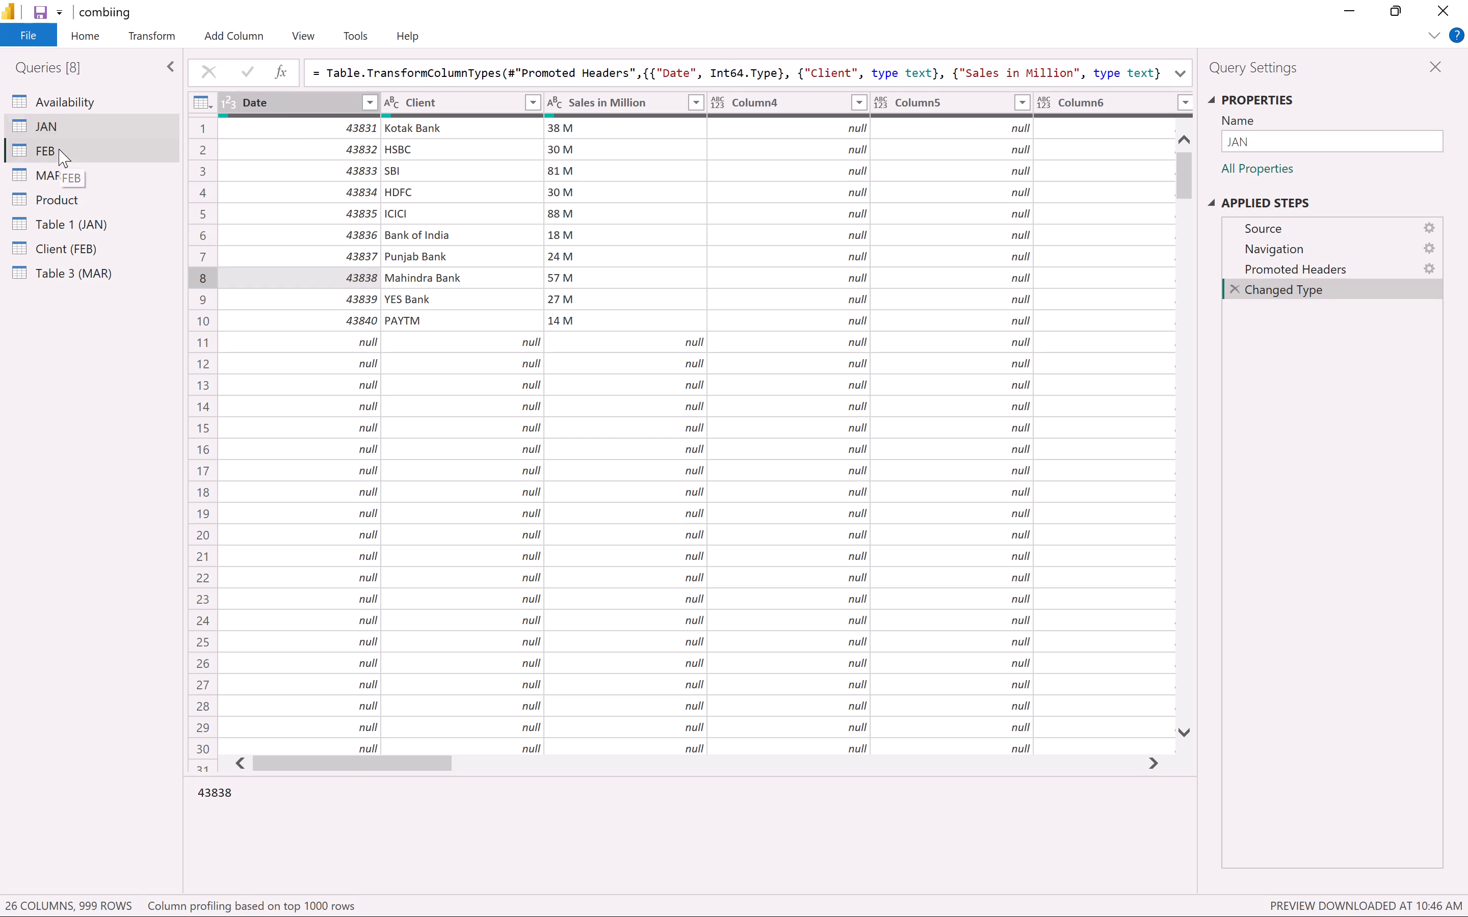
scroll(413, 555, down, 2)
scroll(413, 555, up, 6)
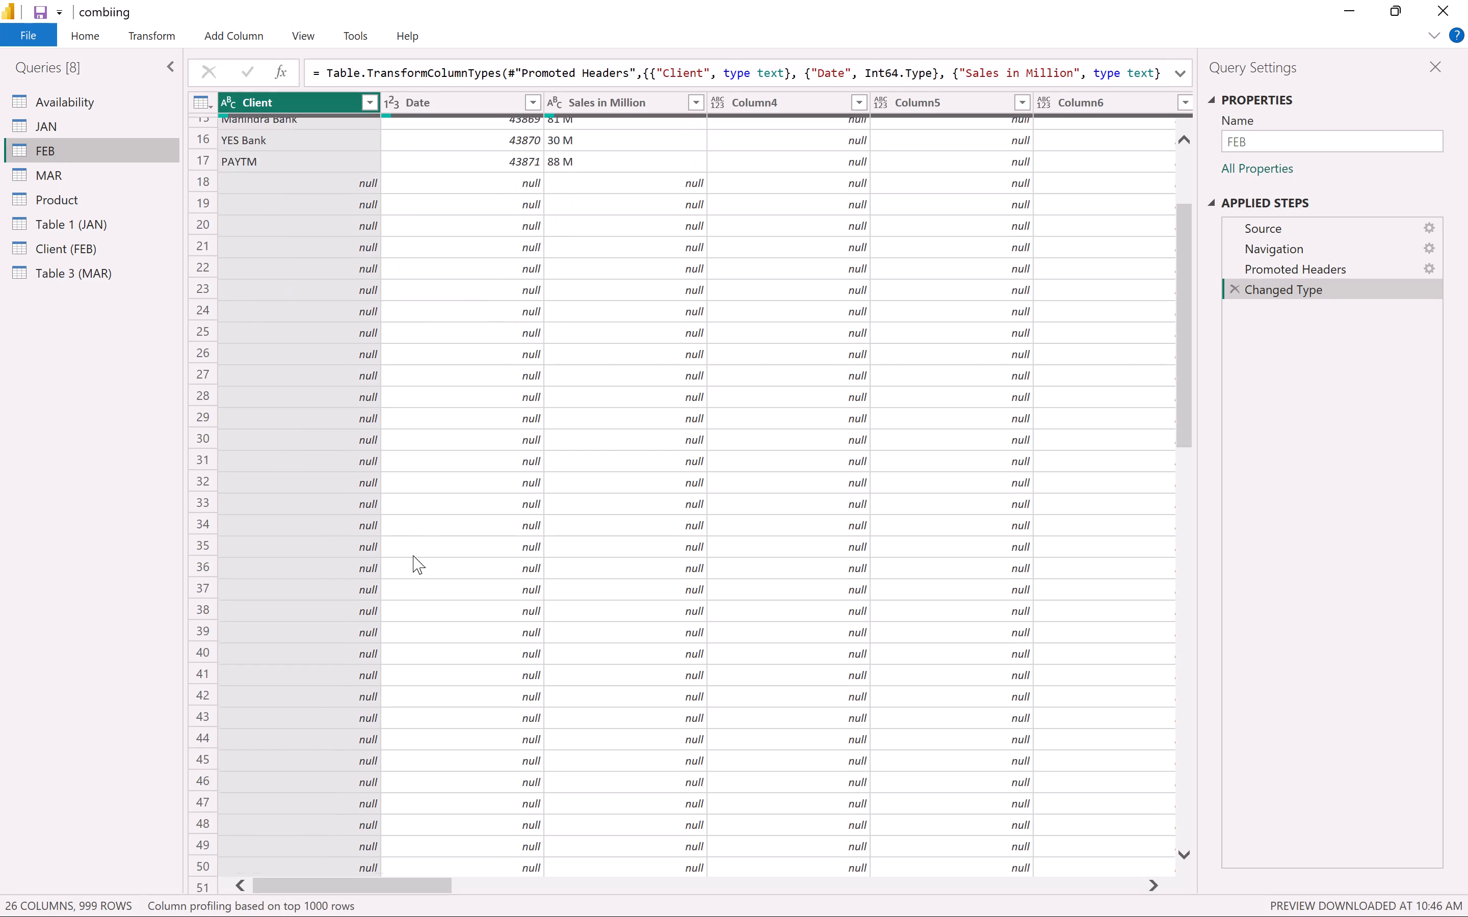
scroll(413, 555, up, 5)
Delete the Client (FEB) query.
click(91, 250)
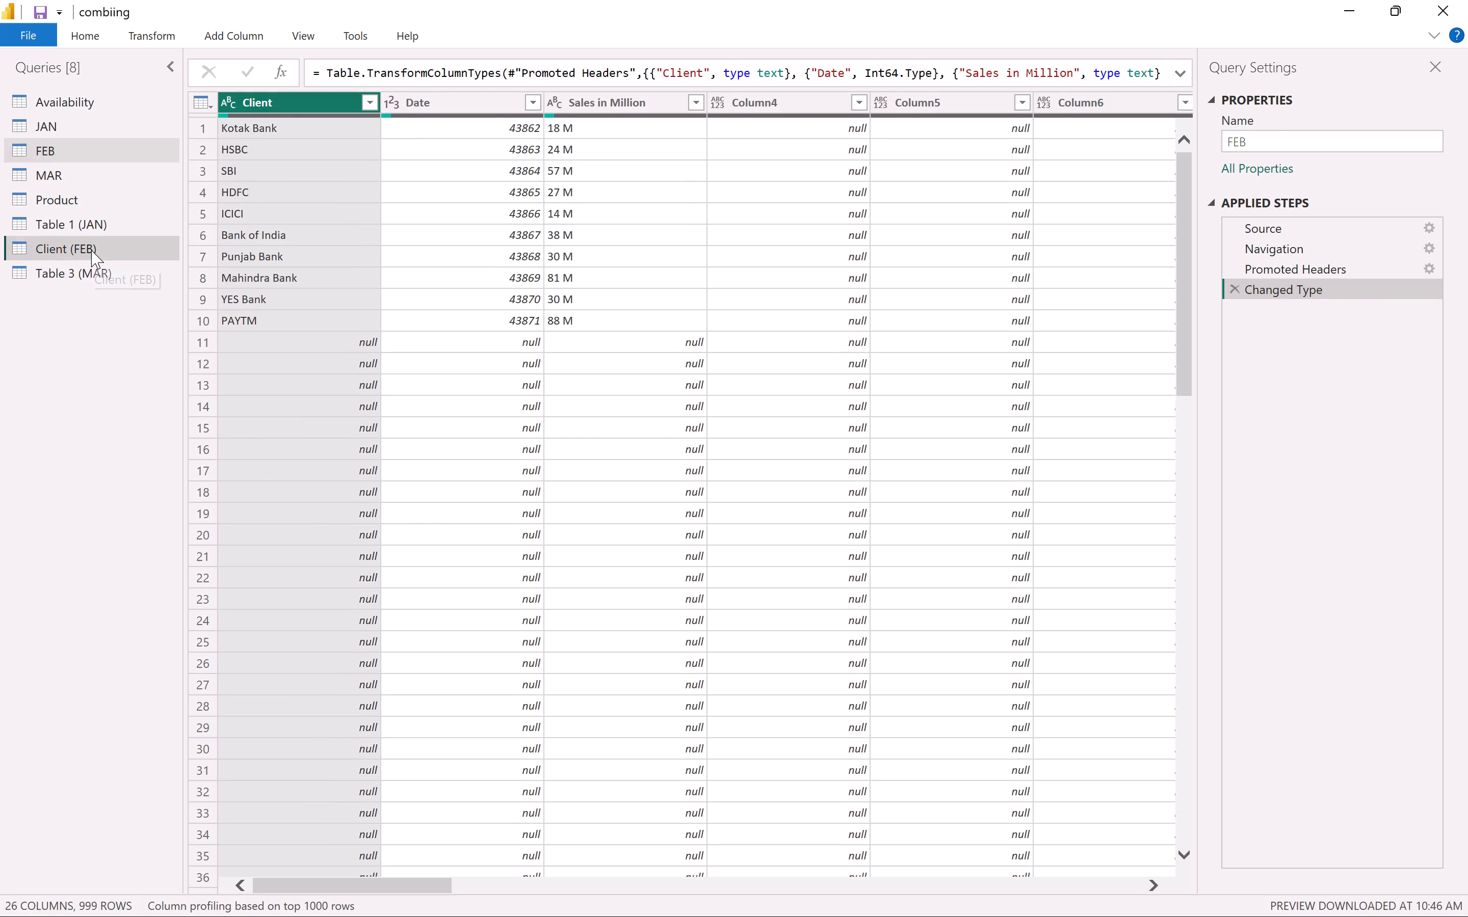
right_click(91, 250)
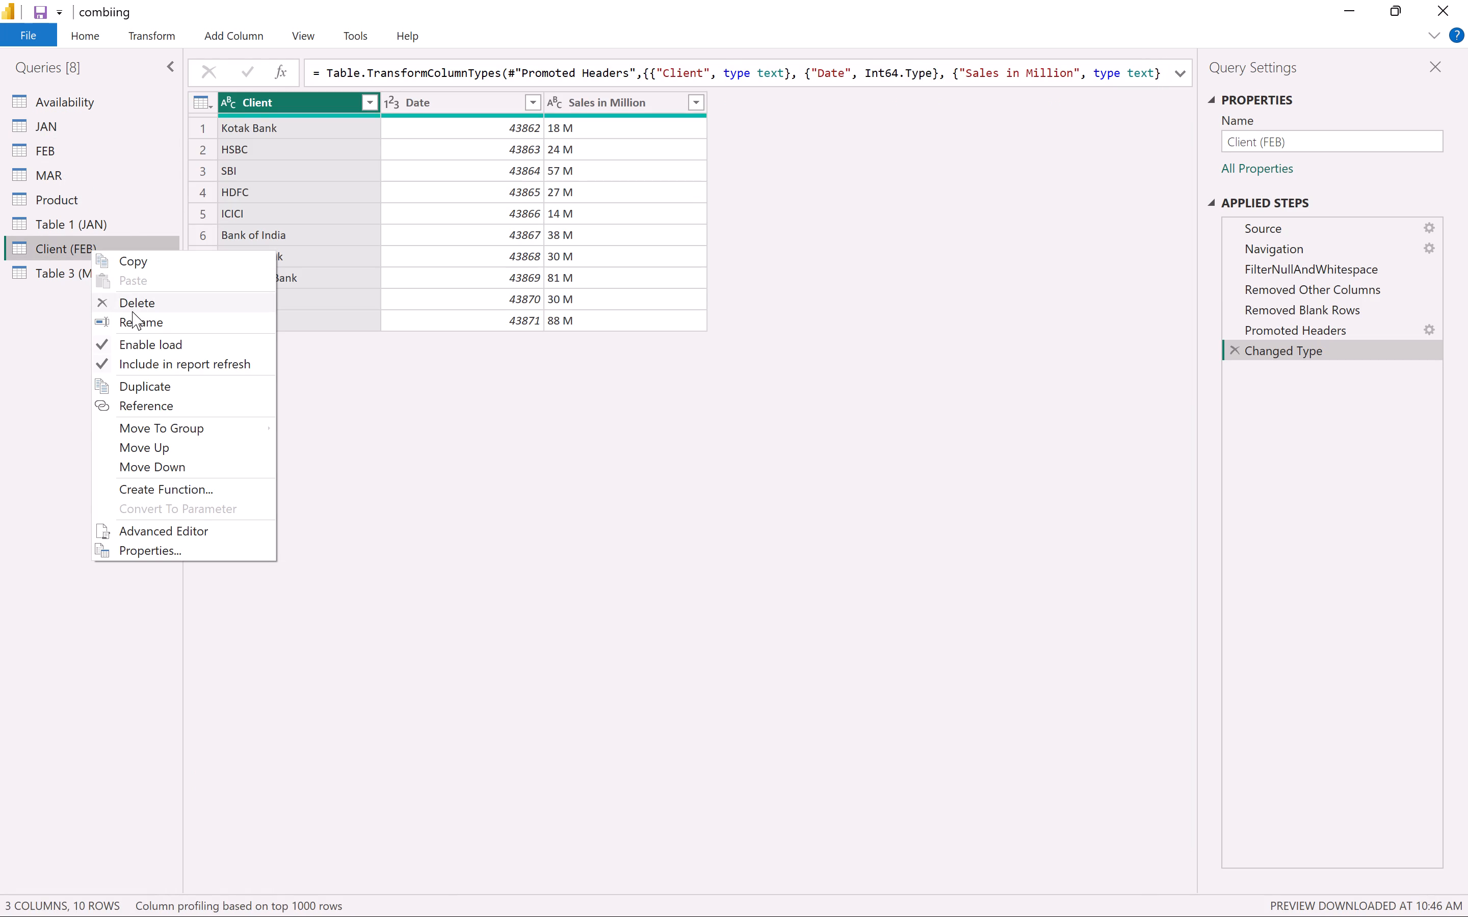
click(128, 307)
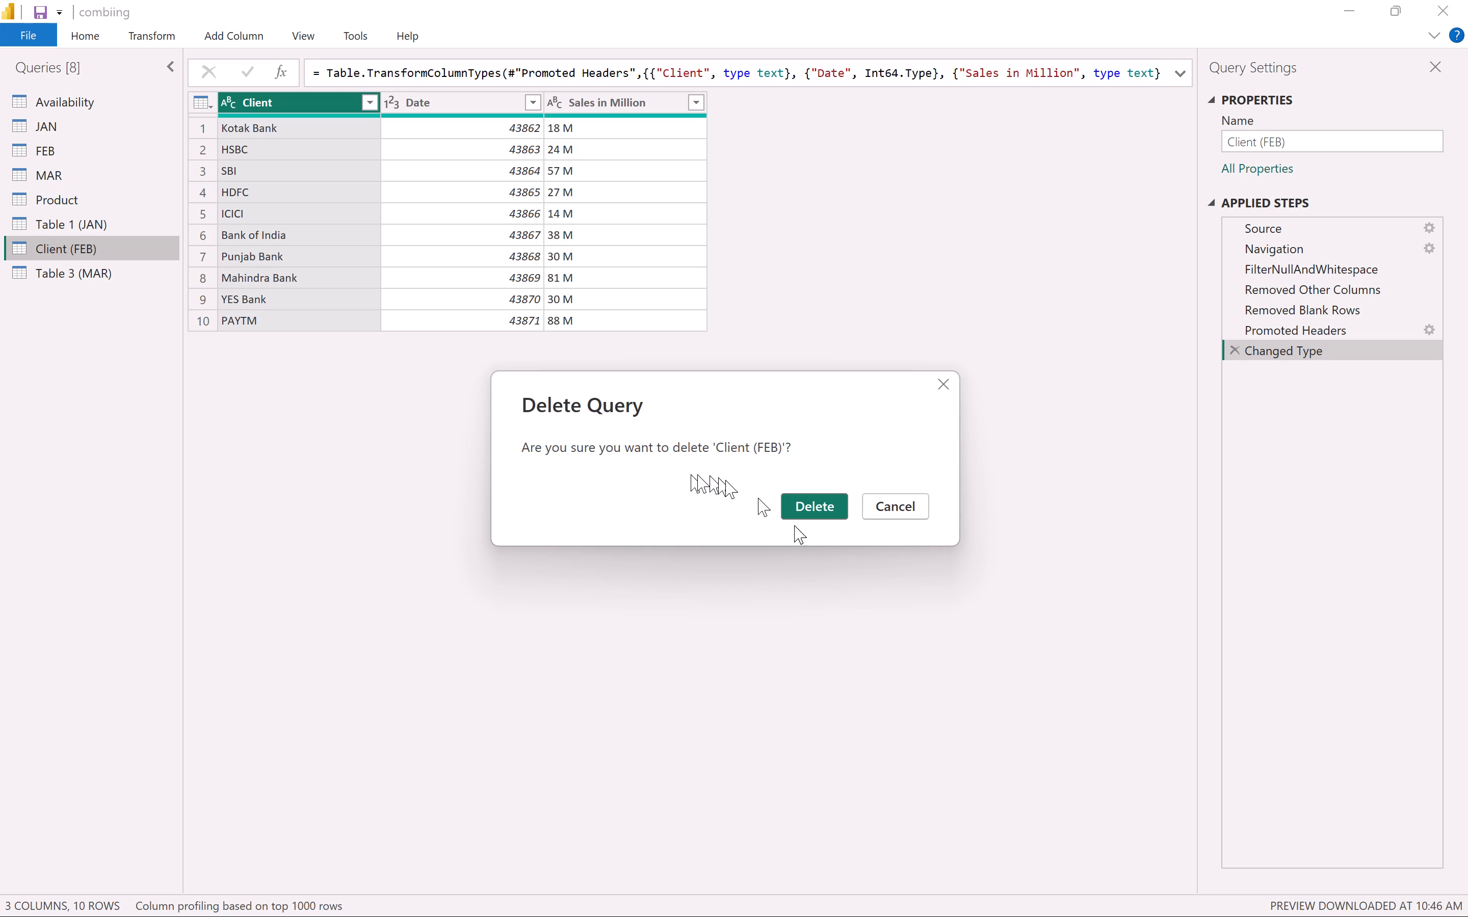
click(817, 514)
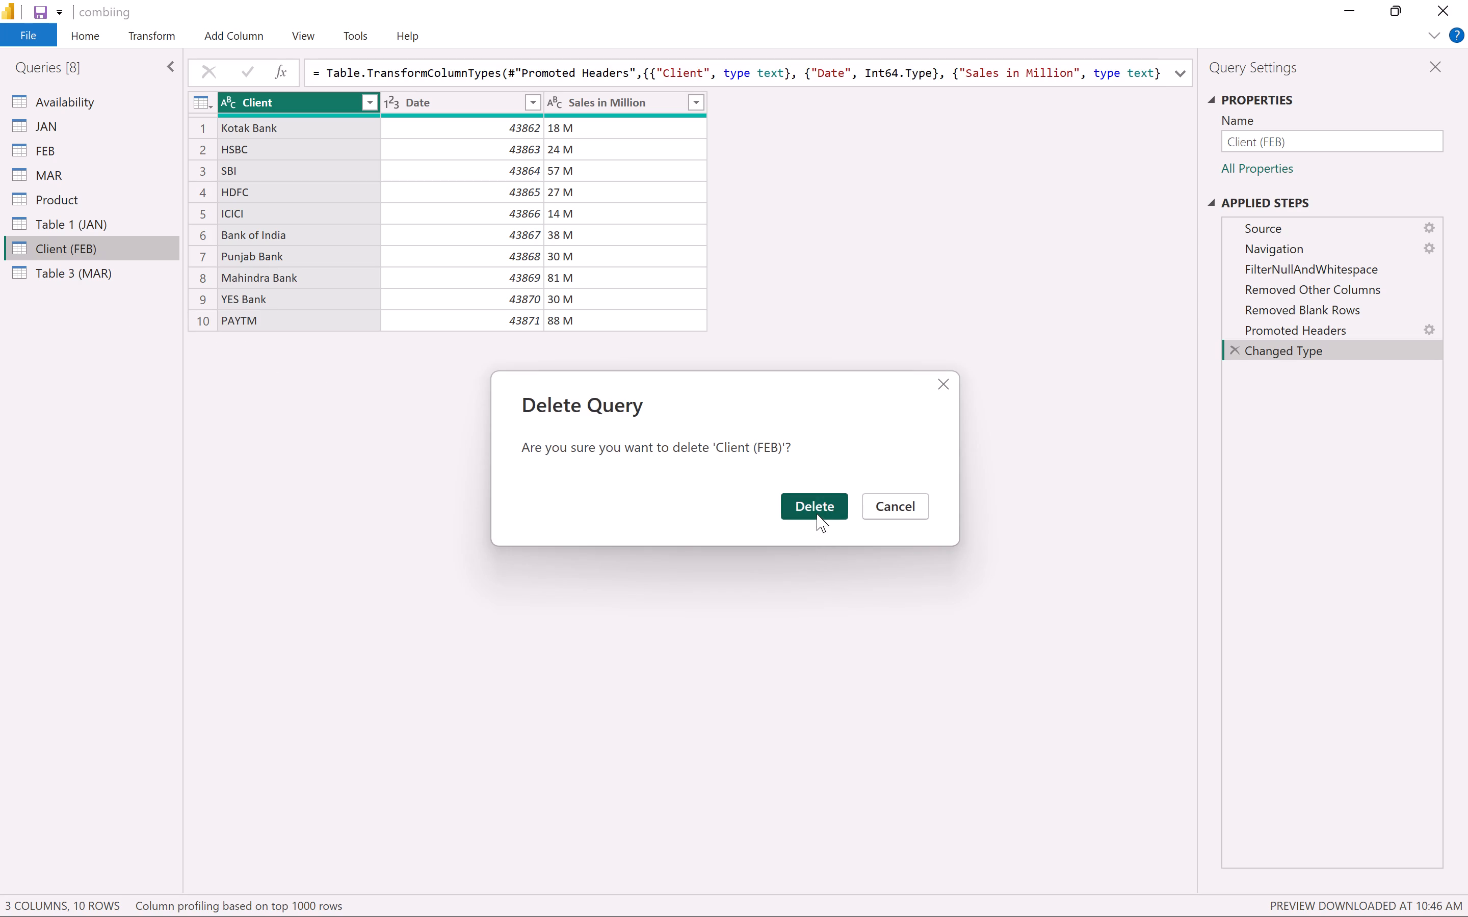
Delete the Table 3 (MAR) query.
right_click(89, 253)
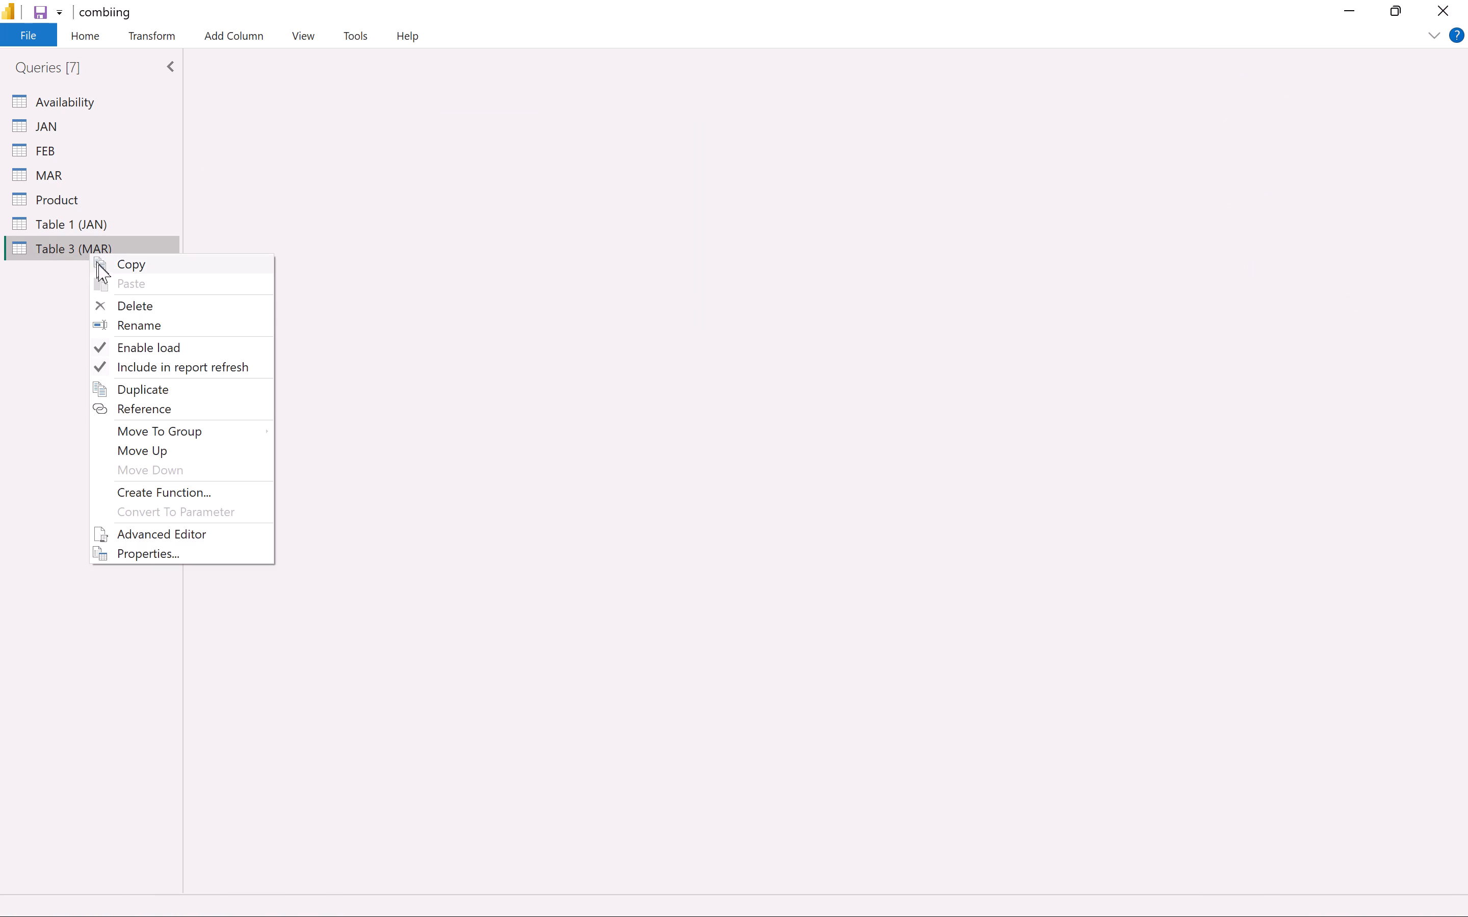
click(133, 303)
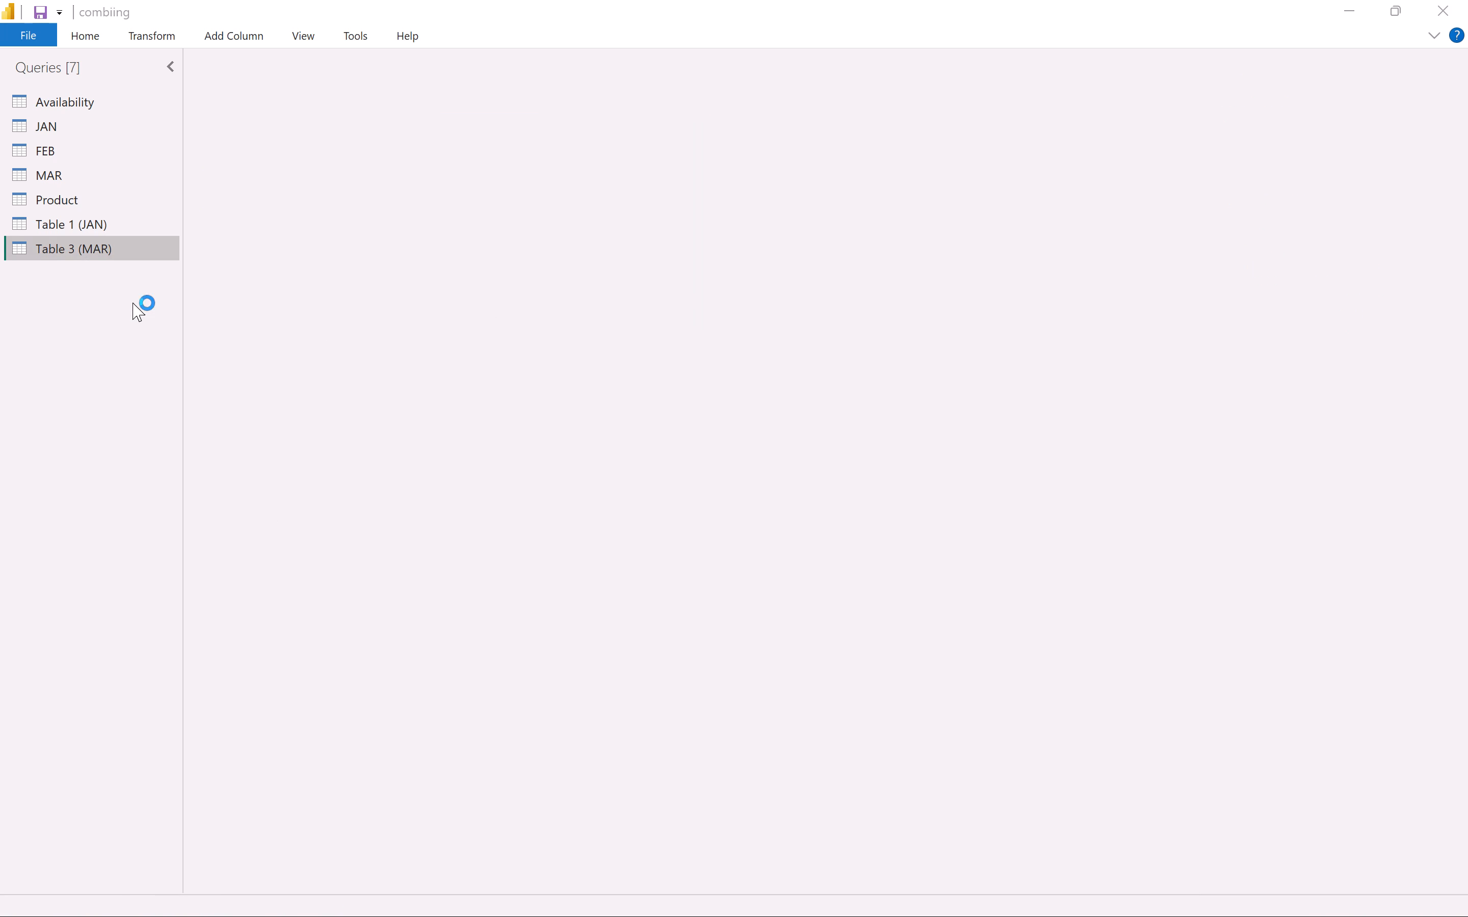
click(812, 496)
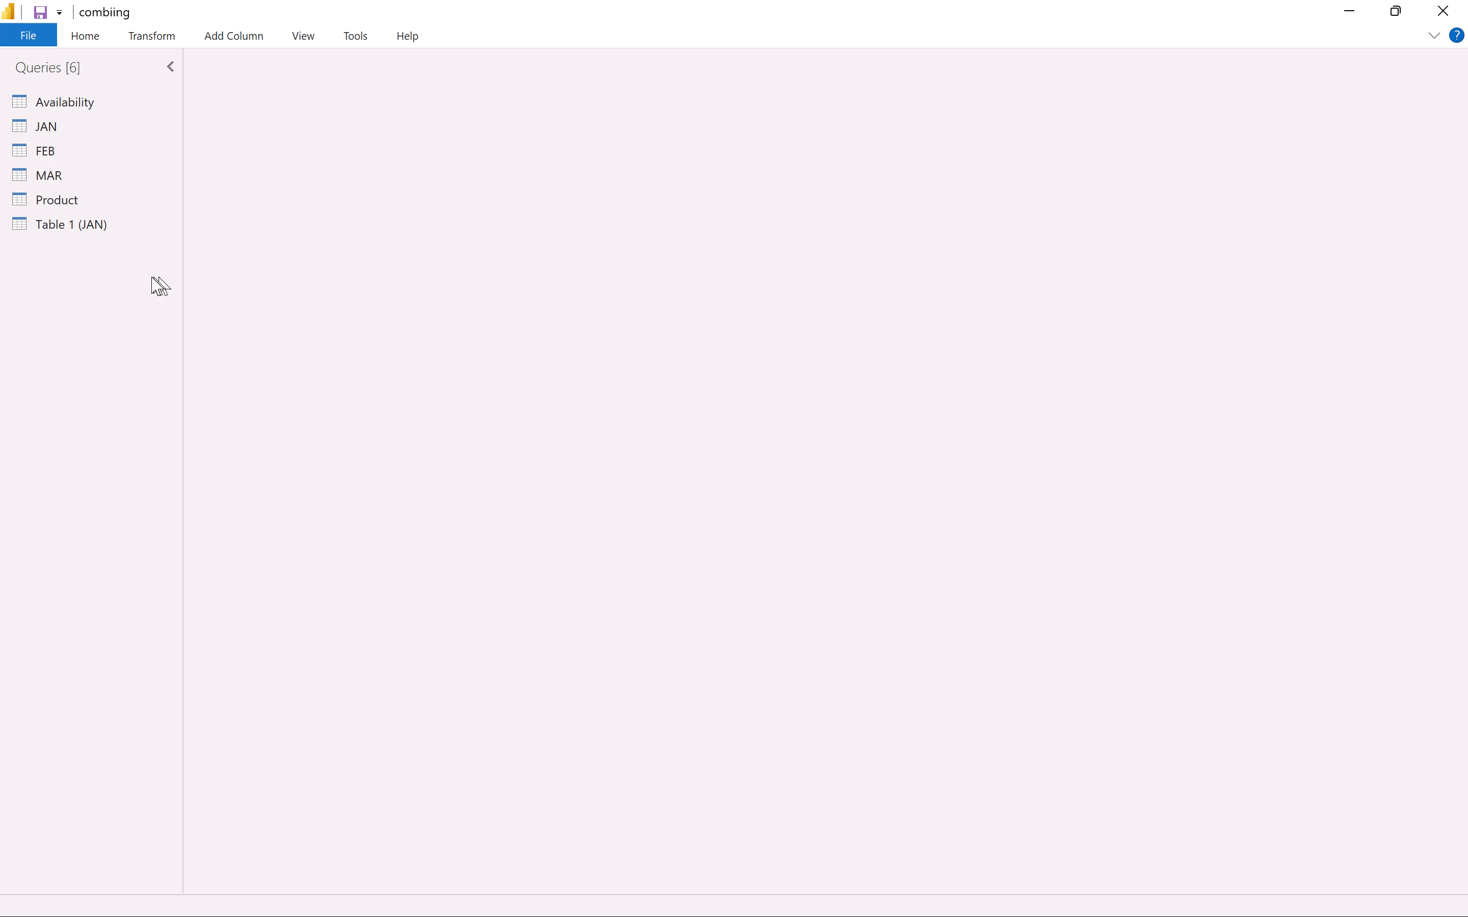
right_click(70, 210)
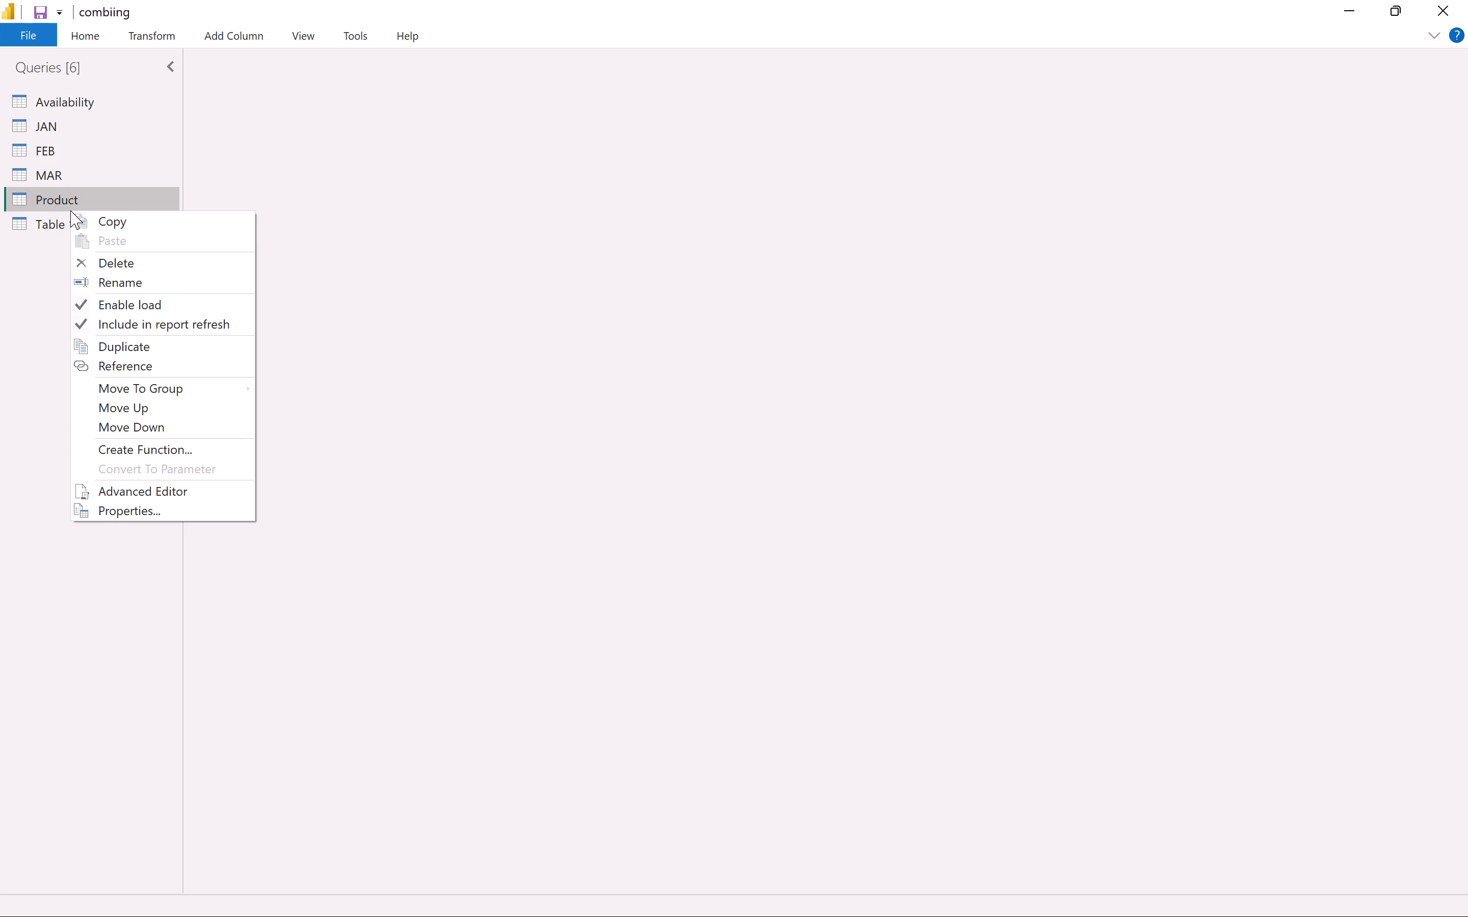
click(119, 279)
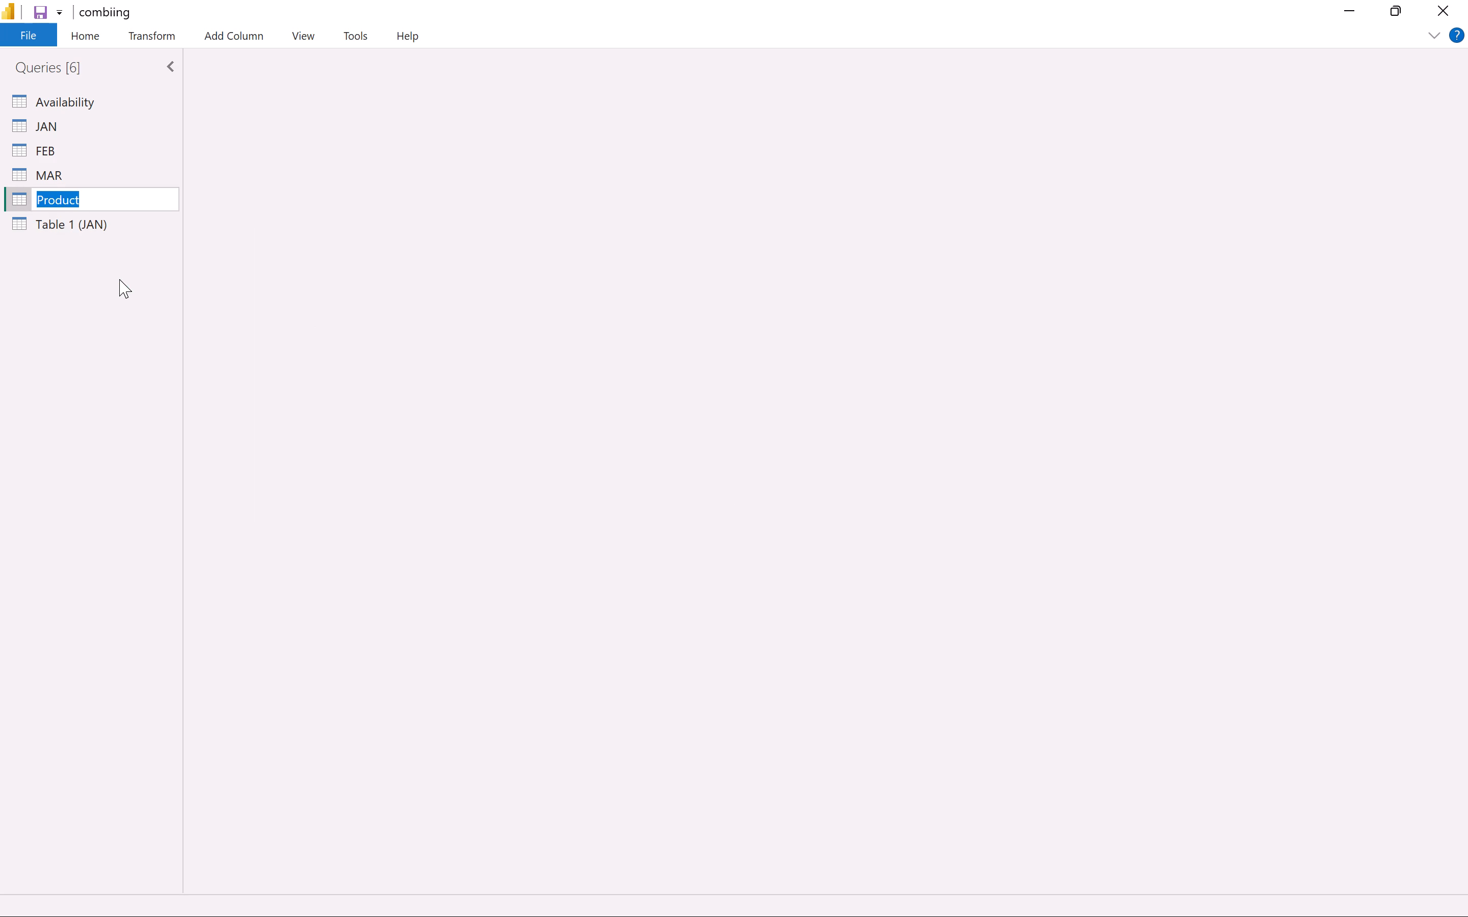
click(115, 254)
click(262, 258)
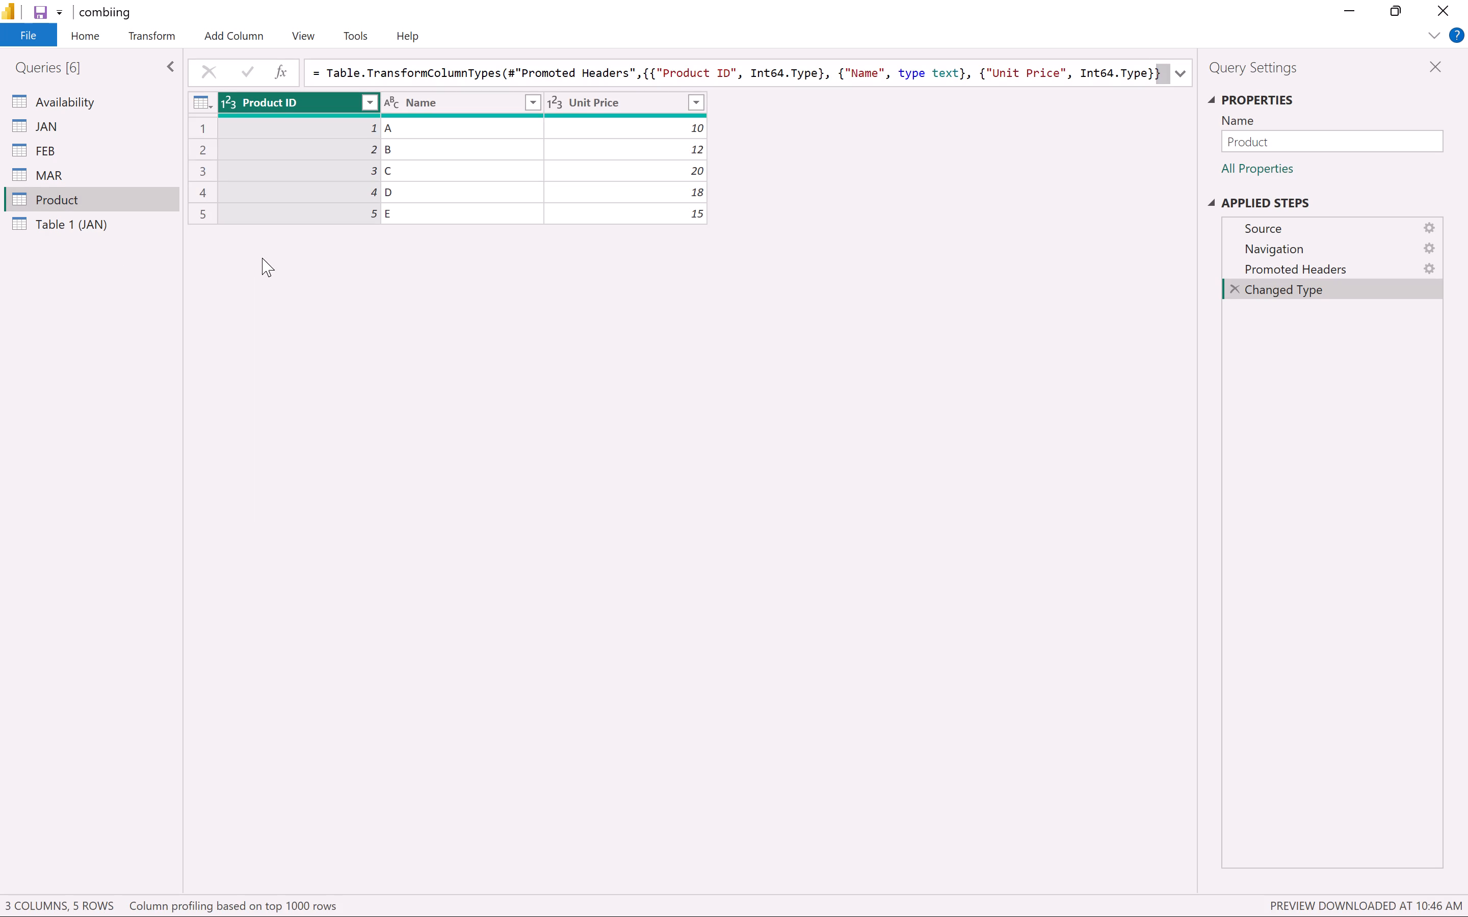
Delete the Table 1 (JAN) query.
click(63, 223)
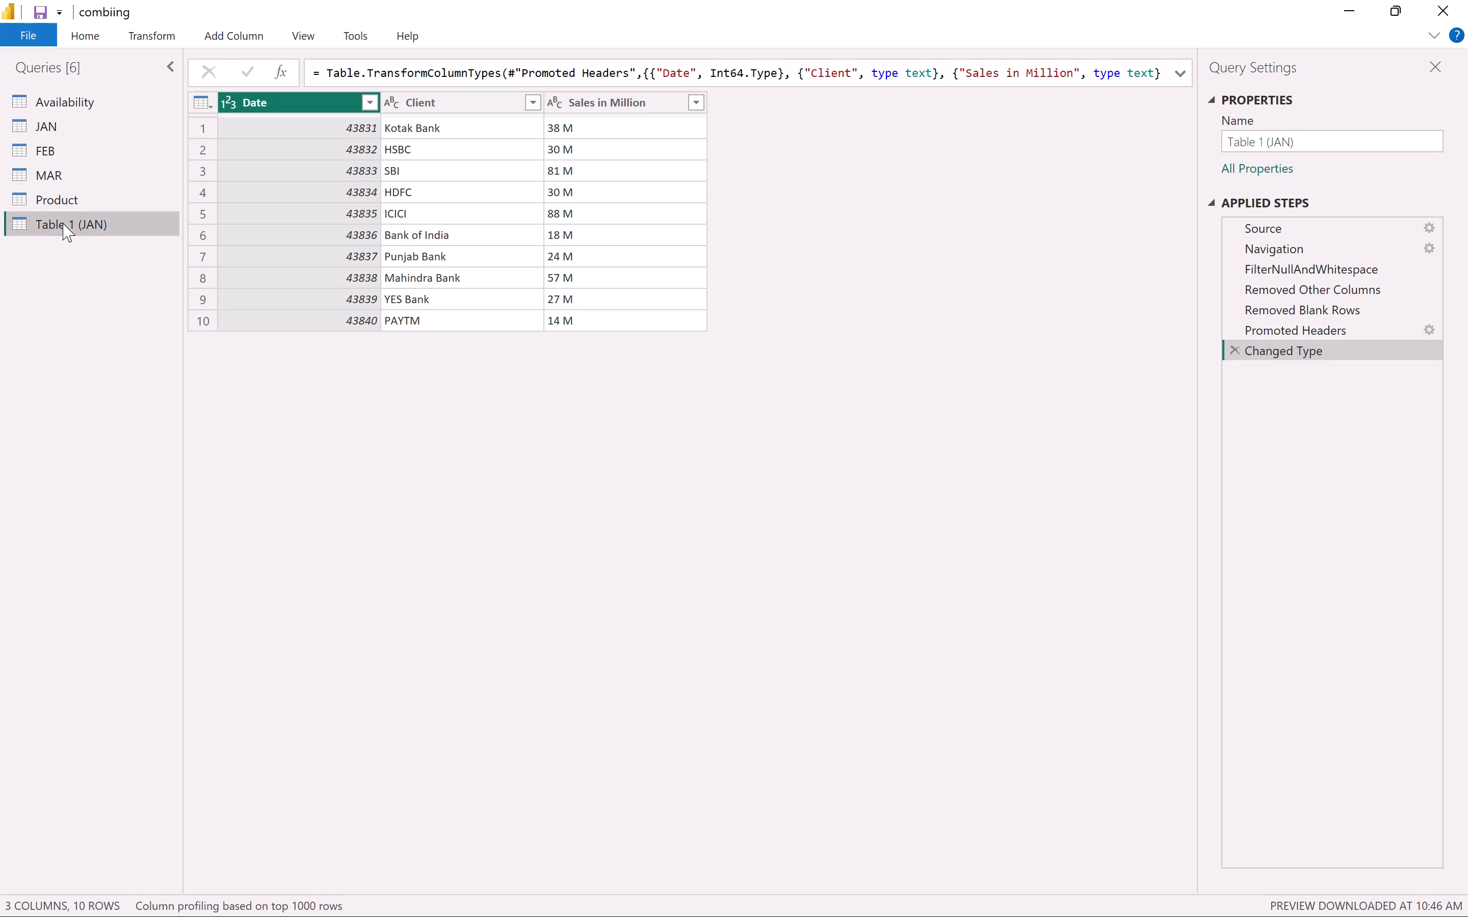
click(63, 223)
right_click(124, 220)
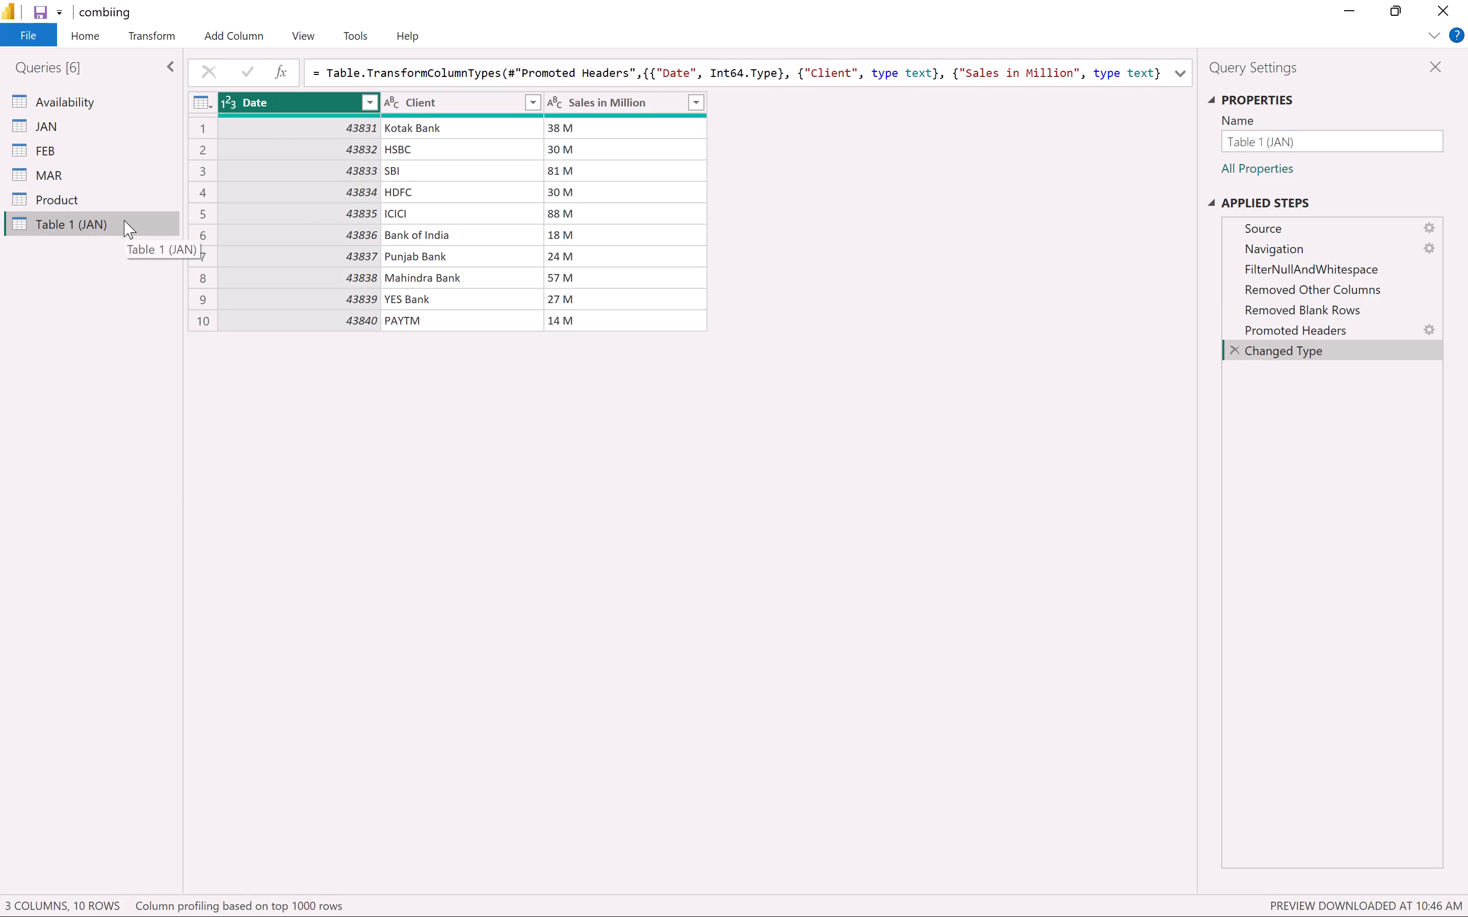
click(165, 278)
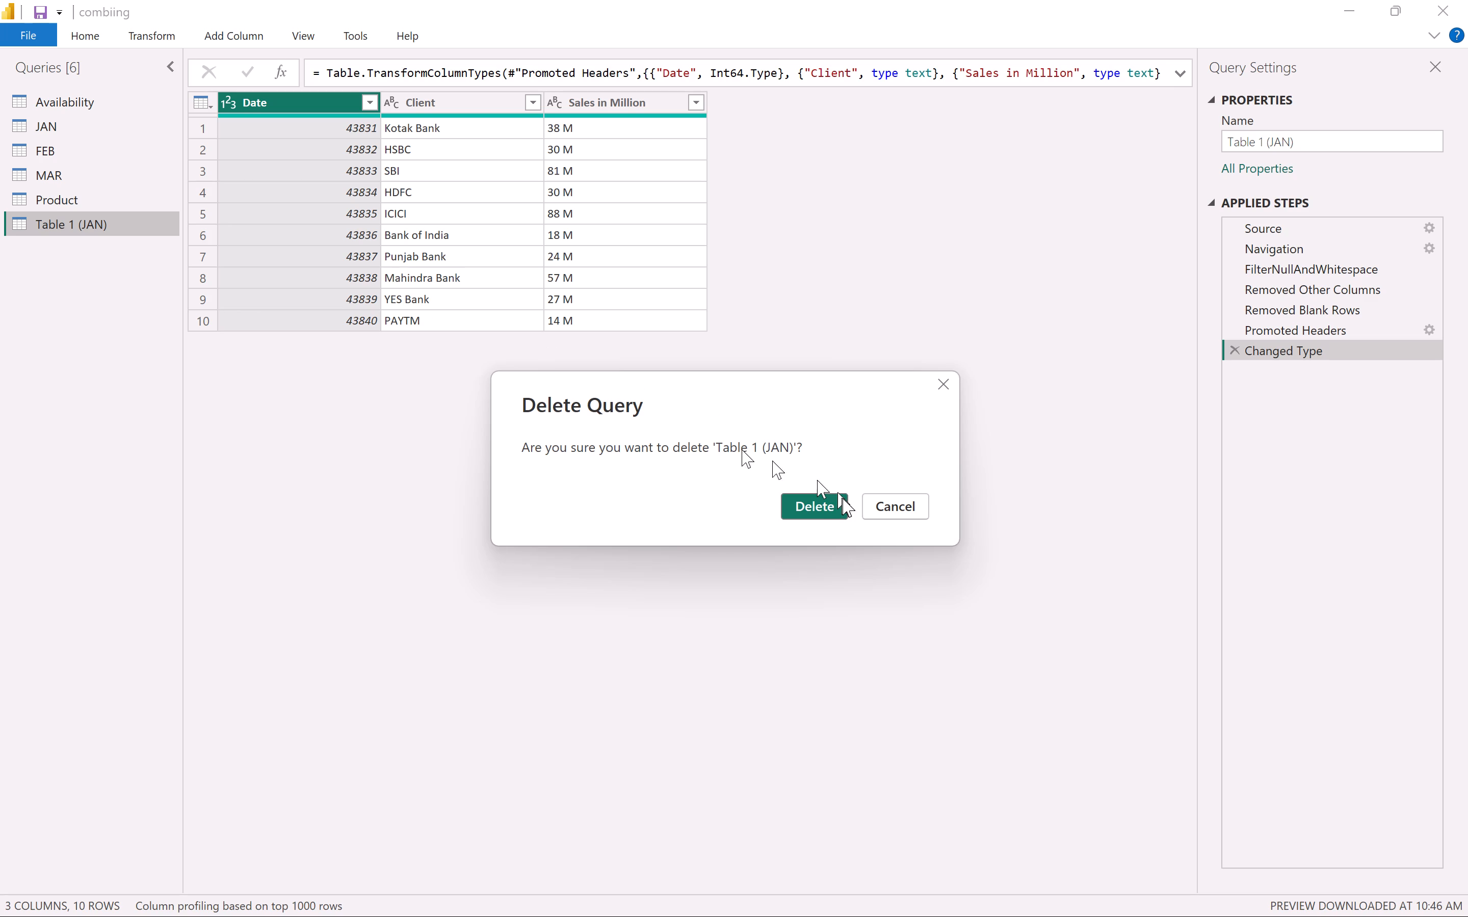
click(823, 513)
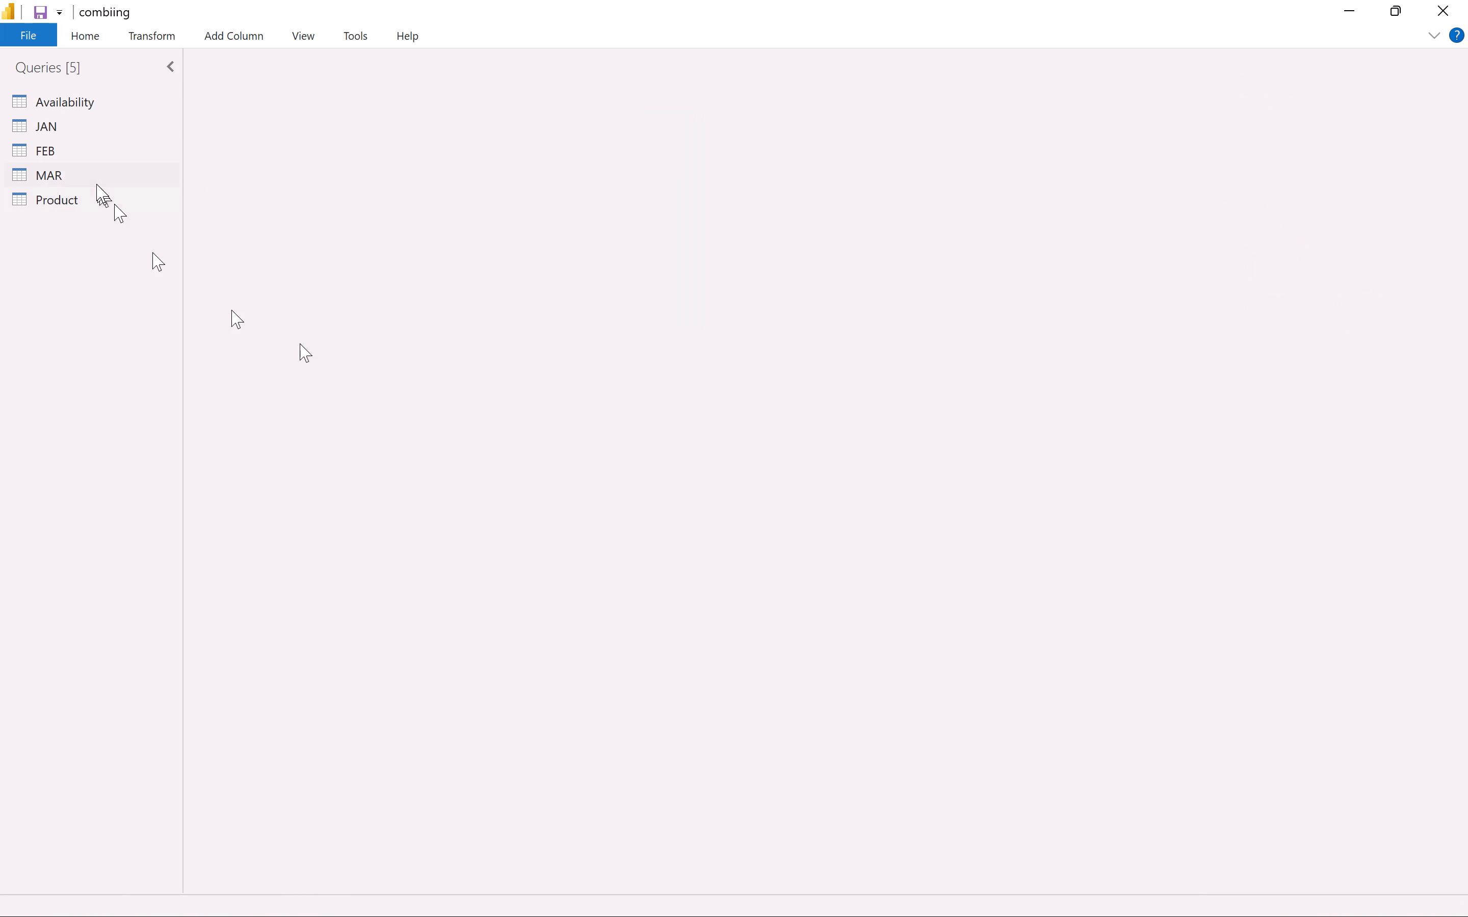
Select the Date, Client and Sales in Million columns together in the JAN query.
click(51, 138)
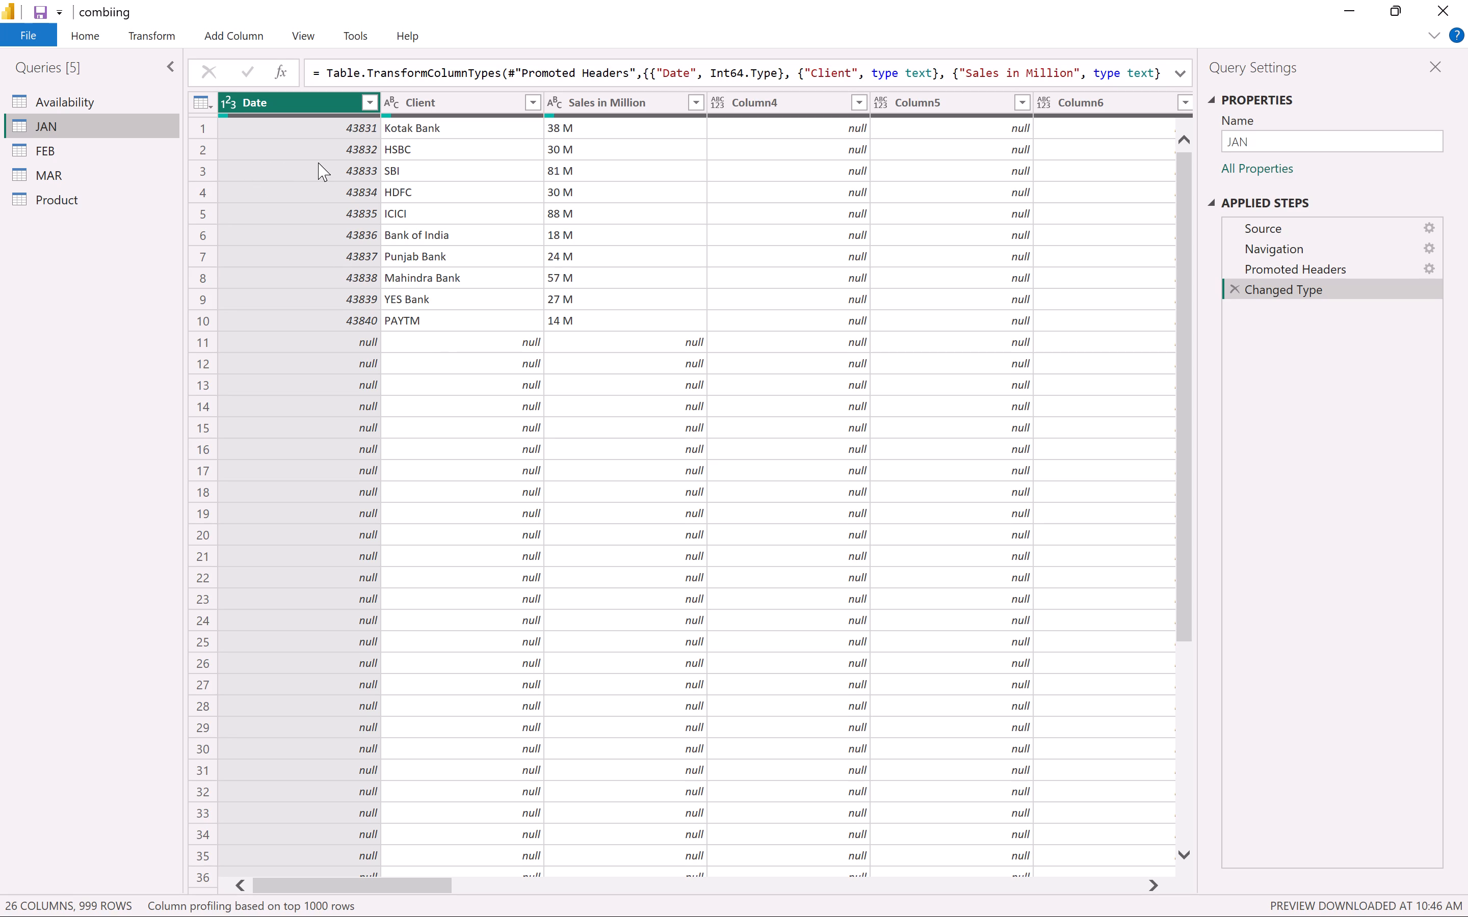
click(297, 94)
click(406, 111)
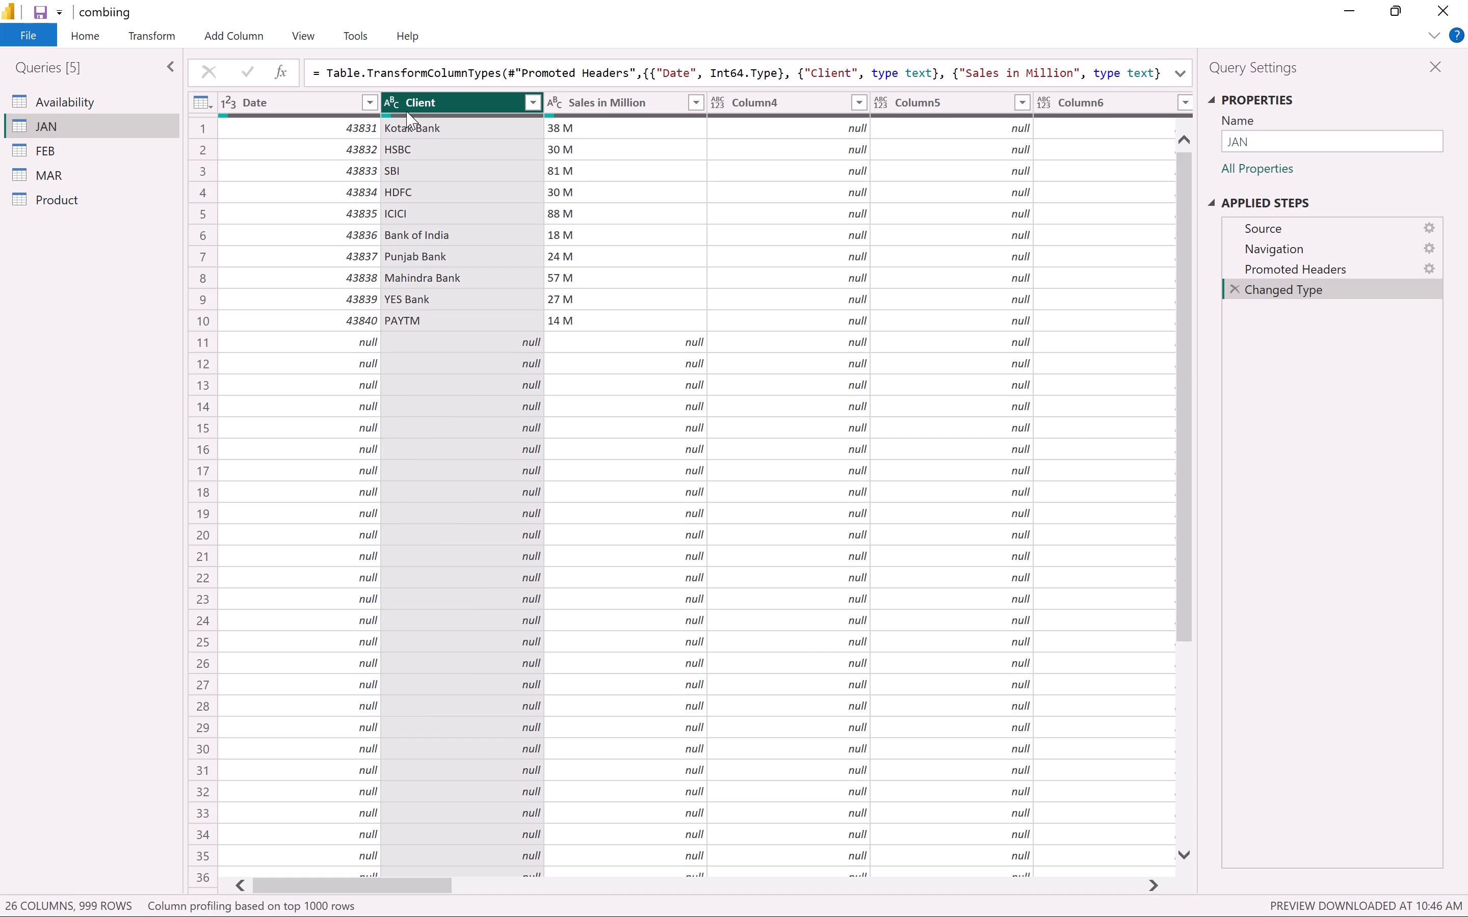
click(608, 103)
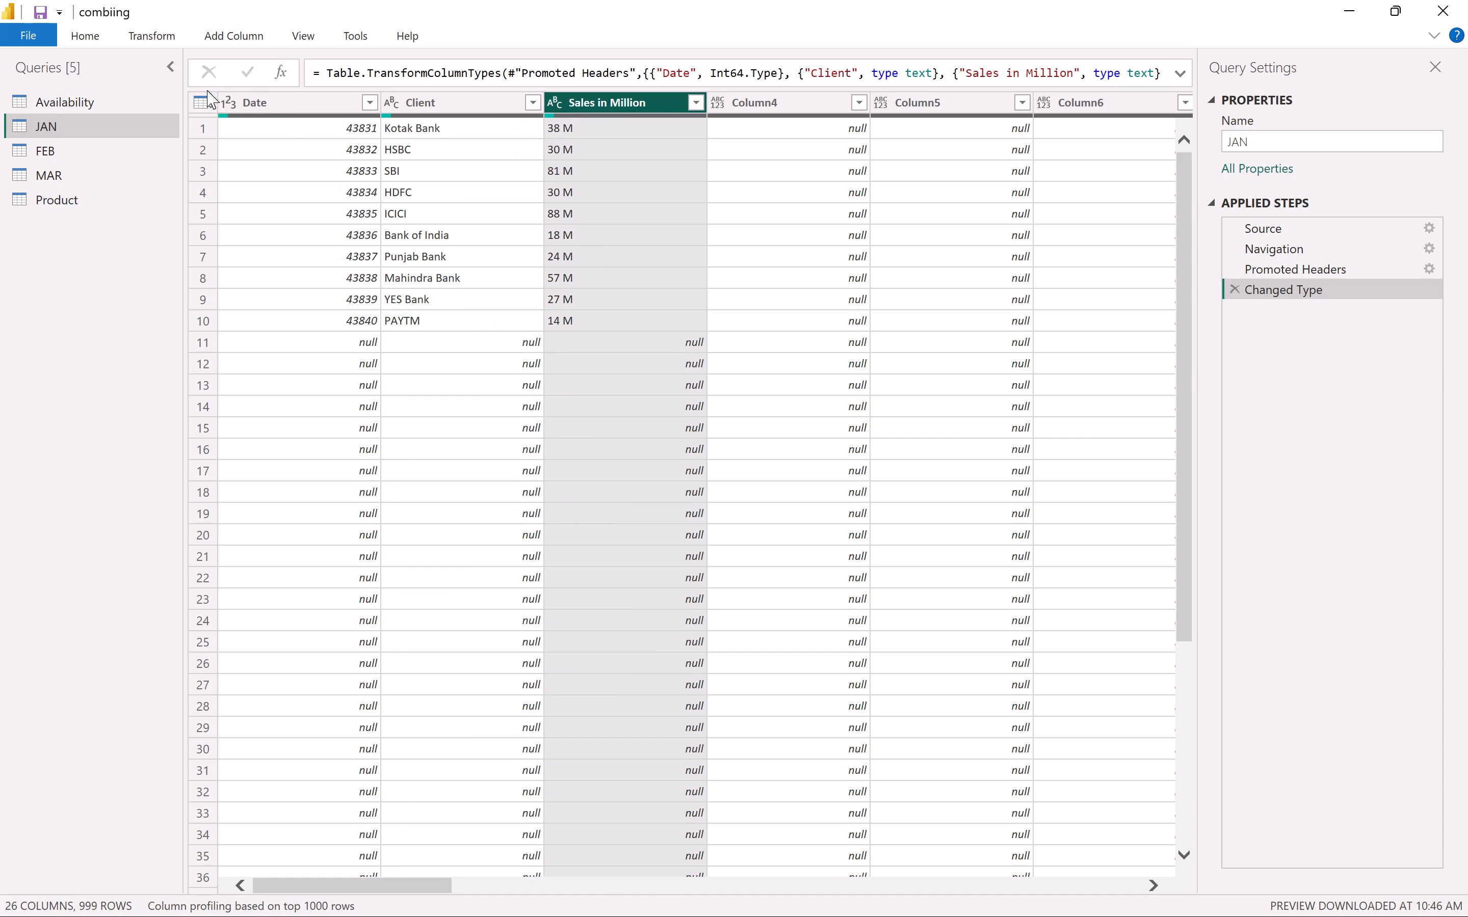
ctrl+click(260, 99)
ctrl+click(434, 90)
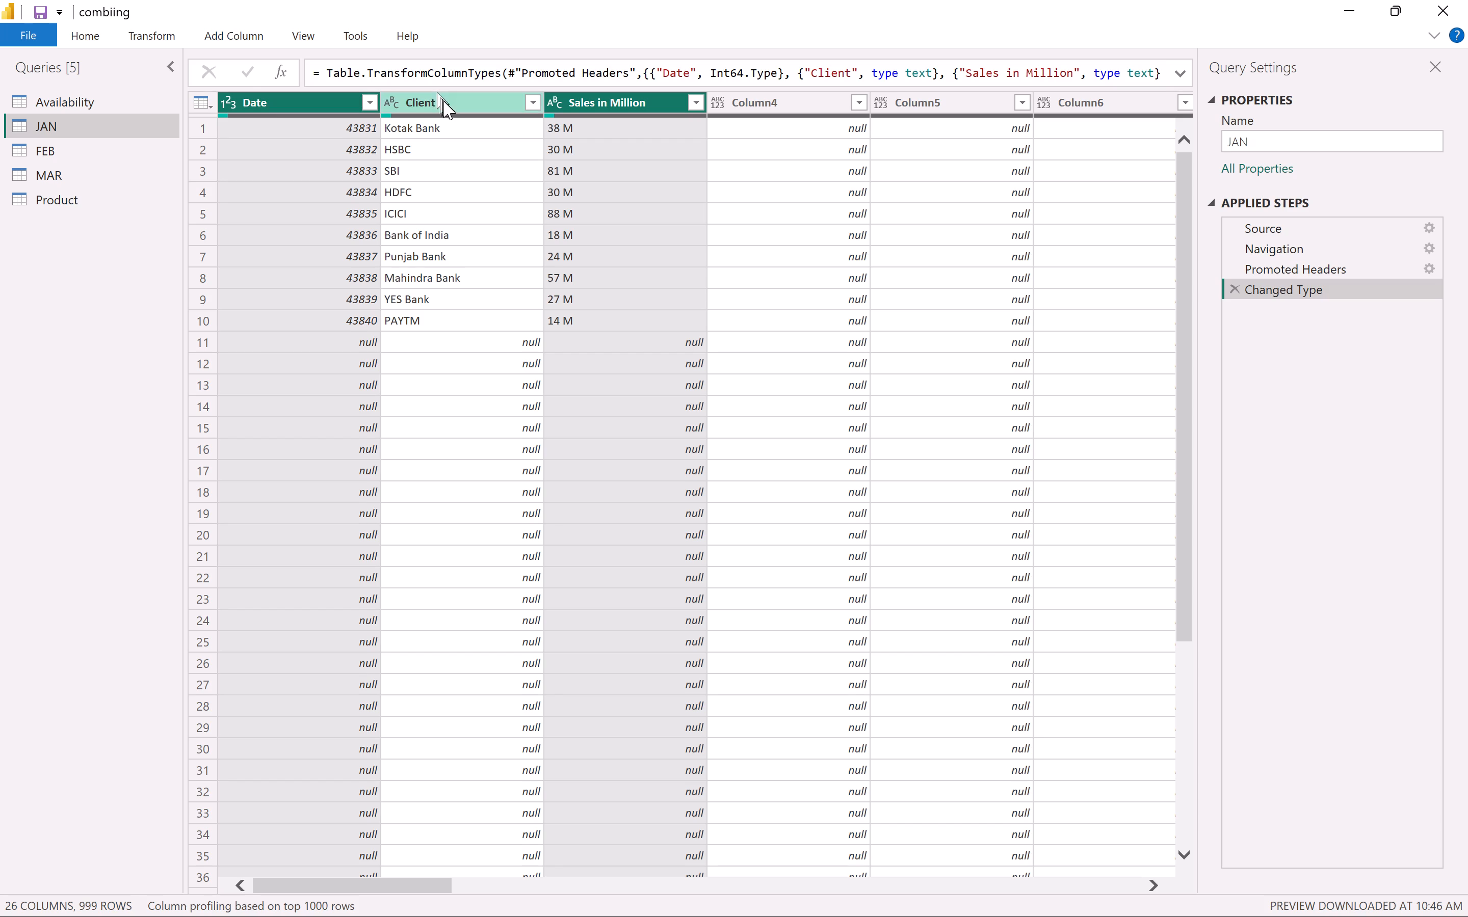
ctrl+click(444, 102)
ctrl+click(572, 102)
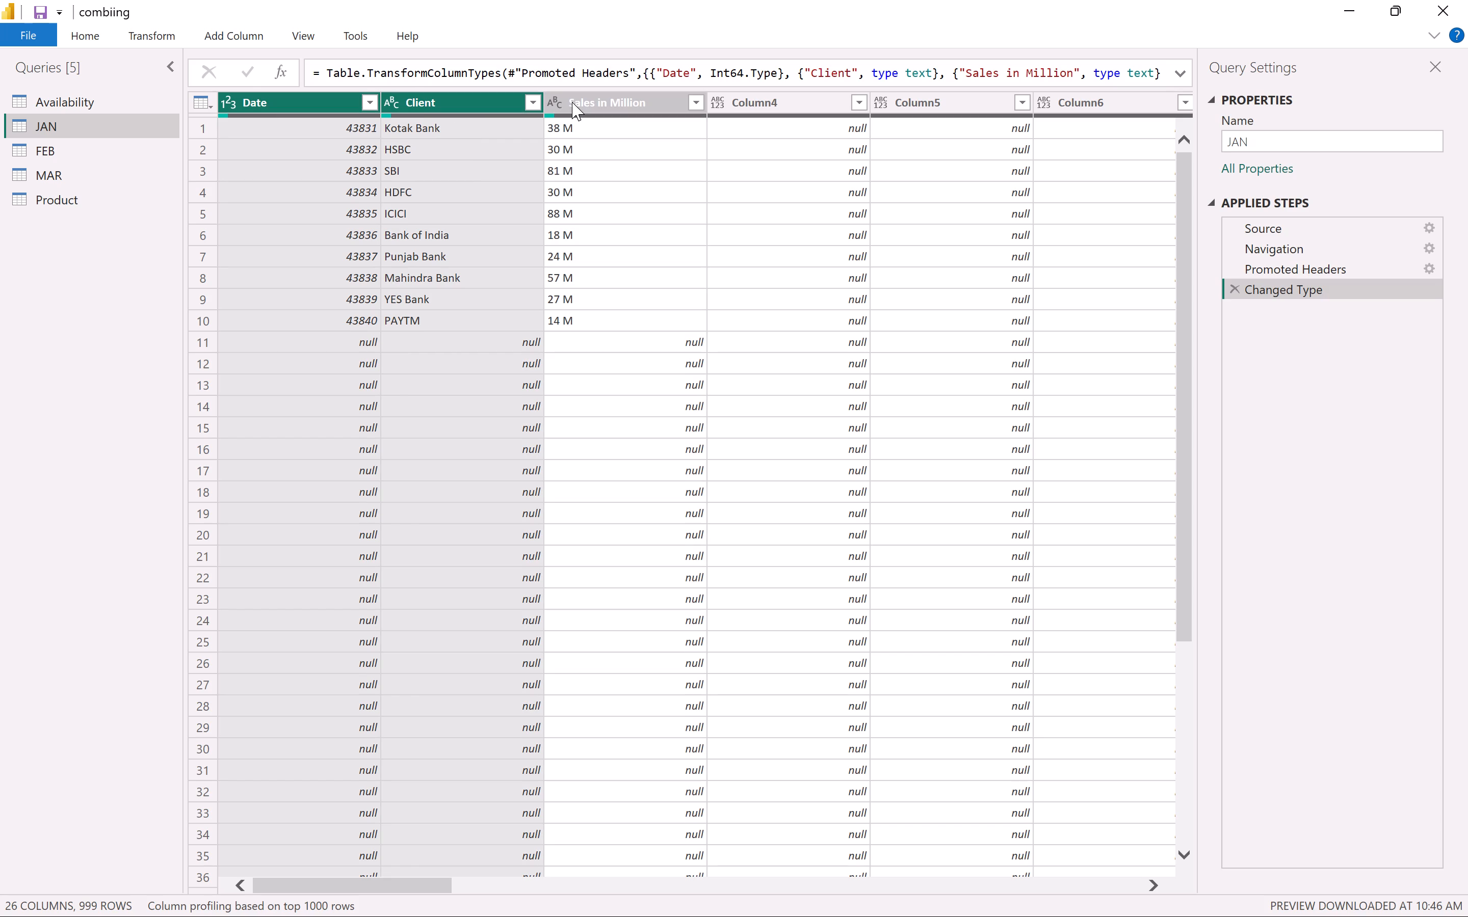
ctrl+click(572, 102)
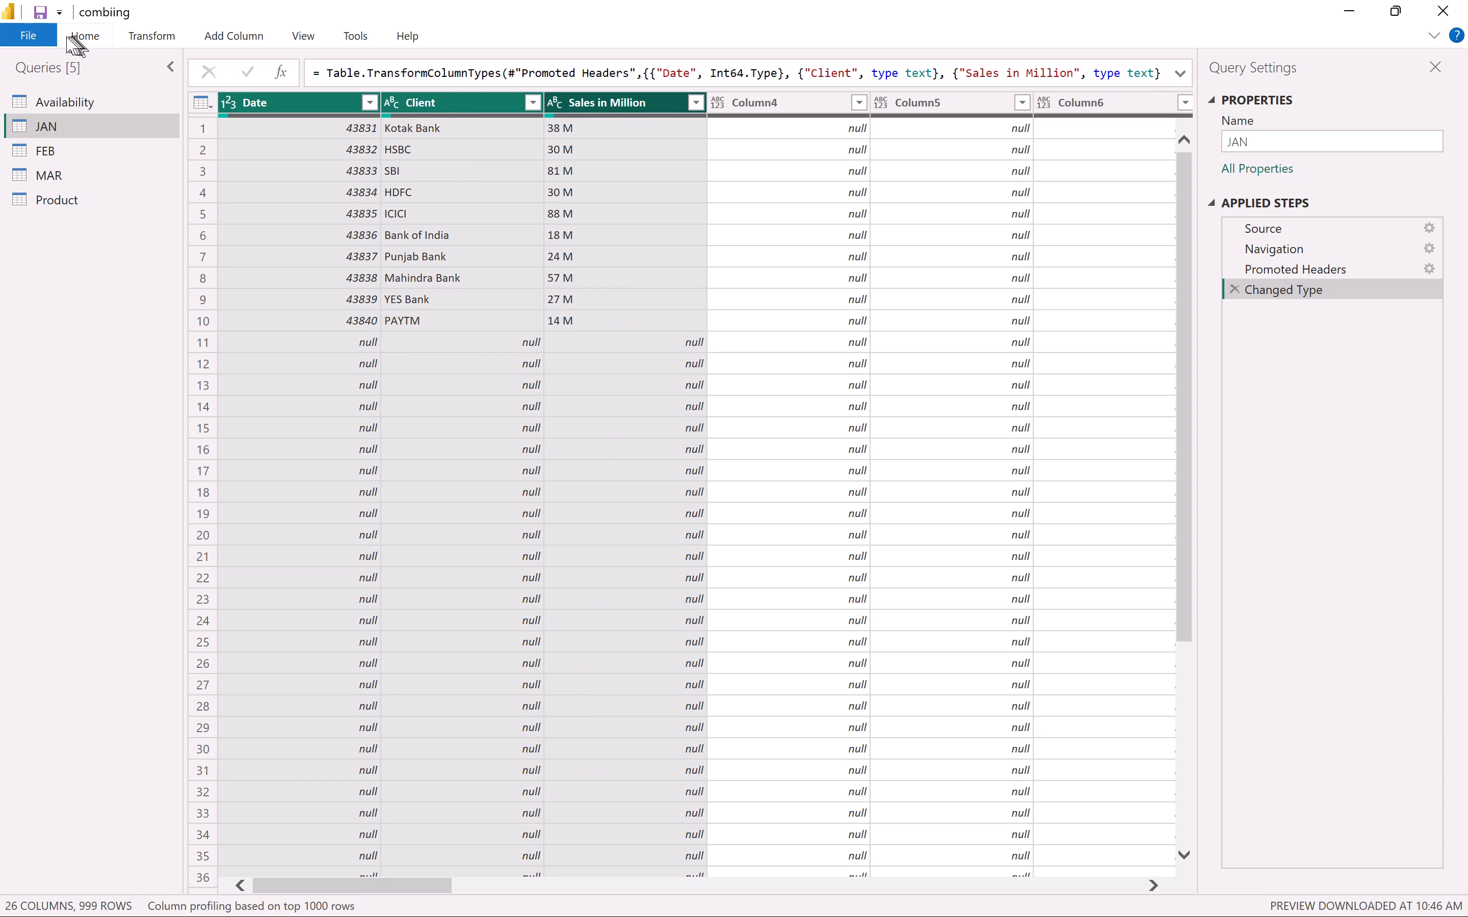
click(37, 34)
click(37, 34)
click(37, 34)
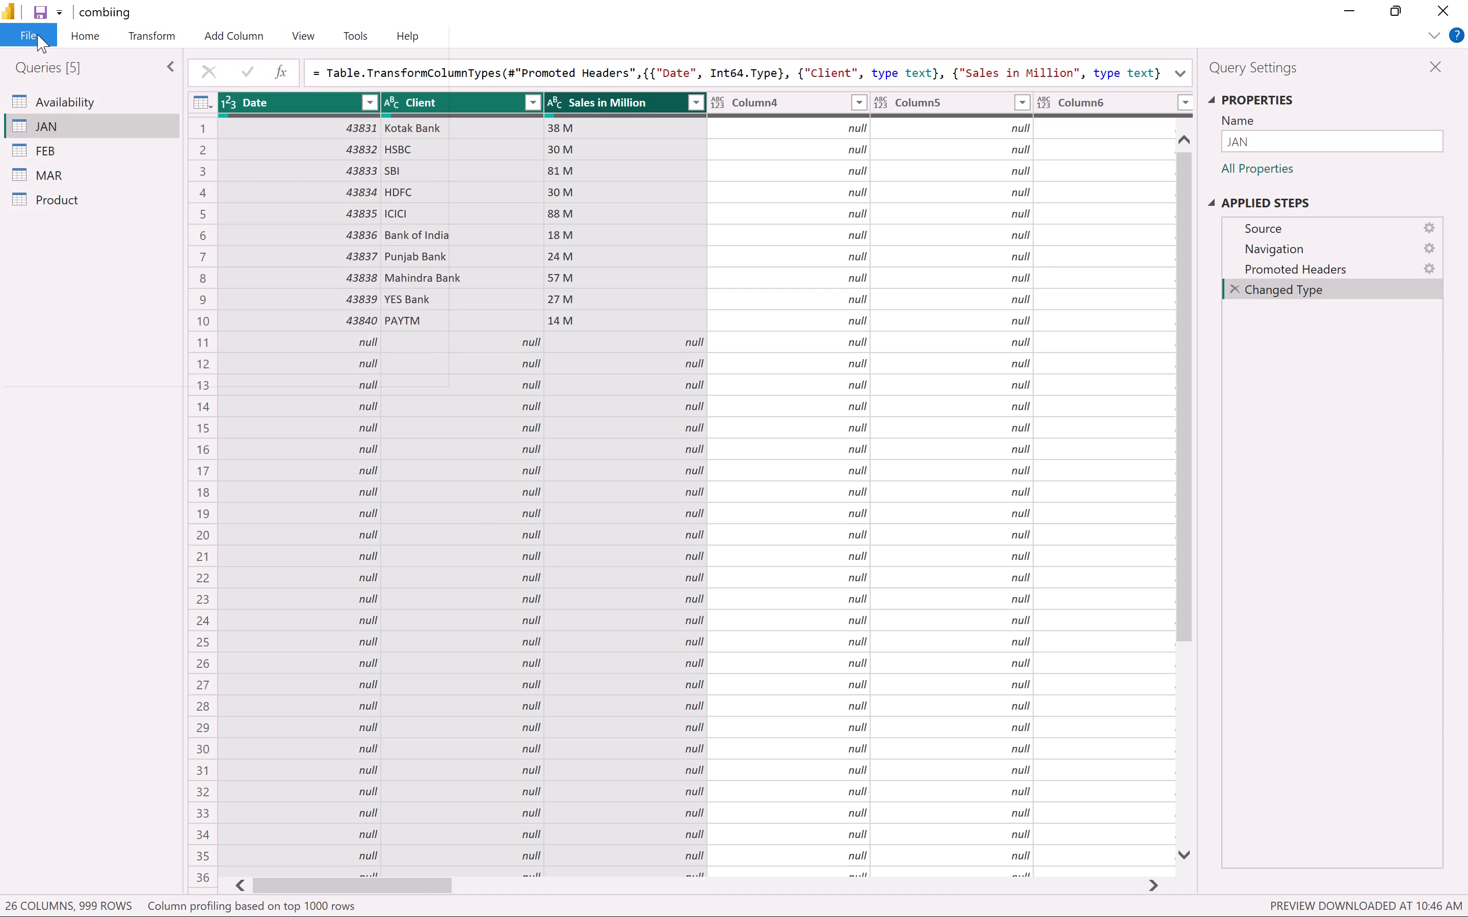
click(132, 524)
click(132, 524)
click(132, 524)
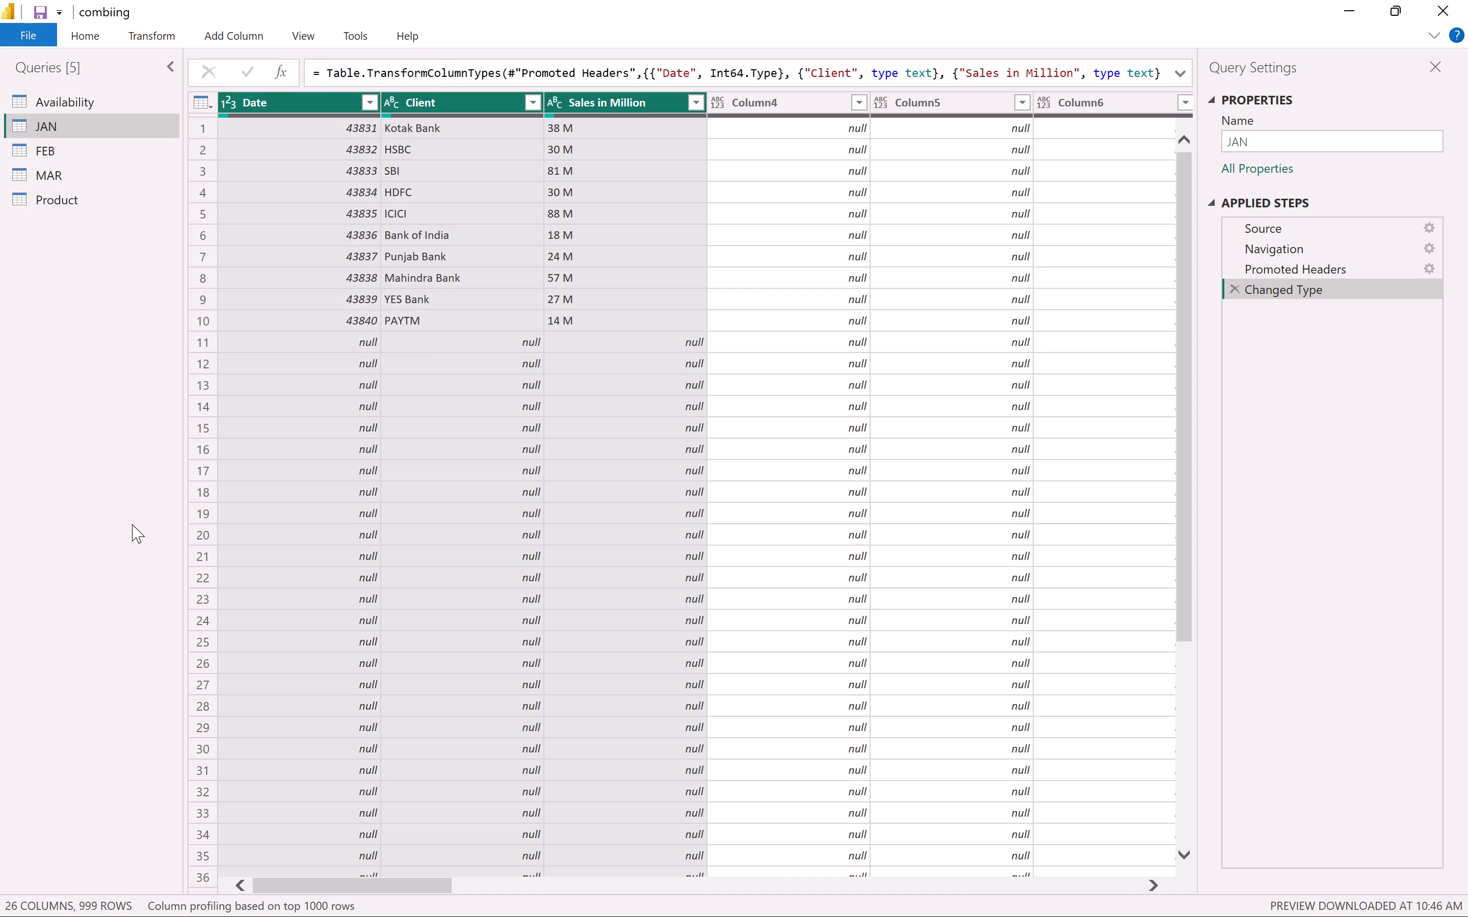
Close the Query Settings pane to give the data preview more room.
click(1436, 74)
click(1449, 80)
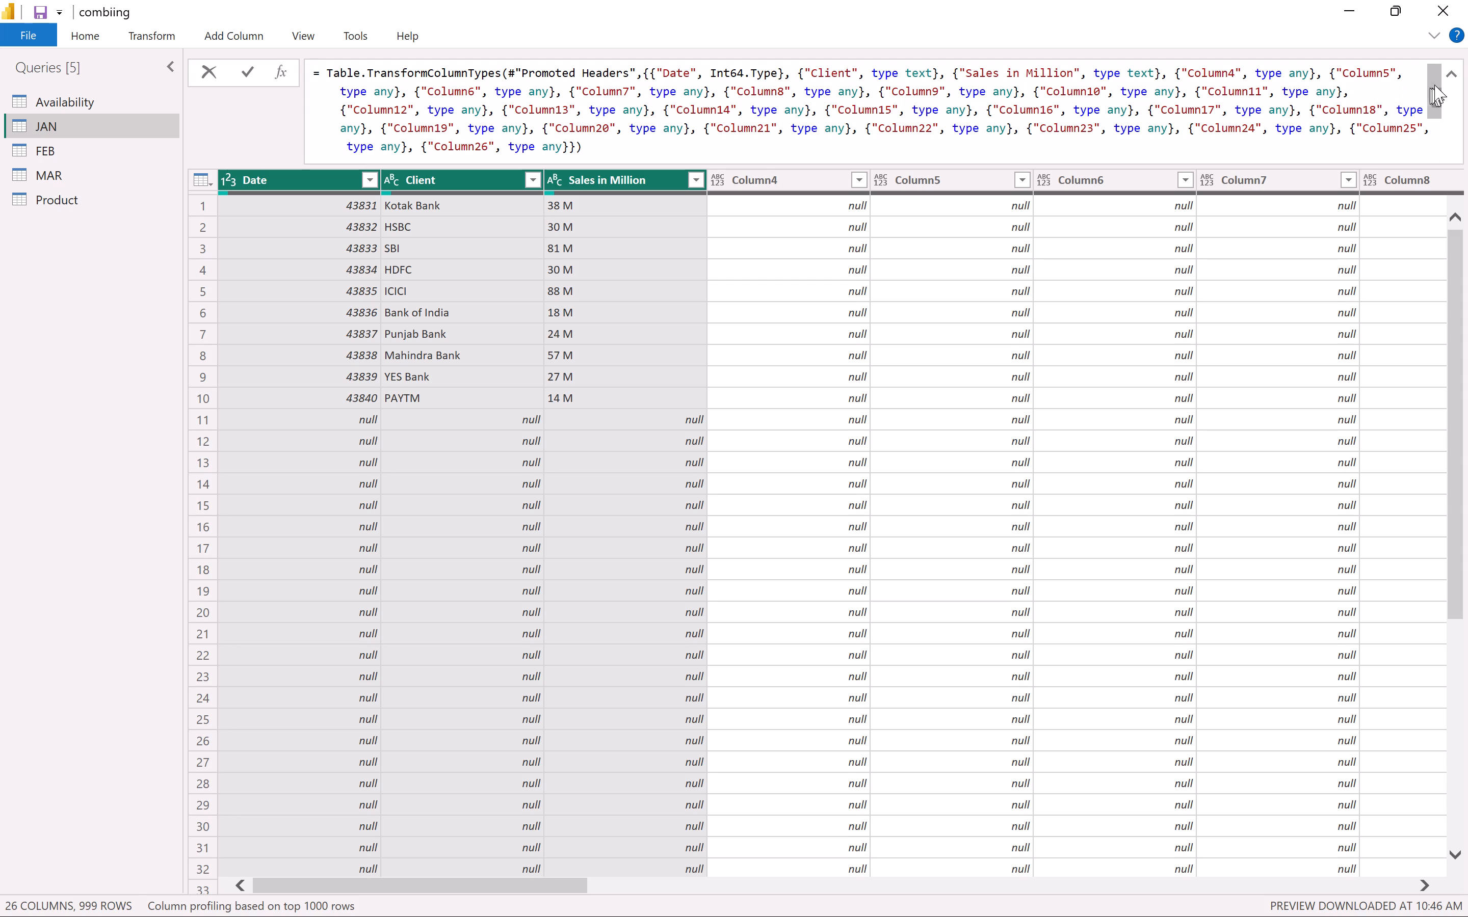
click(1455, 76)
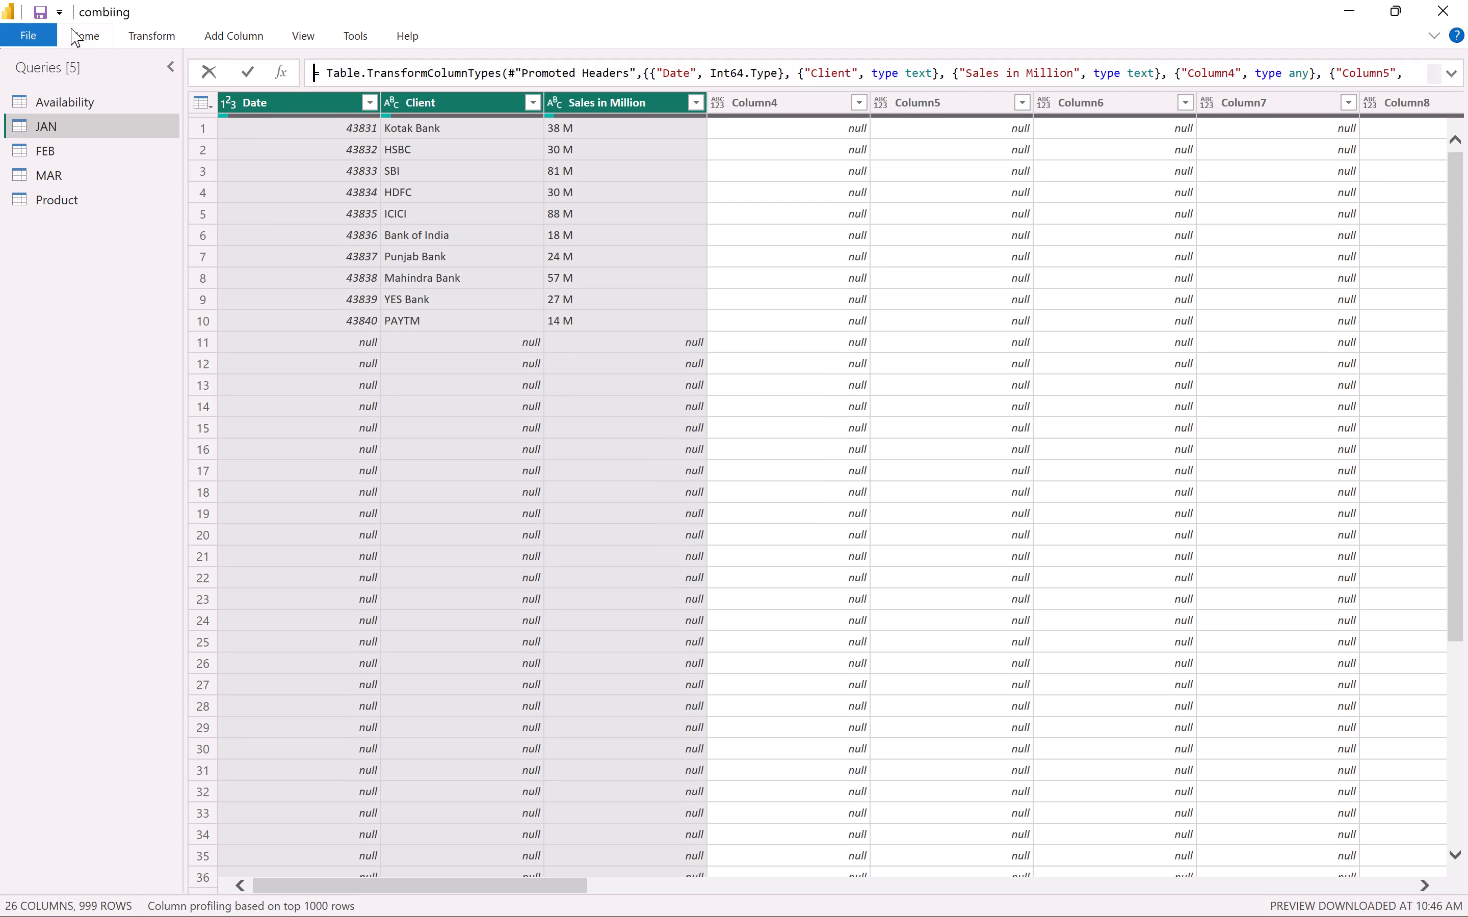
Remove the selected Date, Client and Sales in Million columns from the JAN query.
click(83, 28)
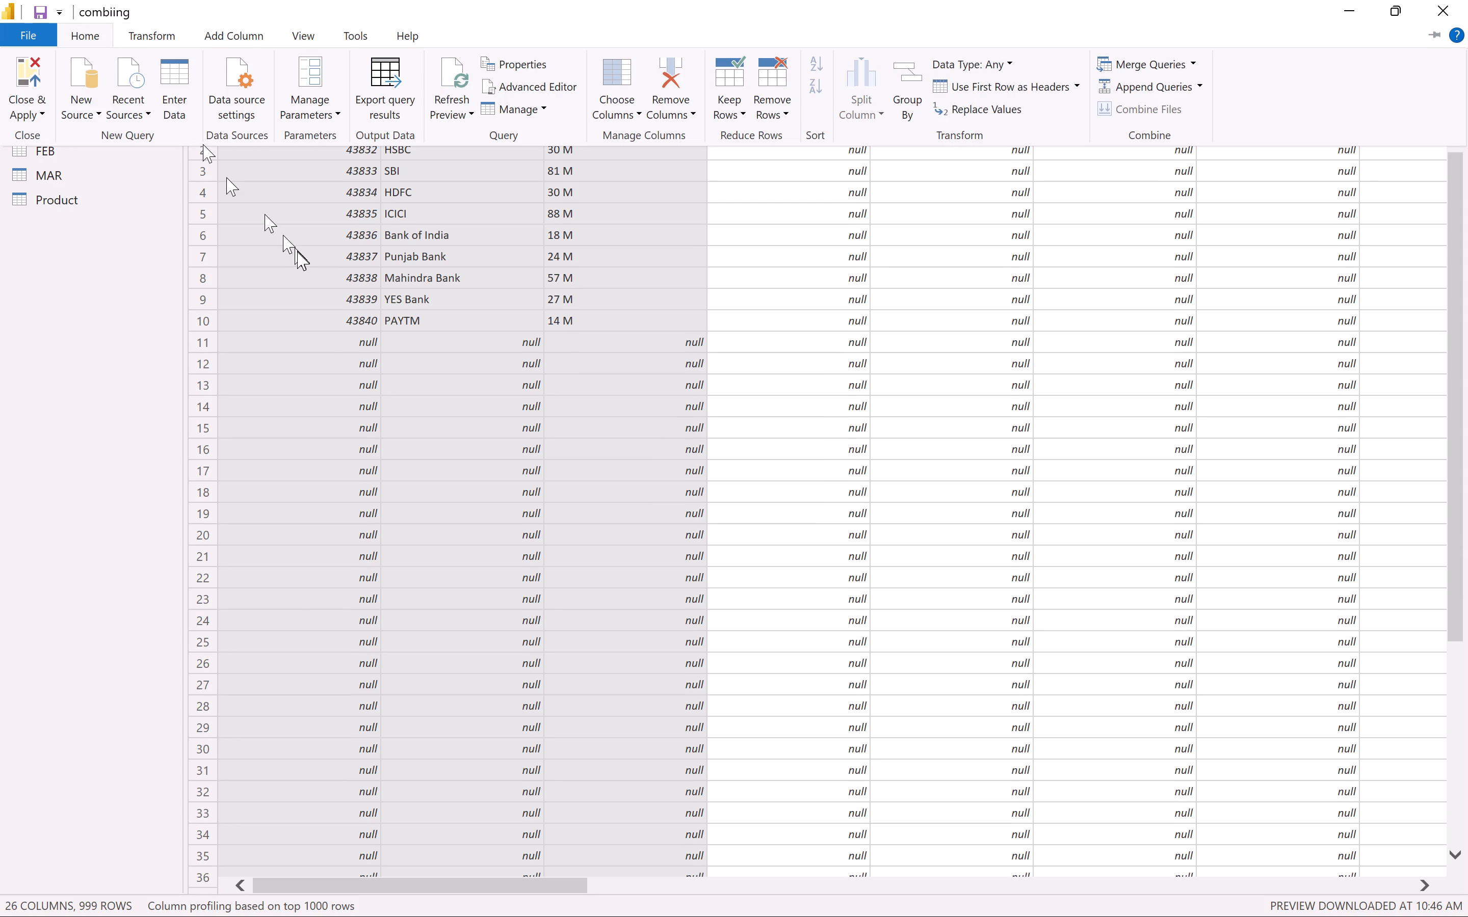
scroll(297, 253, up, 8)
scroll(108, 345, up, 3)
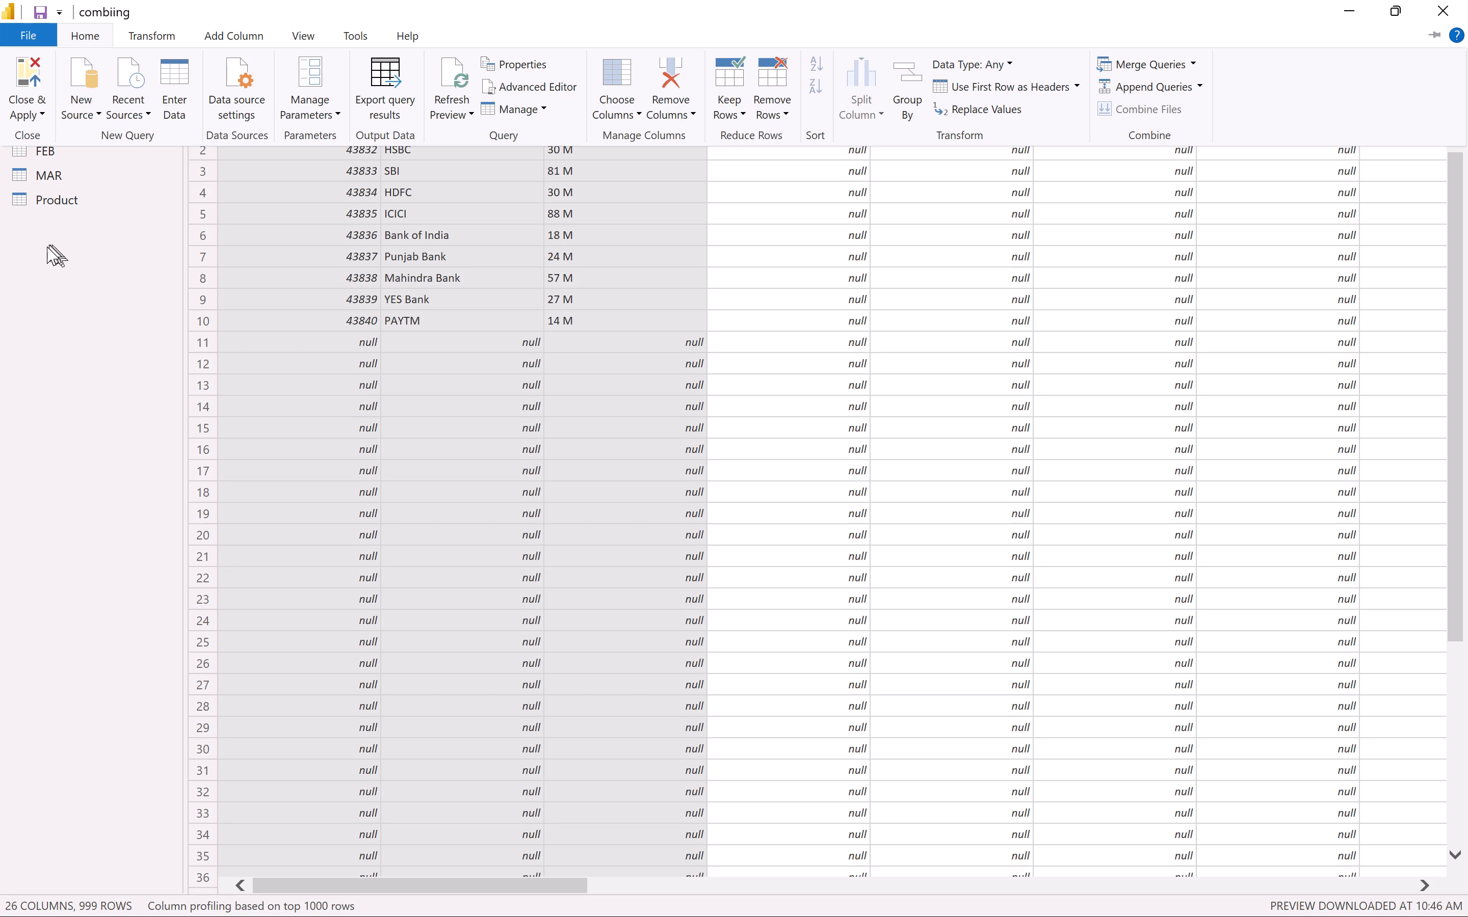
click(51, 275)
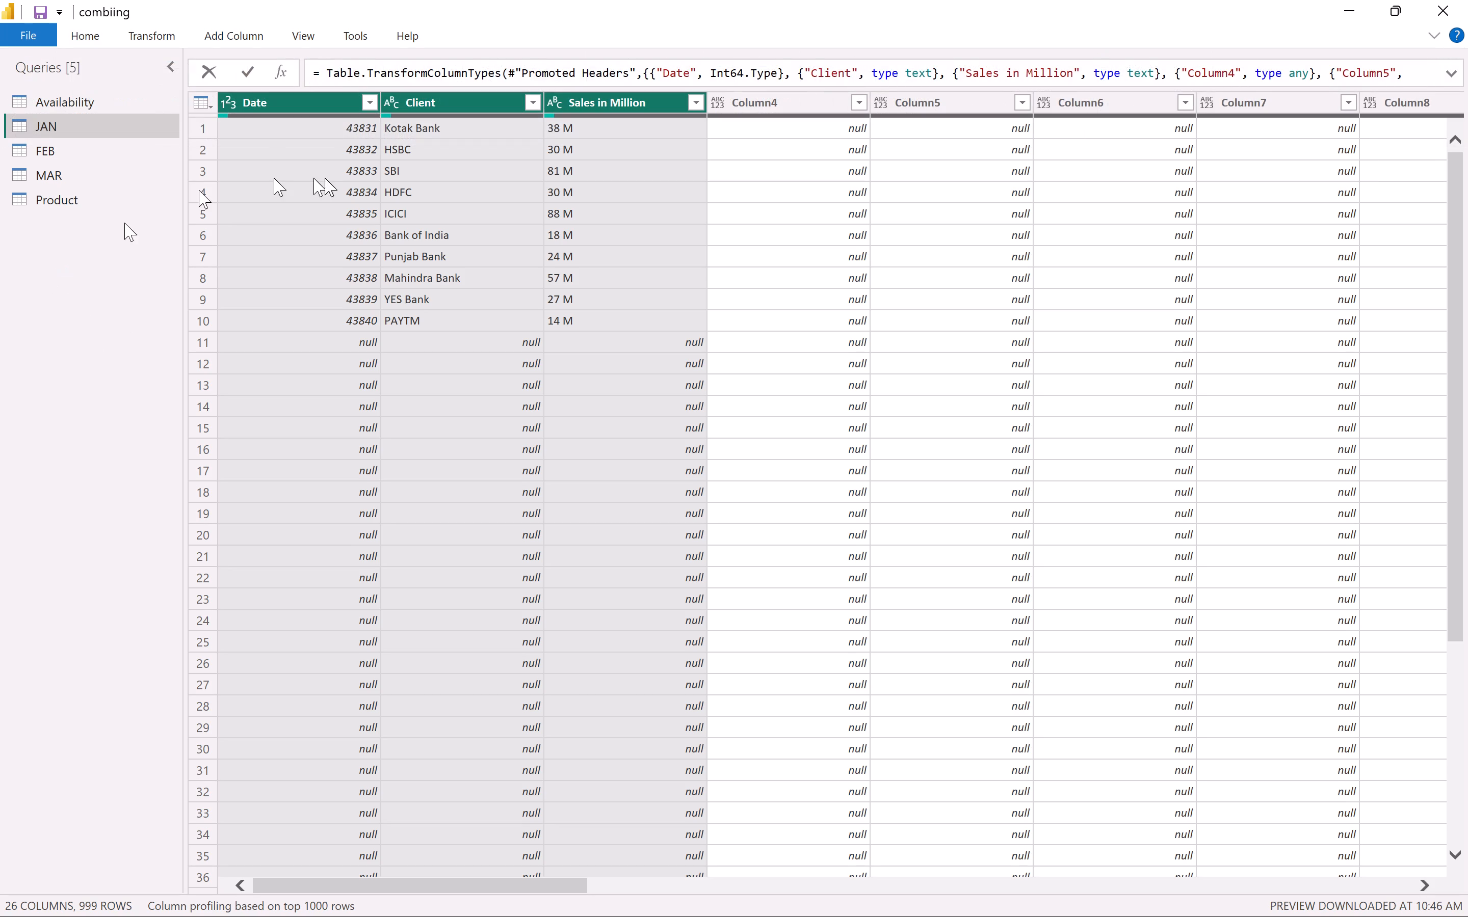
scroll(324, 178, up, 1)
click(96, 34)
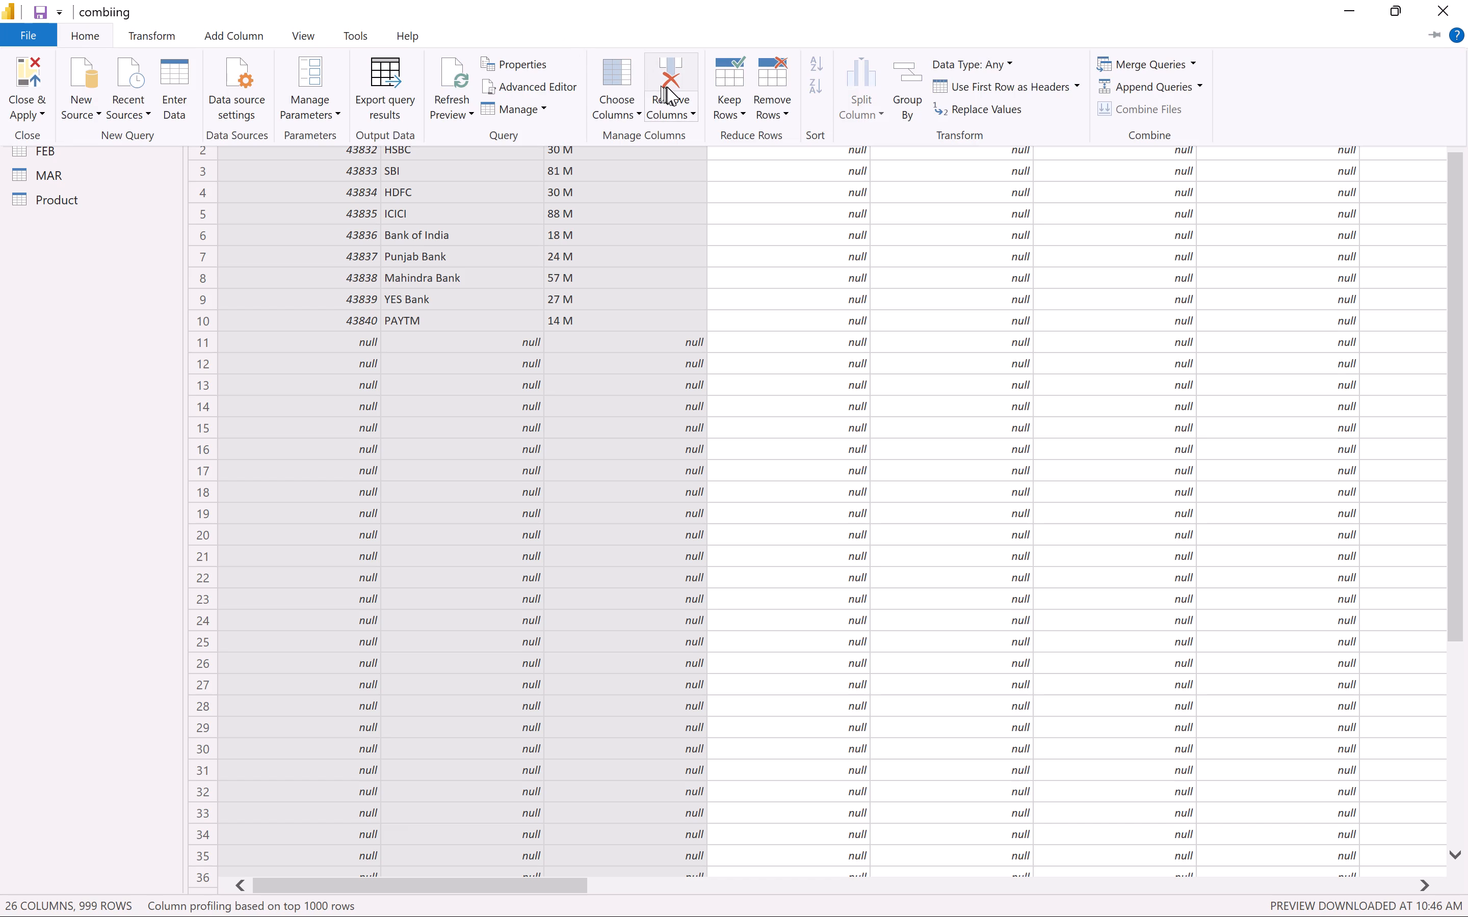
click(667, 87)
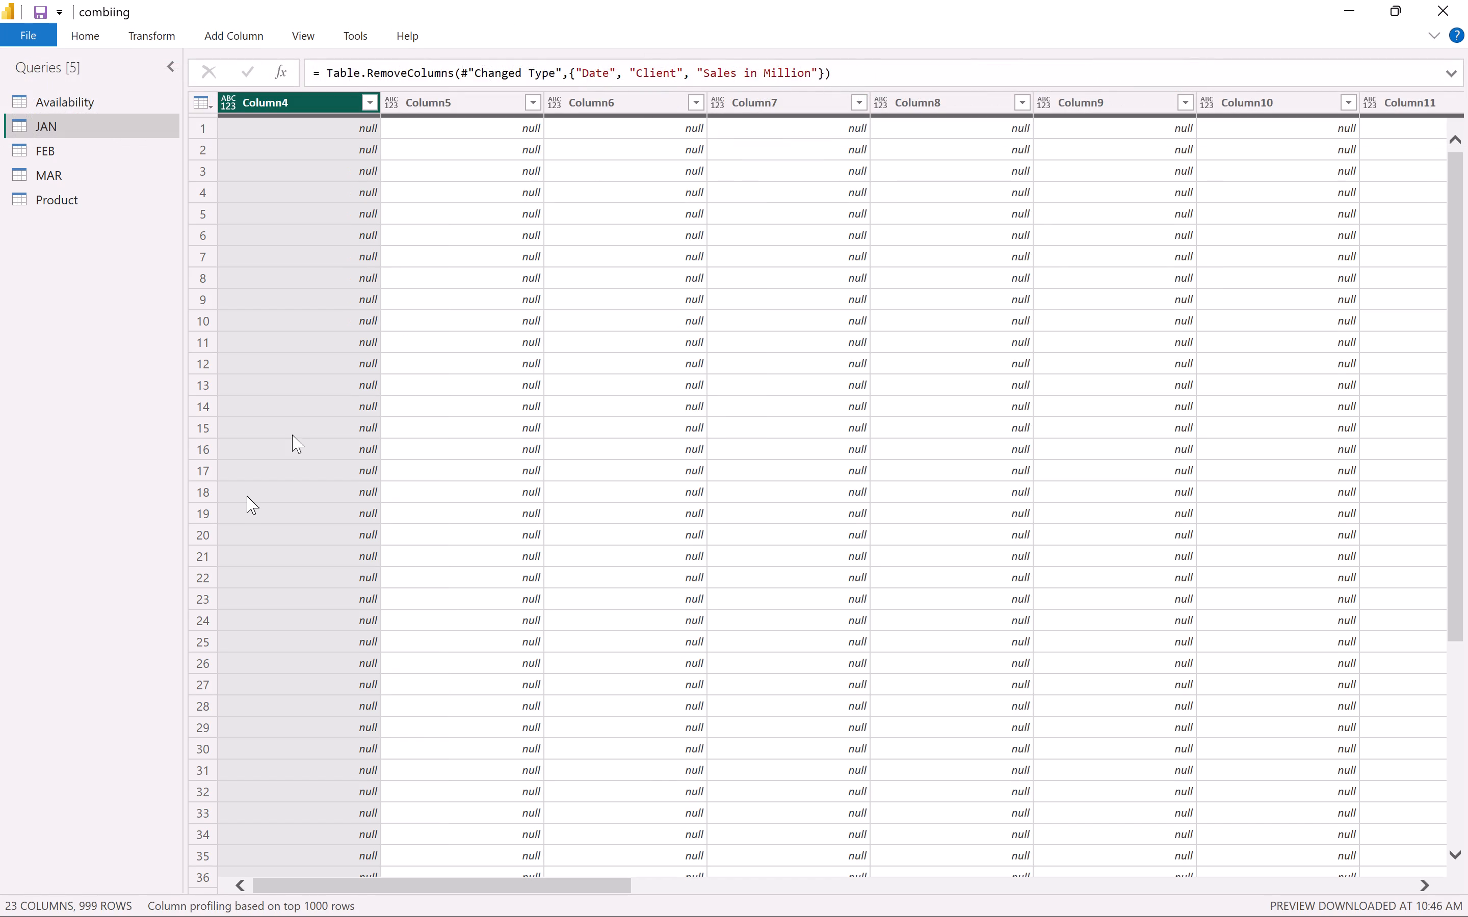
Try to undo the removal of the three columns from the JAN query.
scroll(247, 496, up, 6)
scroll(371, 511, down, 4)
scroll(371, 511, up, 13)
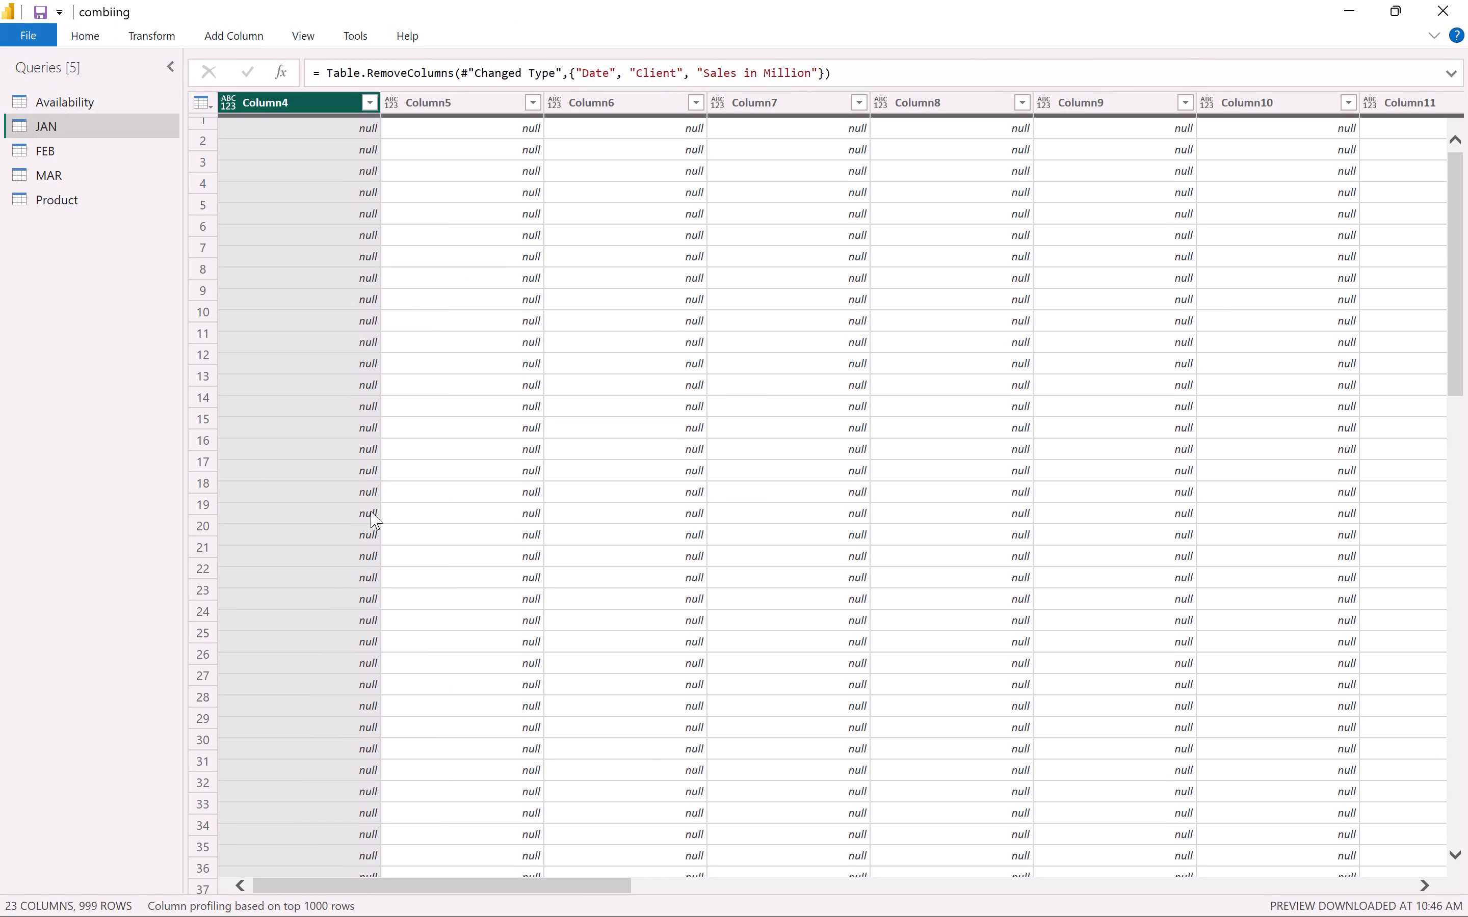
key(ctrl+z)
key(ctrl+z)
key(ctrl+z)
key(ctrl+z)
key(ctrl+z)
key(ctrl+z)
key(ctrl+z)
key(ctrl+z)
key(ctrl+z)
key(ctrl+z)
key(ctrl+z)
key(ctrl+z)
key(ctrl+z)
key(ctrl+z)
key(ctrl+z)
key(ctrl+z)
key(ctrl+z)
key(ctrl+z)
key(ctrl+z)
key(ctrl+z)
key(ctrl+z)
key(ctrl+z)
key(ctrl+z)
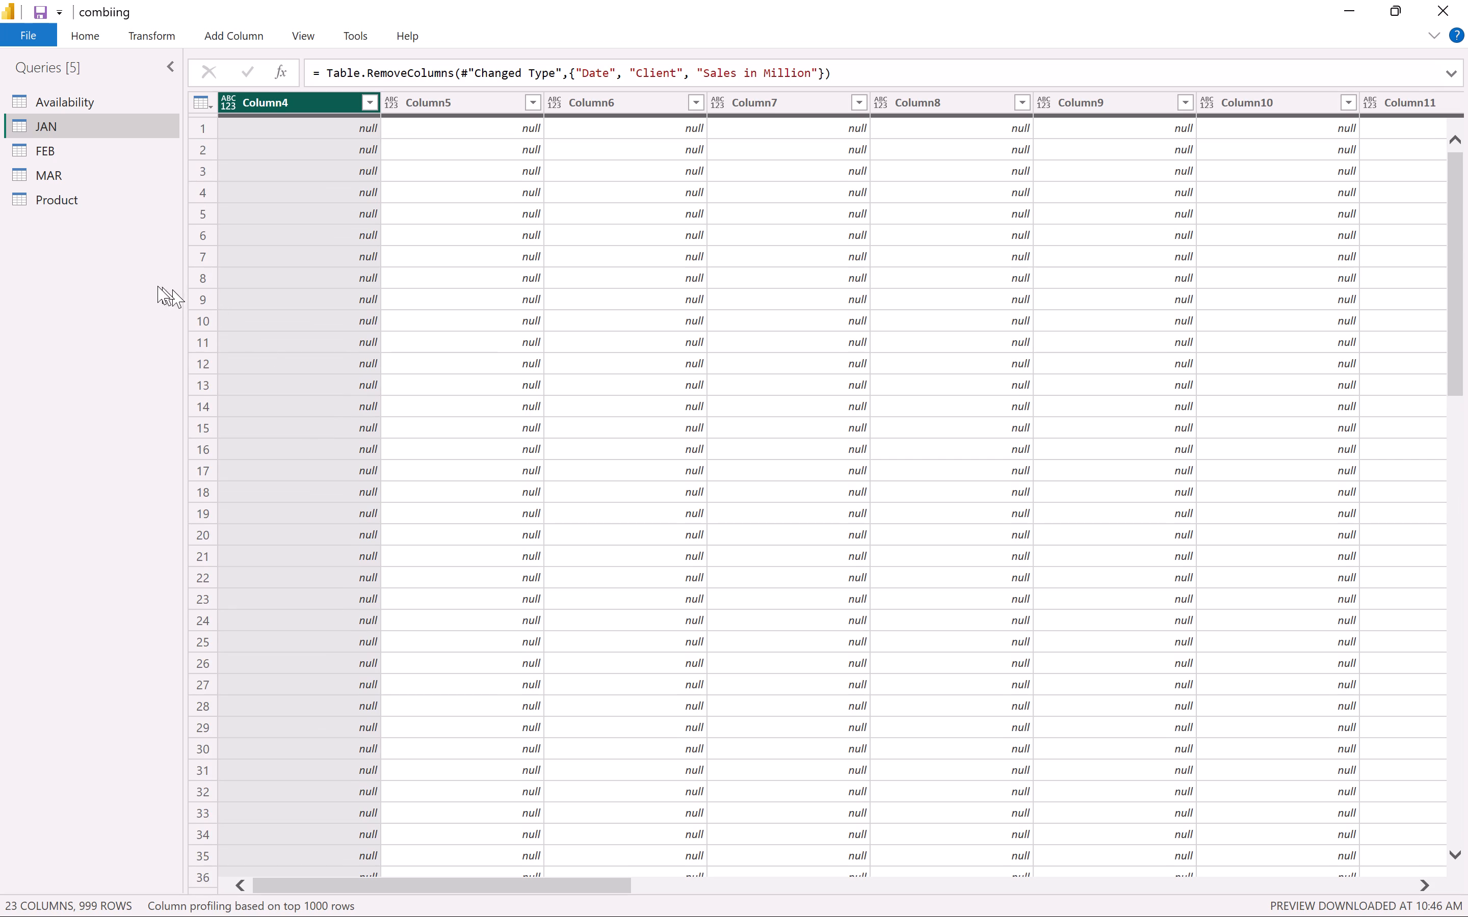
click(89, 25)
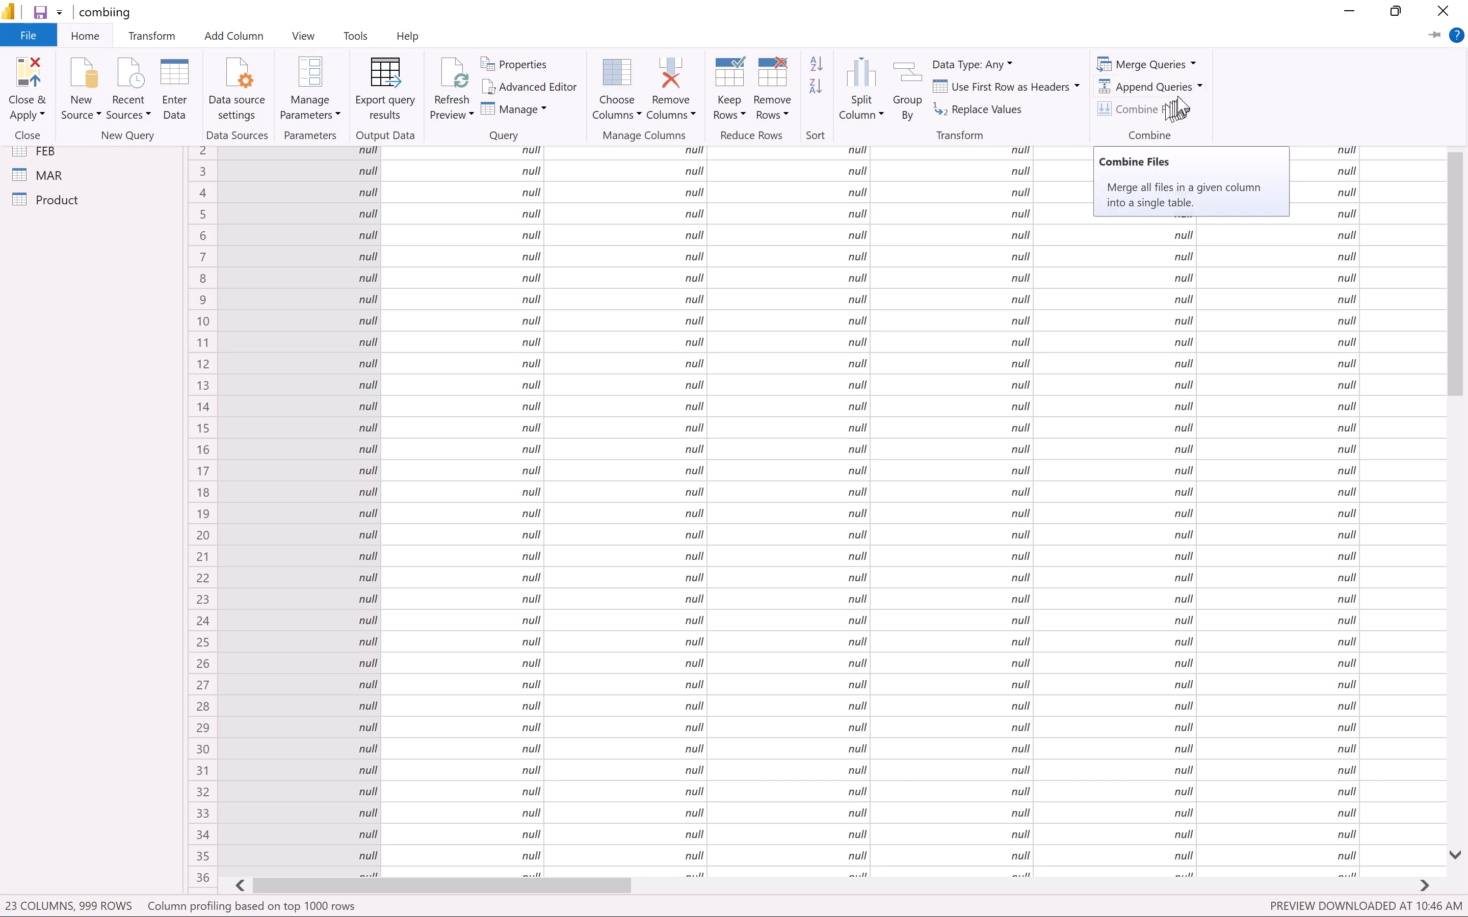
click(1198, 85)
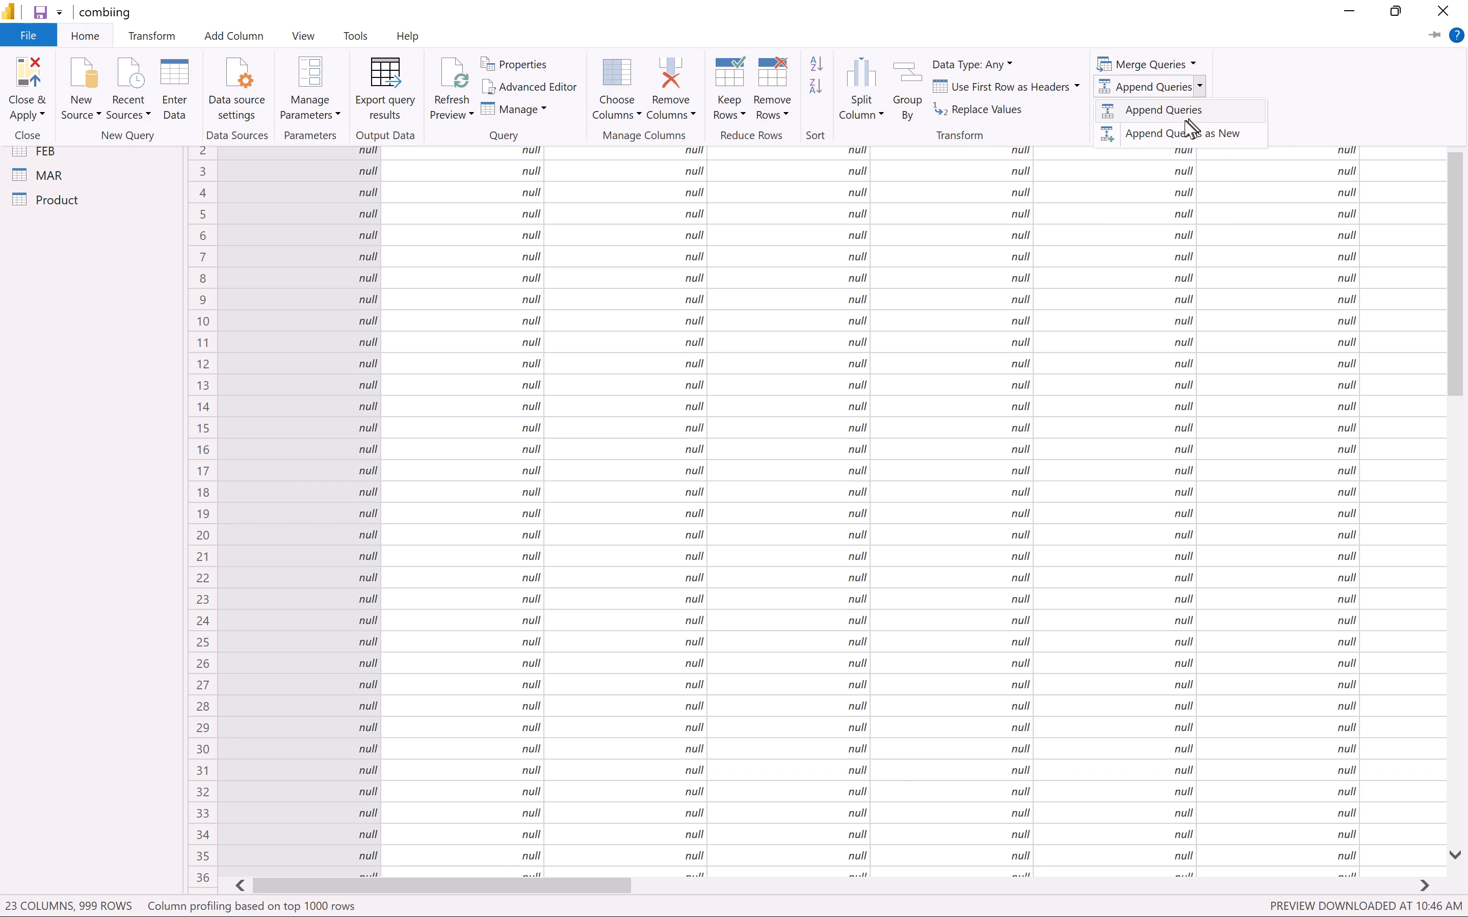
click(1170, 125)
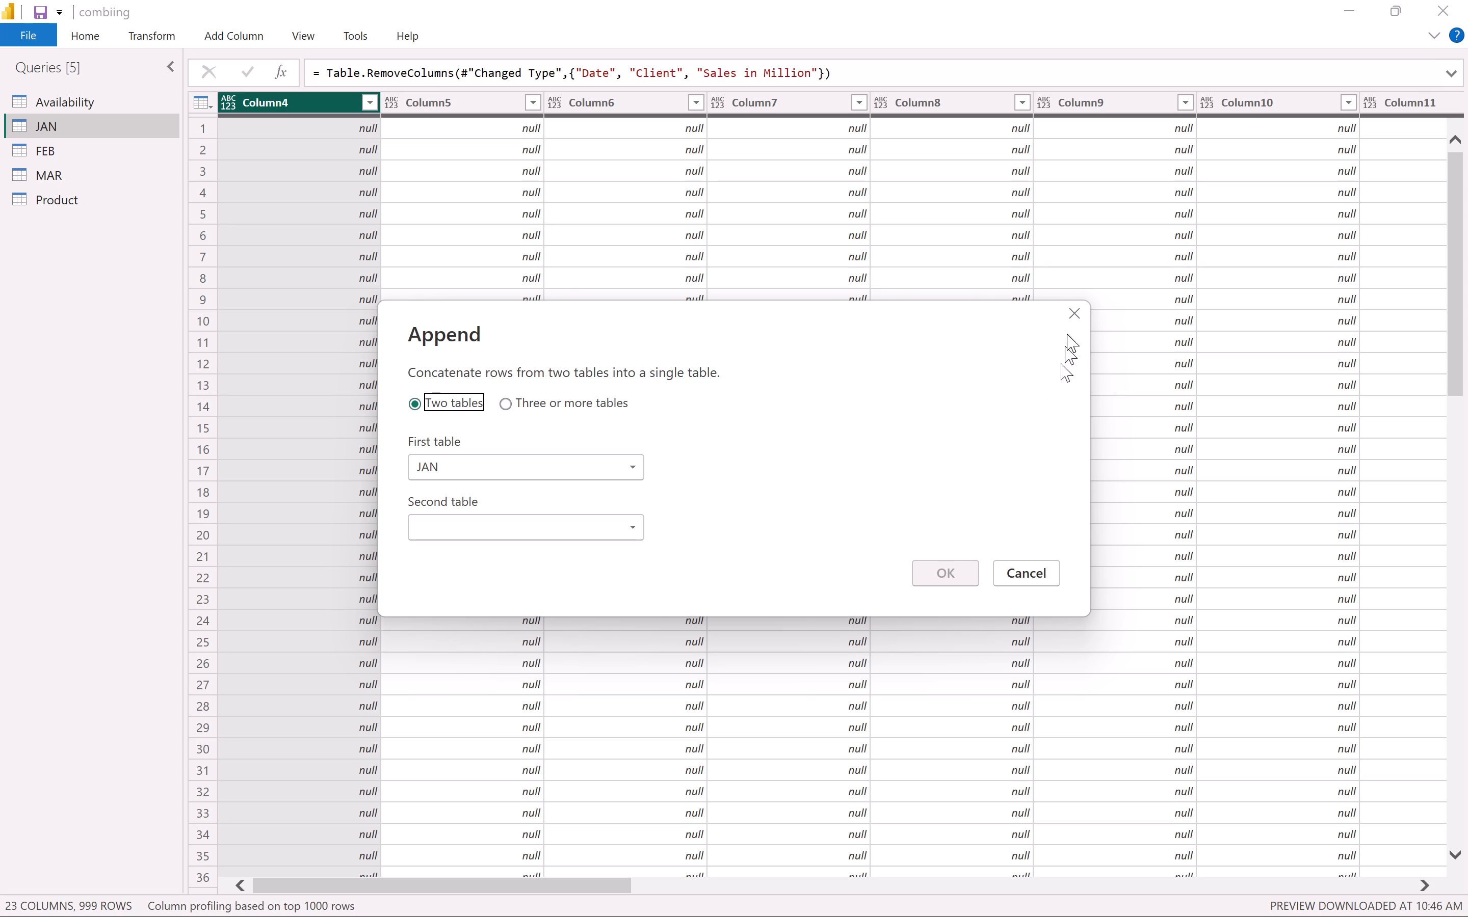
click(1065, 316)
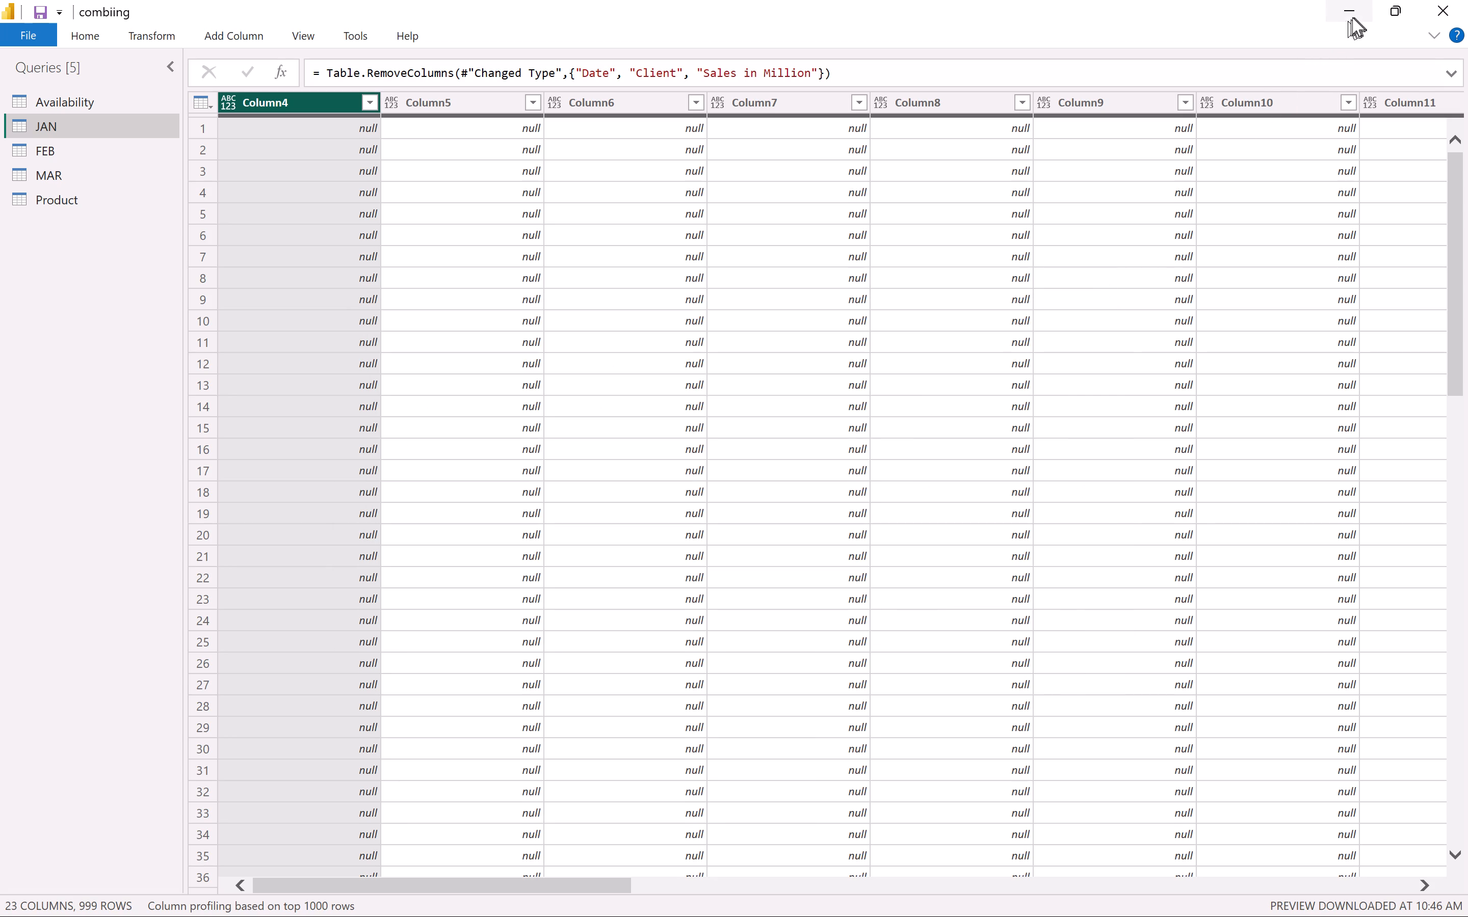
Remove duplicate rows from the FEB query based on its Client column.
click(69, 96)
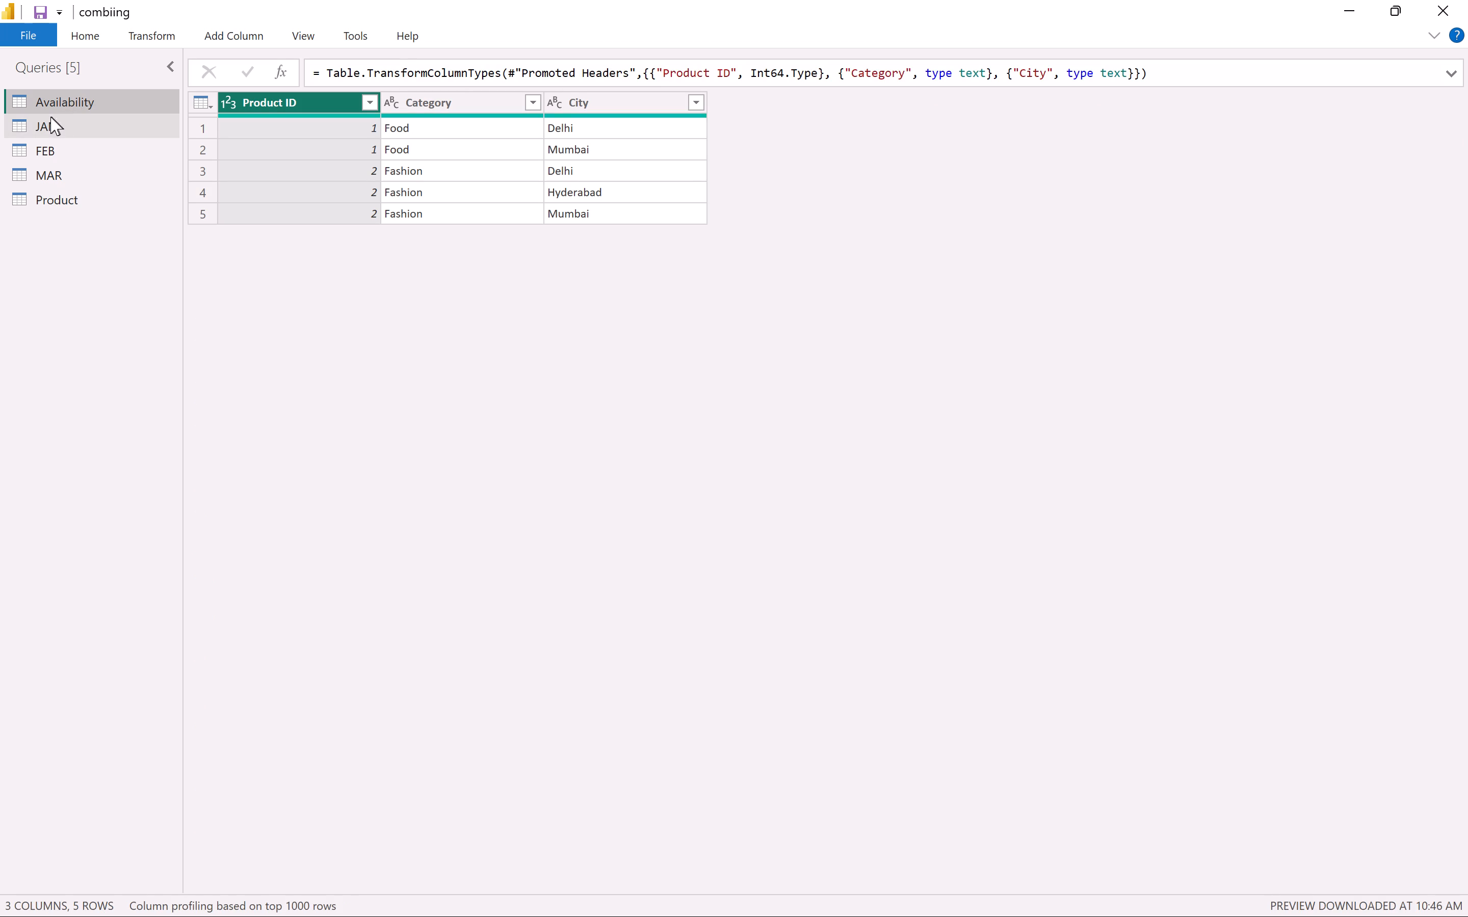
click(50, 117)
click(40, 161)
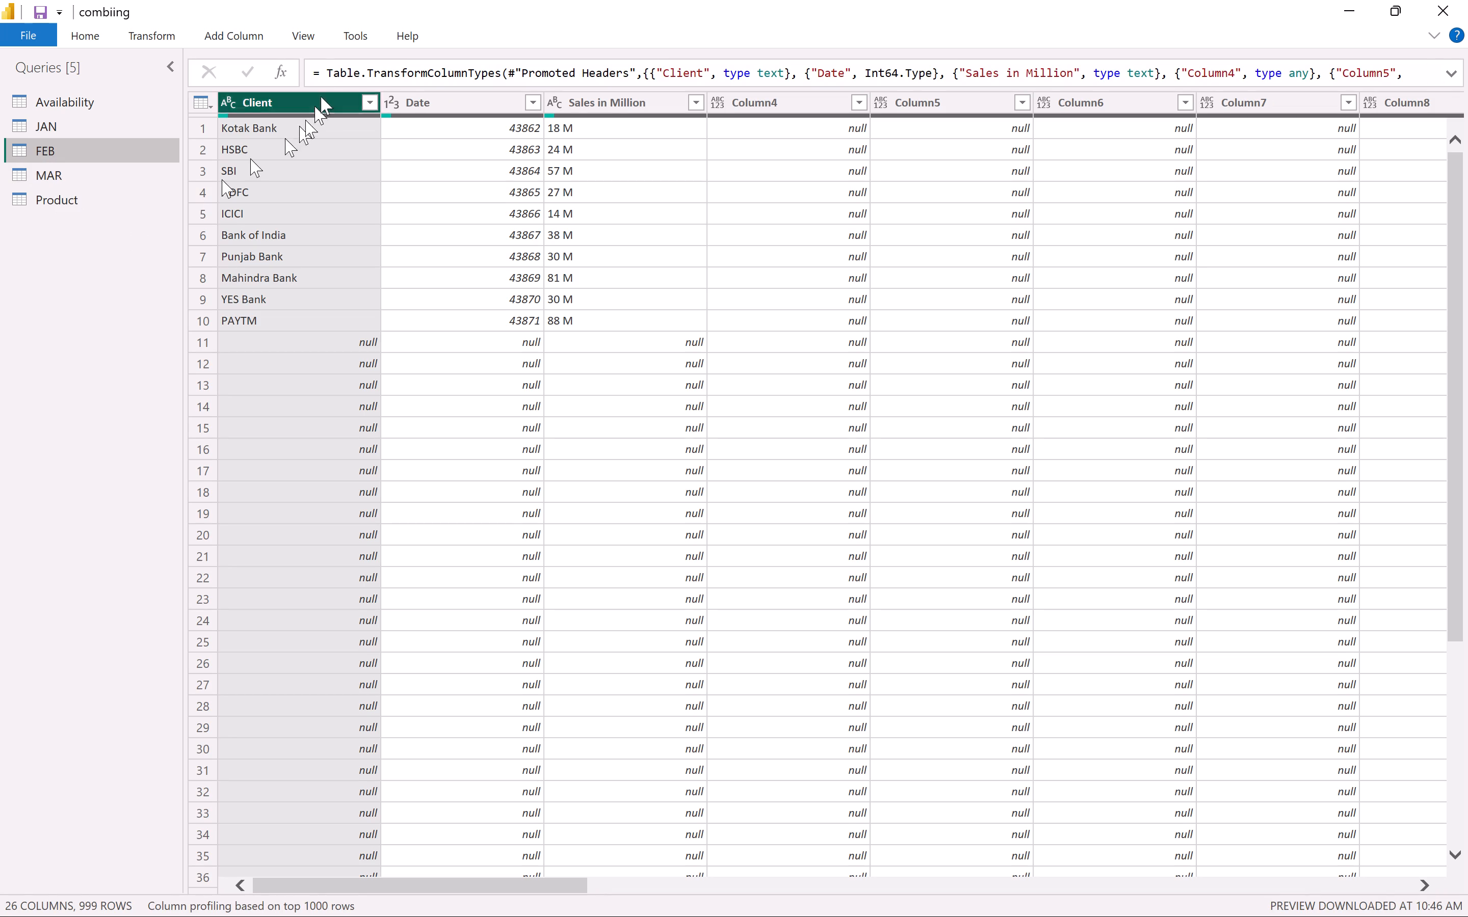
right_click(296, 106)
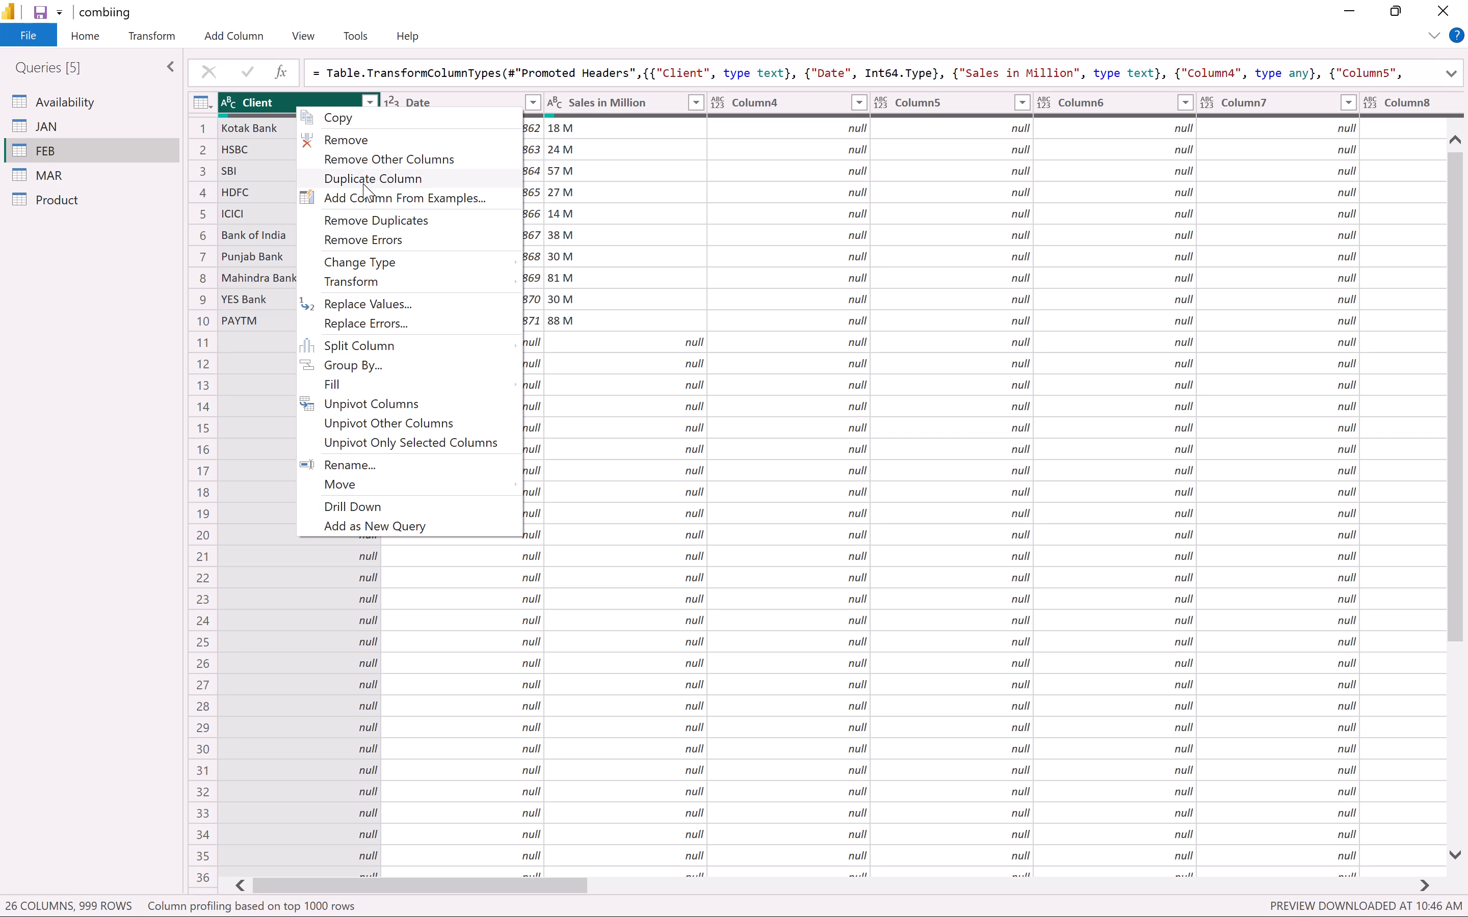
click(372, 224)
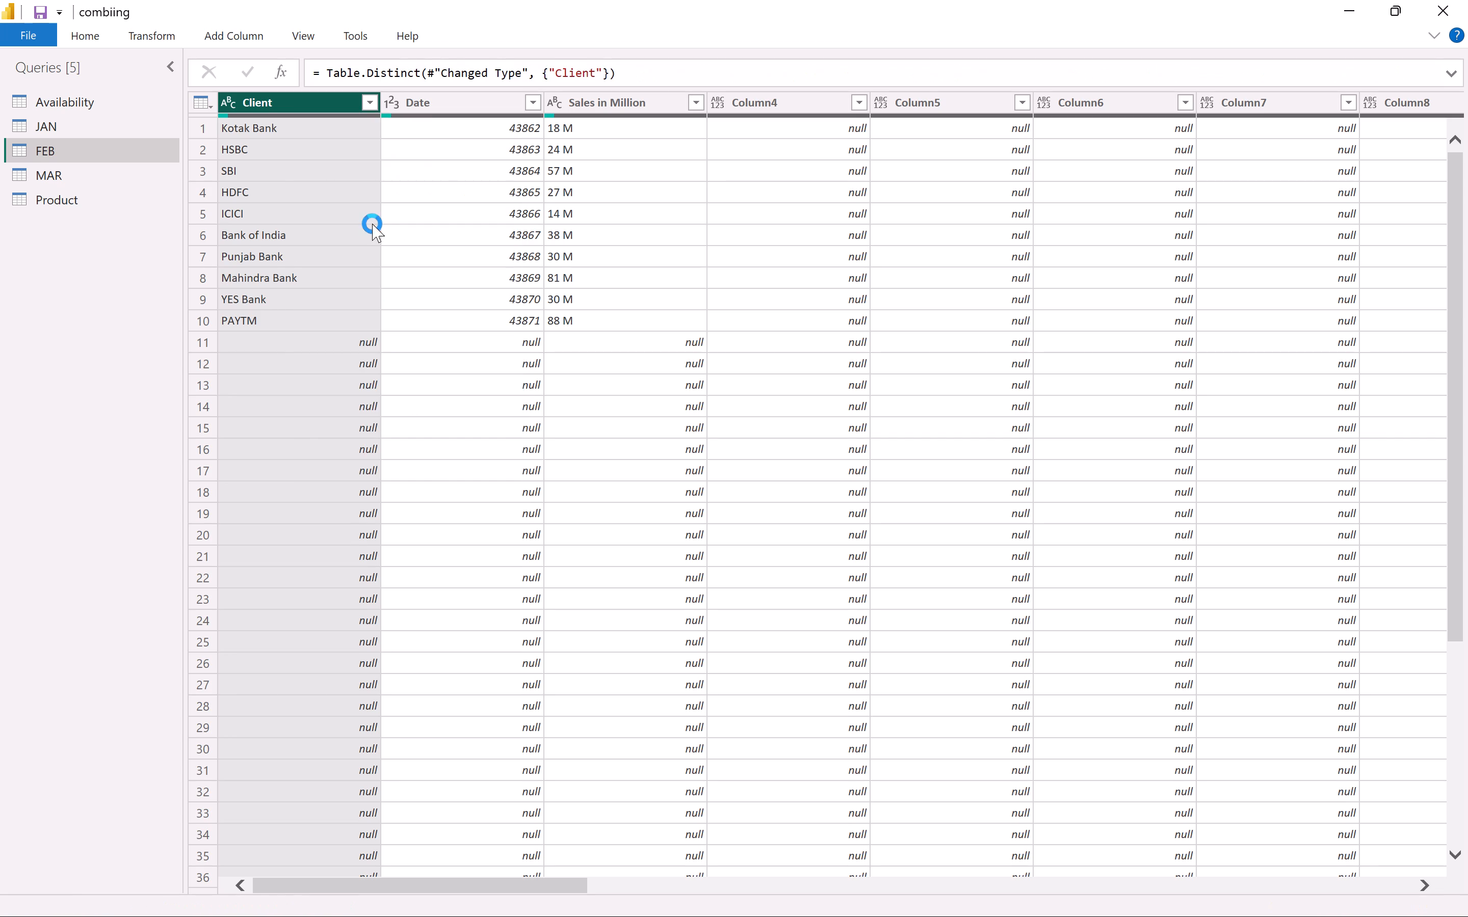
Remove rows with errors in the FEB query across the Client, Date, Sales in Million and Column4 to Column7 columns.
ctrl+click(417, 104)
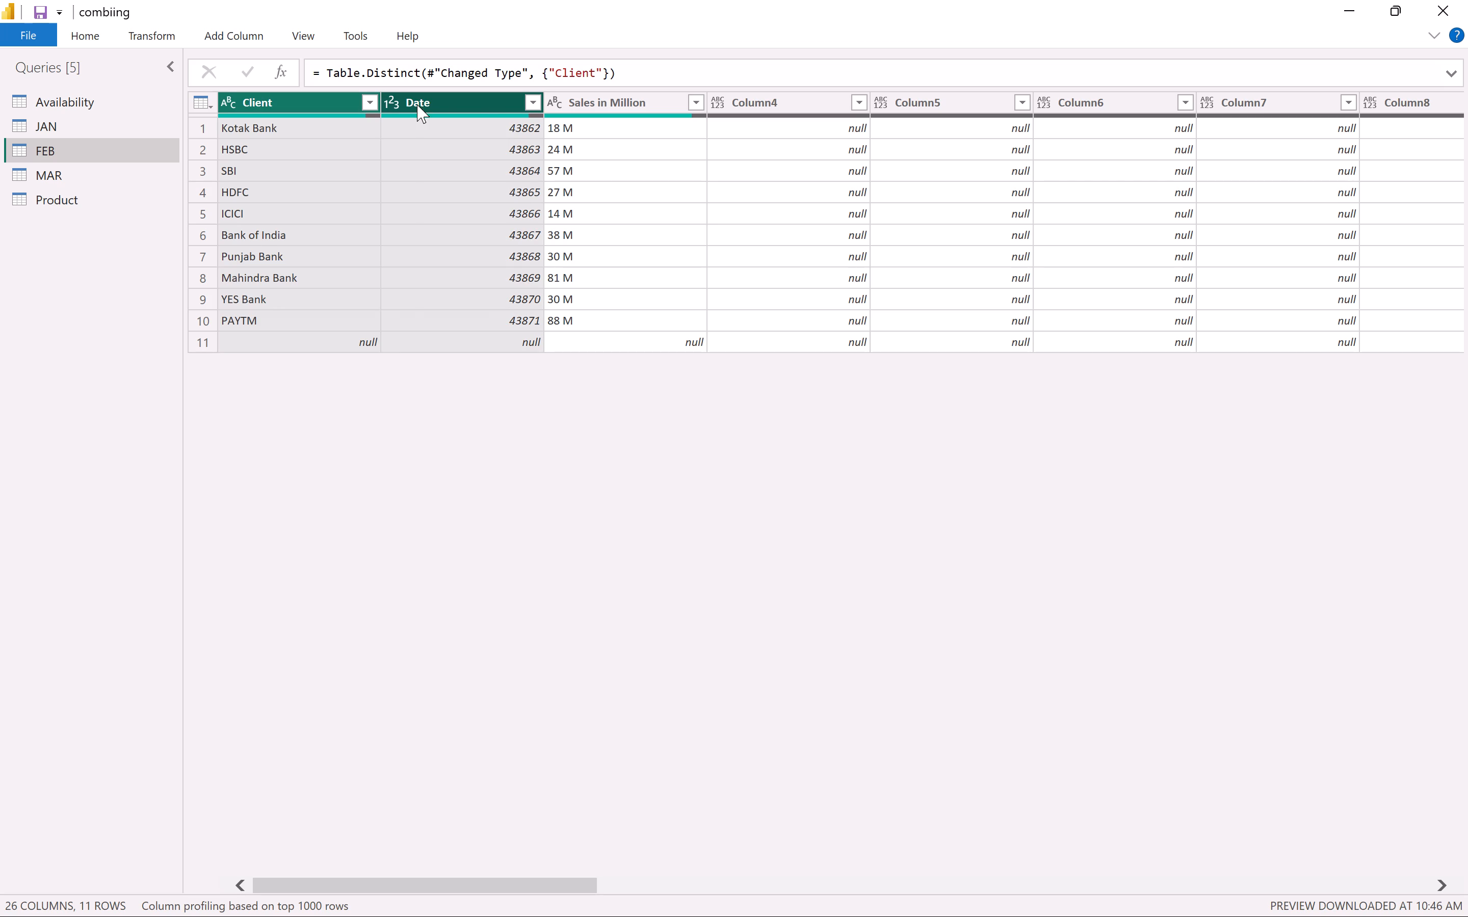
ctrl+click(589, 92)
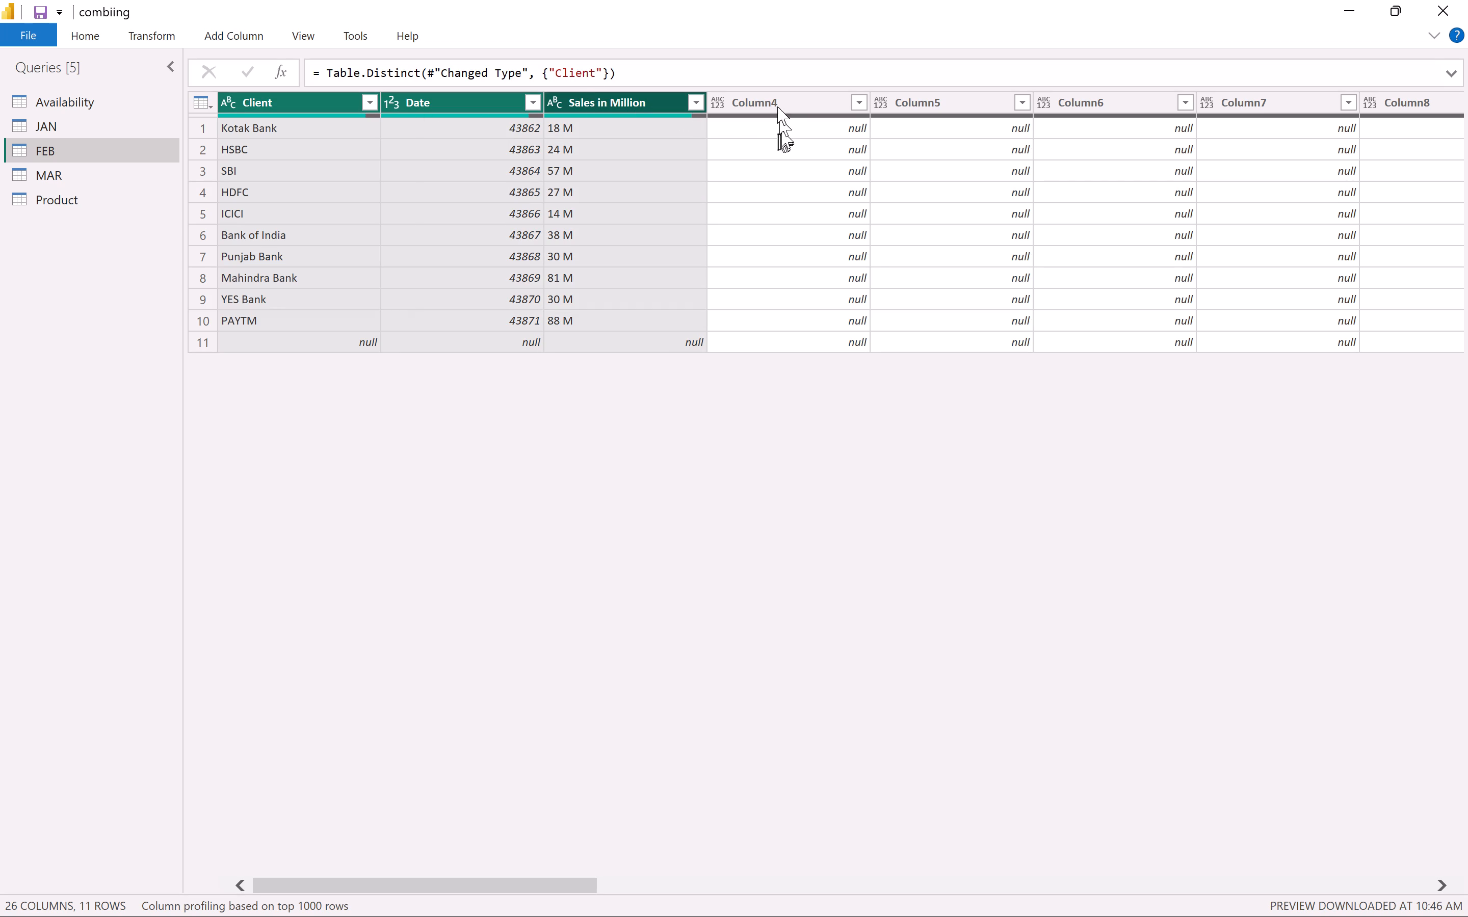
ctrl+click(775, 101)
ctrl+click(903, 101)
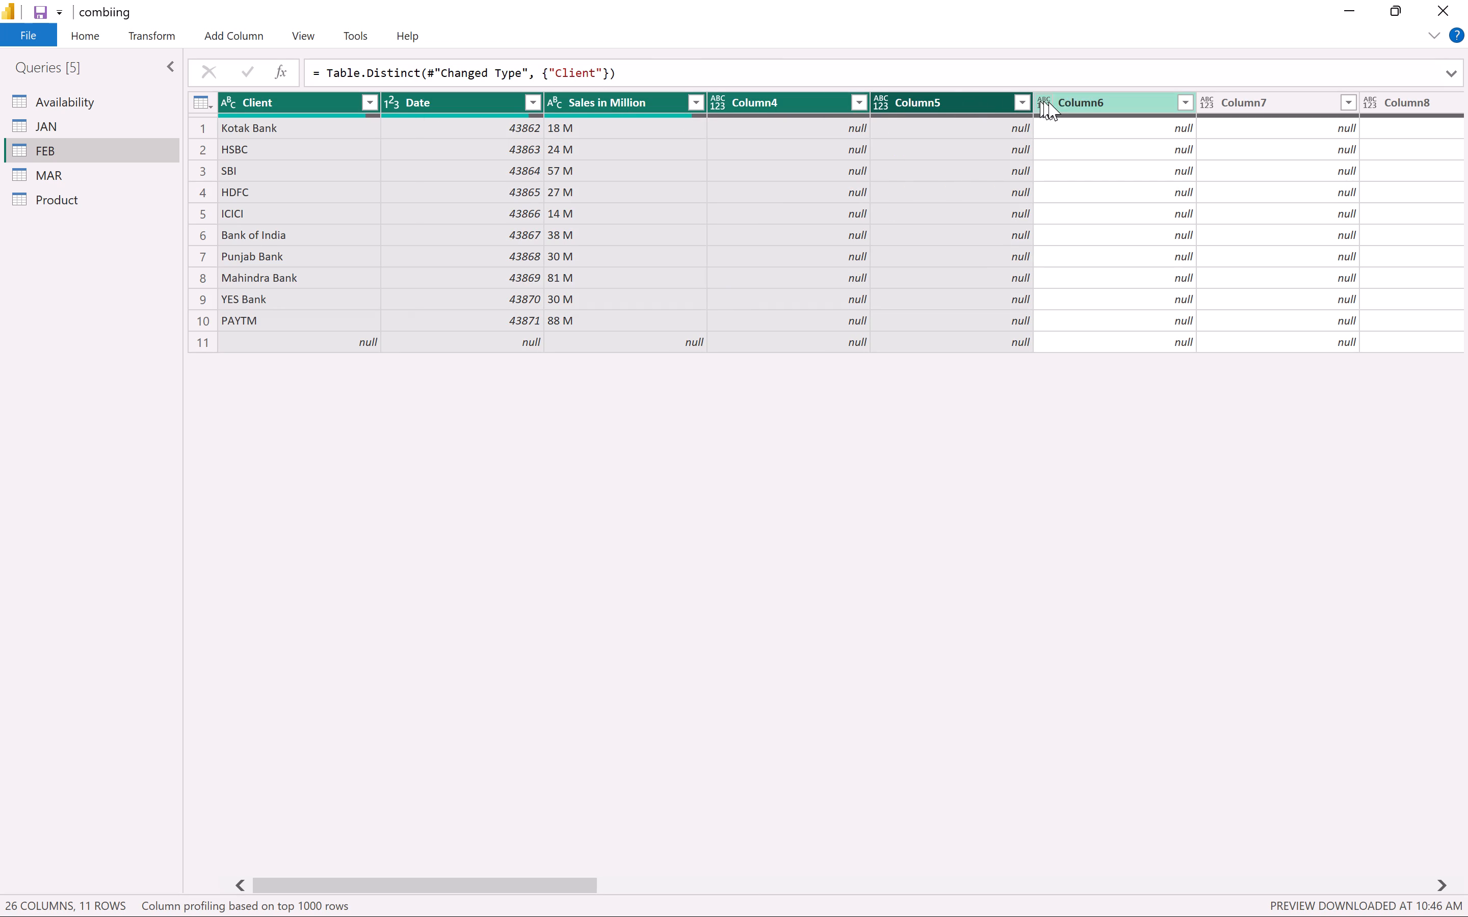
ctrl+click(1081, 100)
ctrl+click(1250, 90)
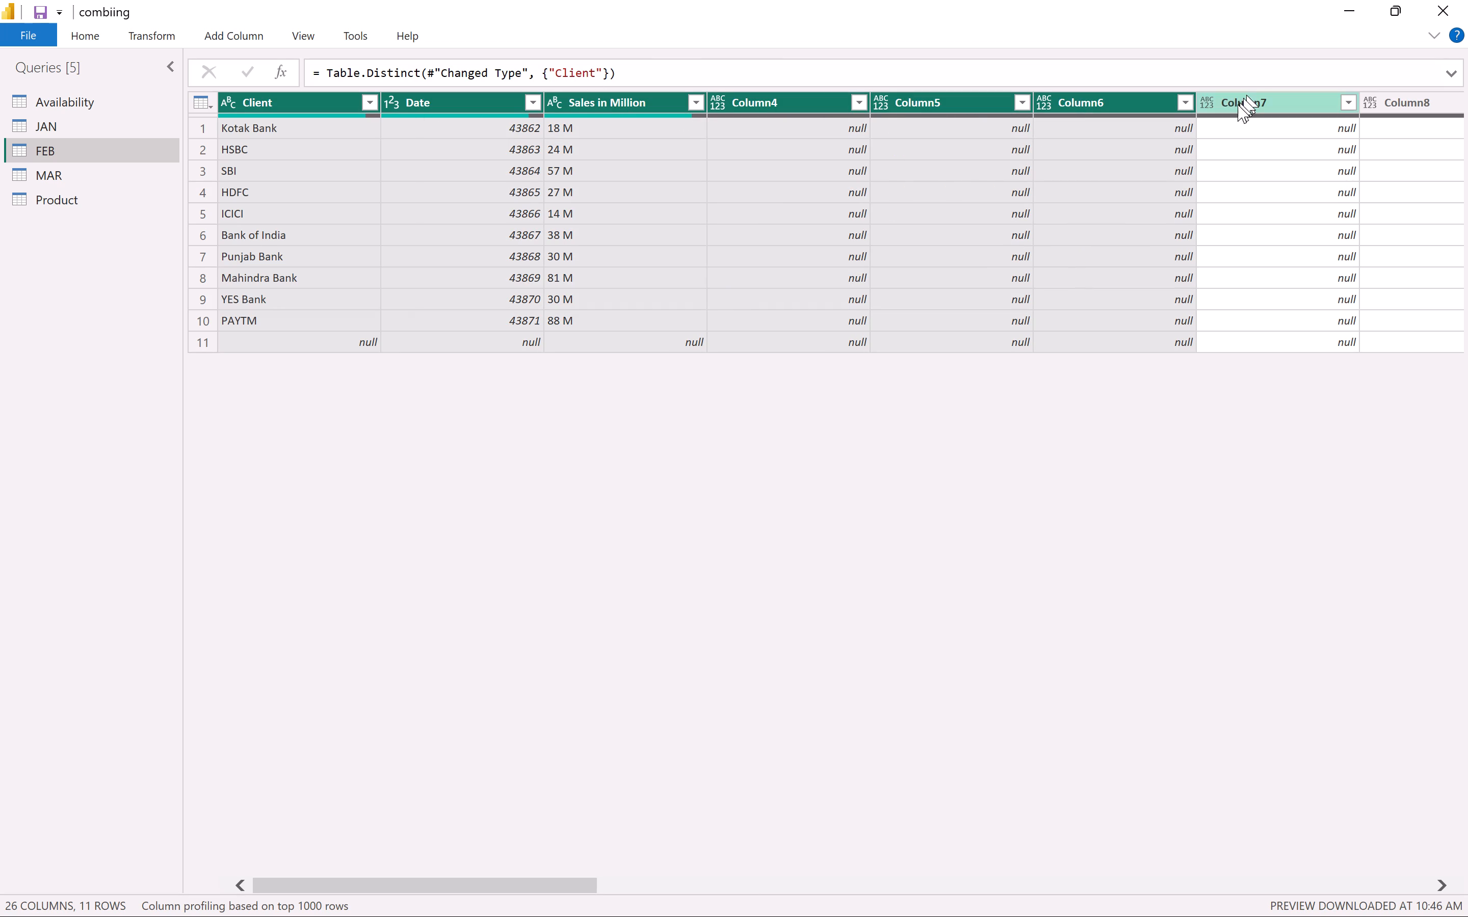
ctrl+click(1235, 106)
right_click(1235, 106)
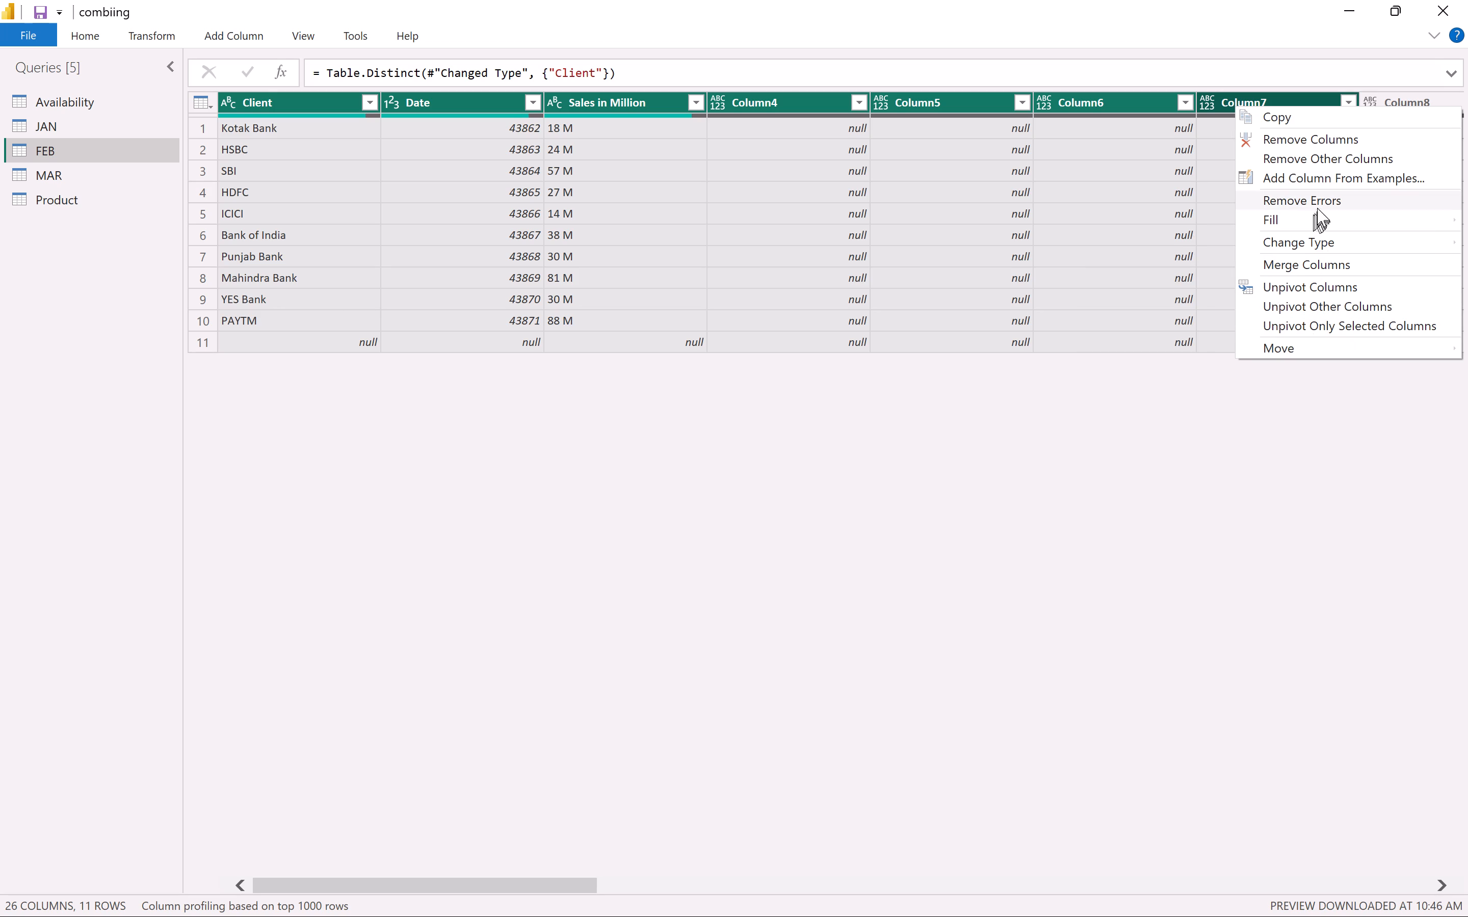
click(1291, 201)
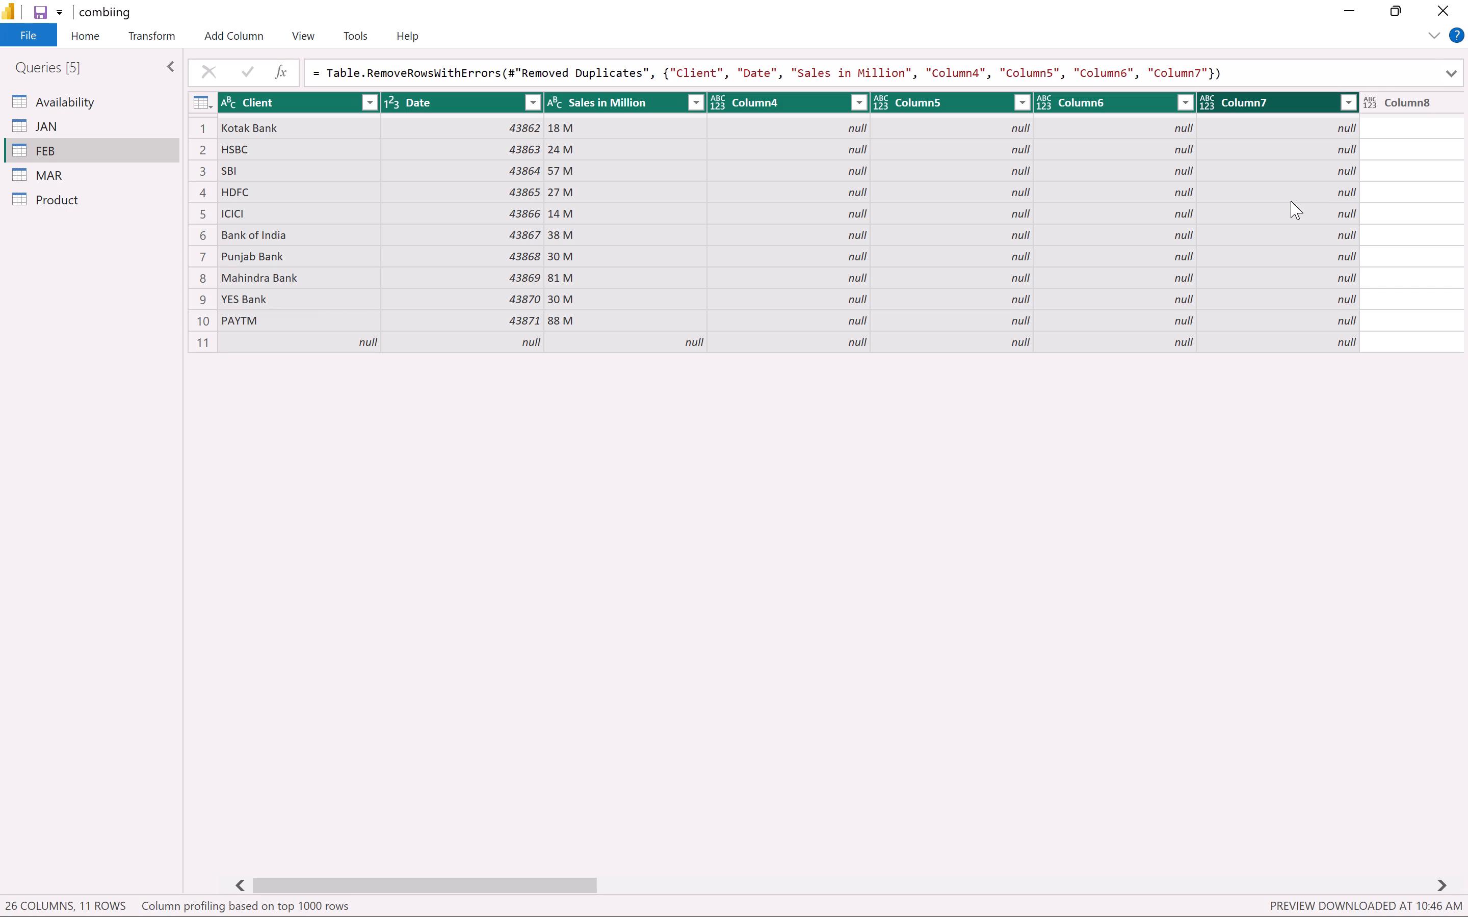
click(988, 397)
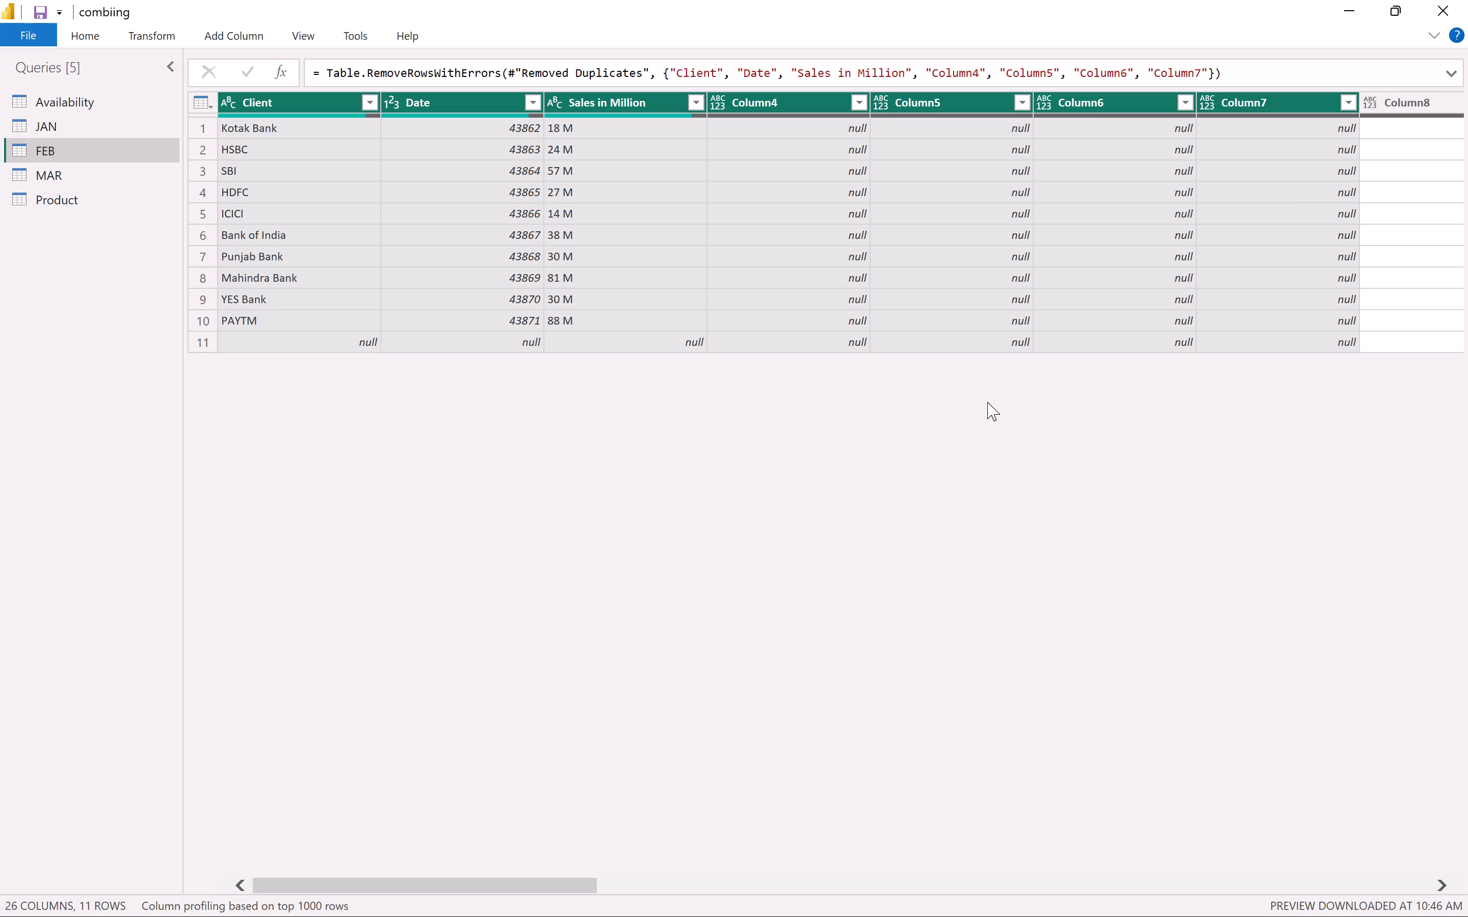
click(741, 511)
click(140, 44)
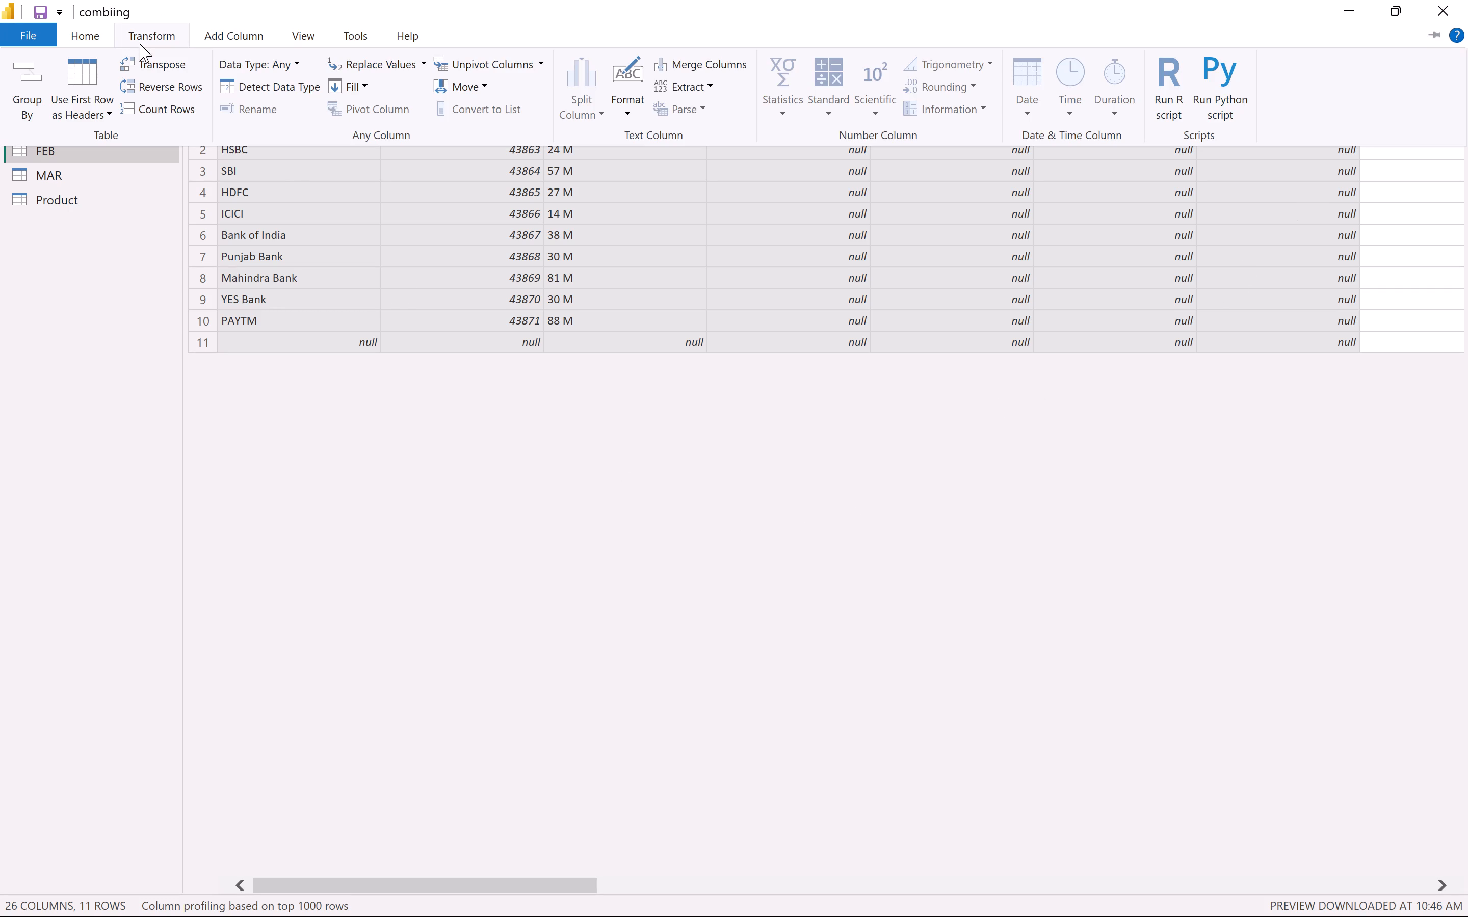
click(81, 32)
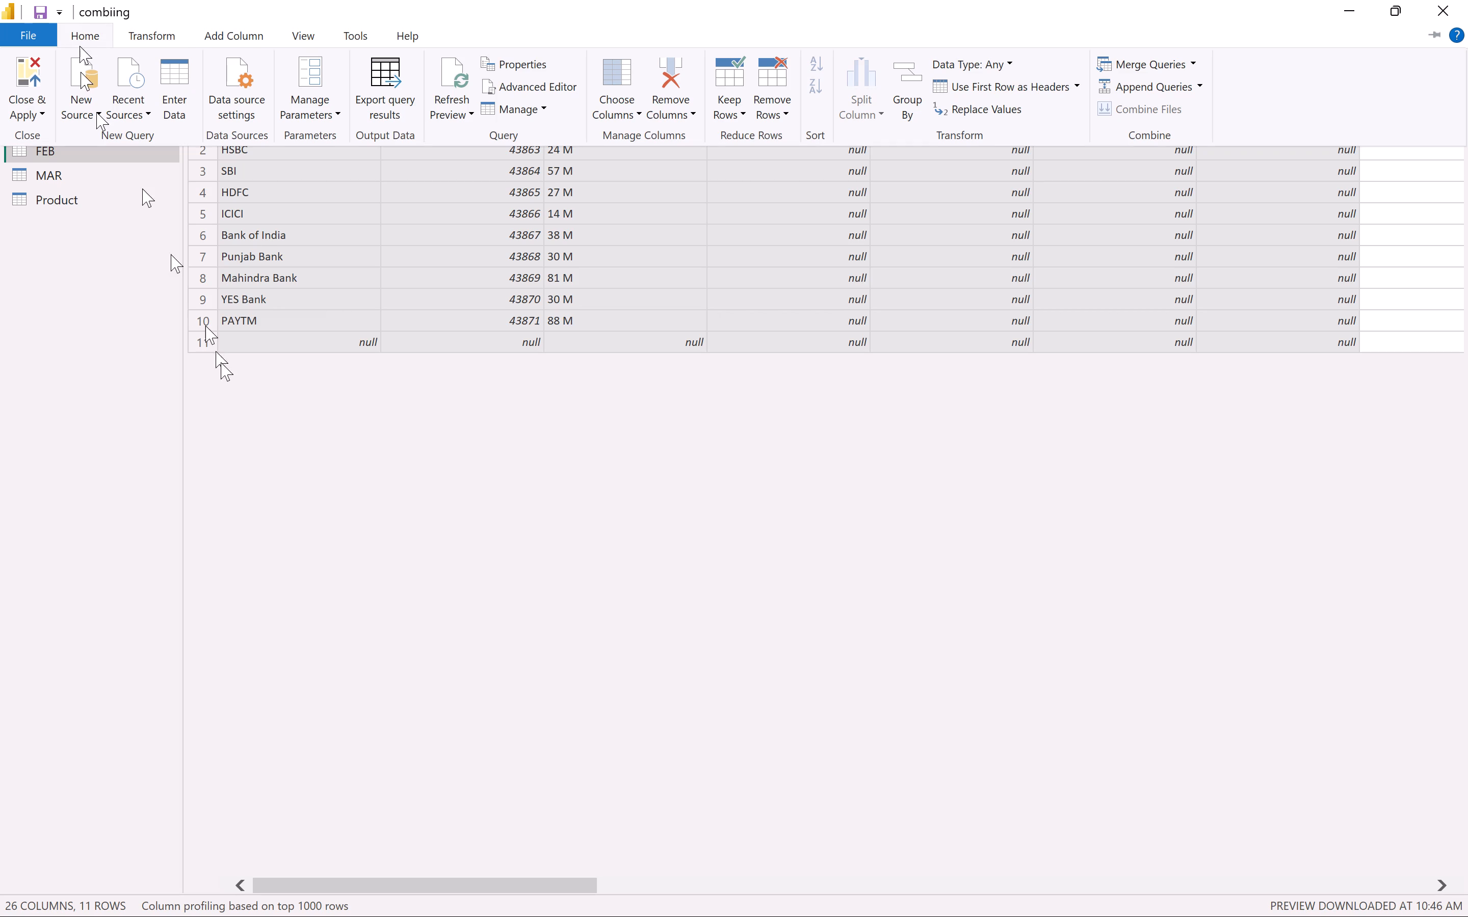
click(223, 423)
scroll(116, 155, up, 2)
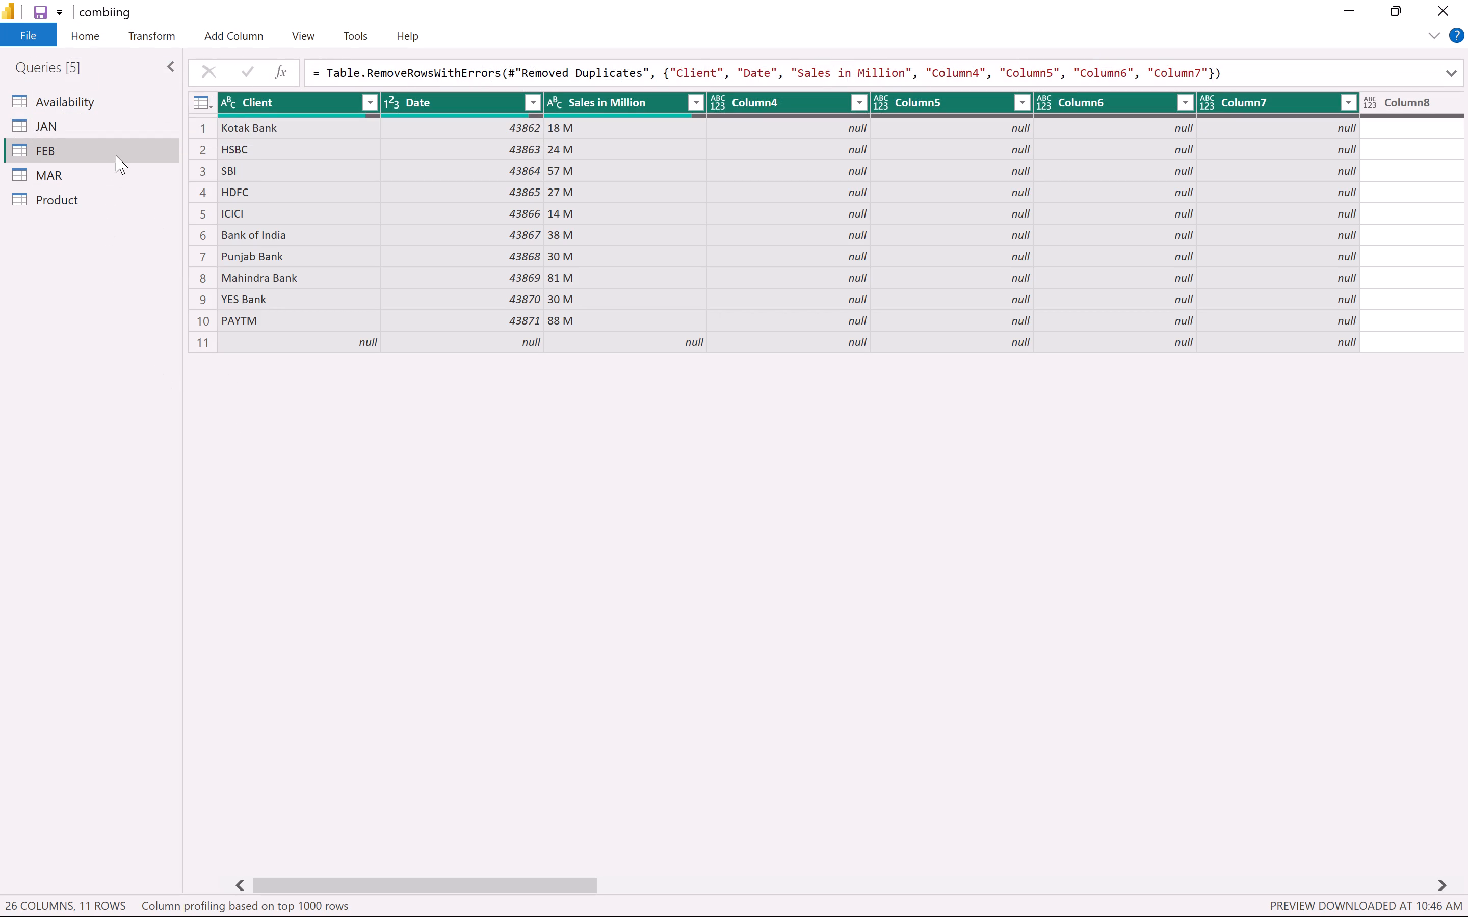
click(93, 28)
key(shift+super+s)
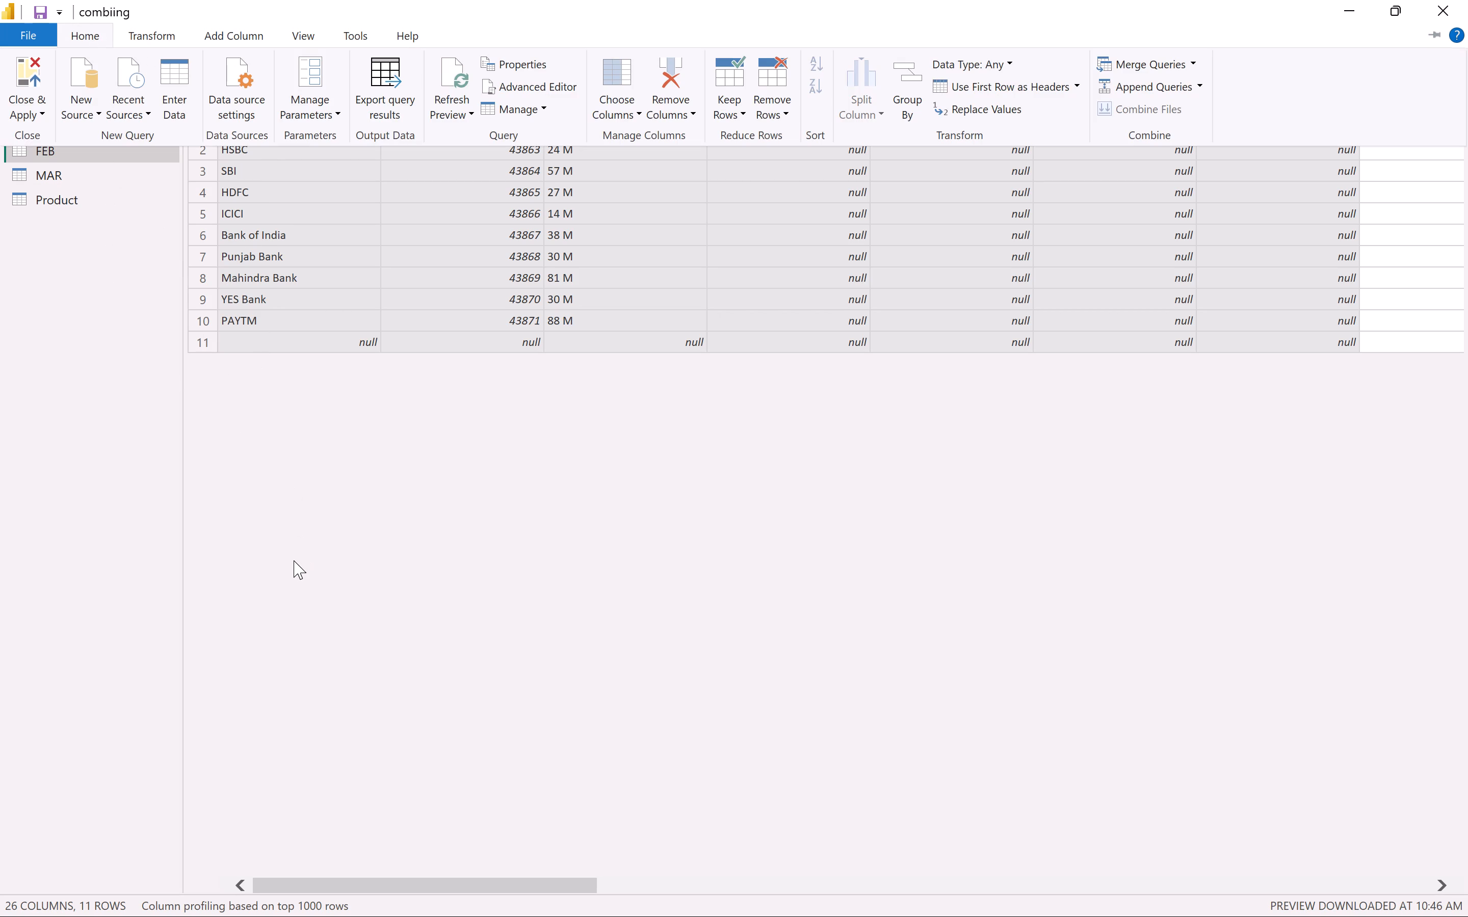
drag(0, 28, 1467, 916)
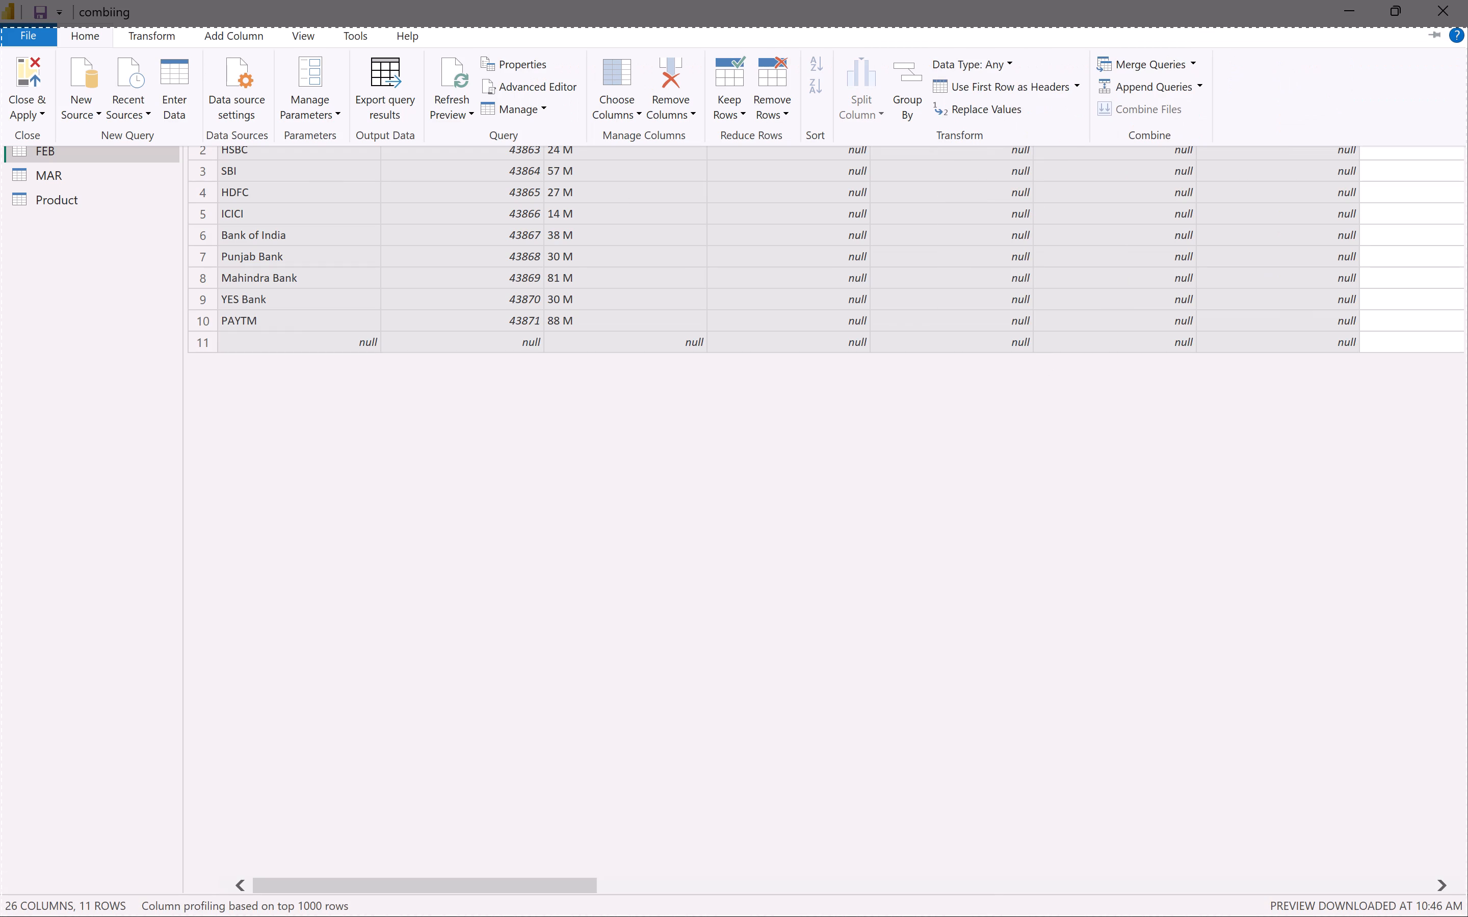
drag(1467, 916, 1467, 915)
key(ctrl+c)
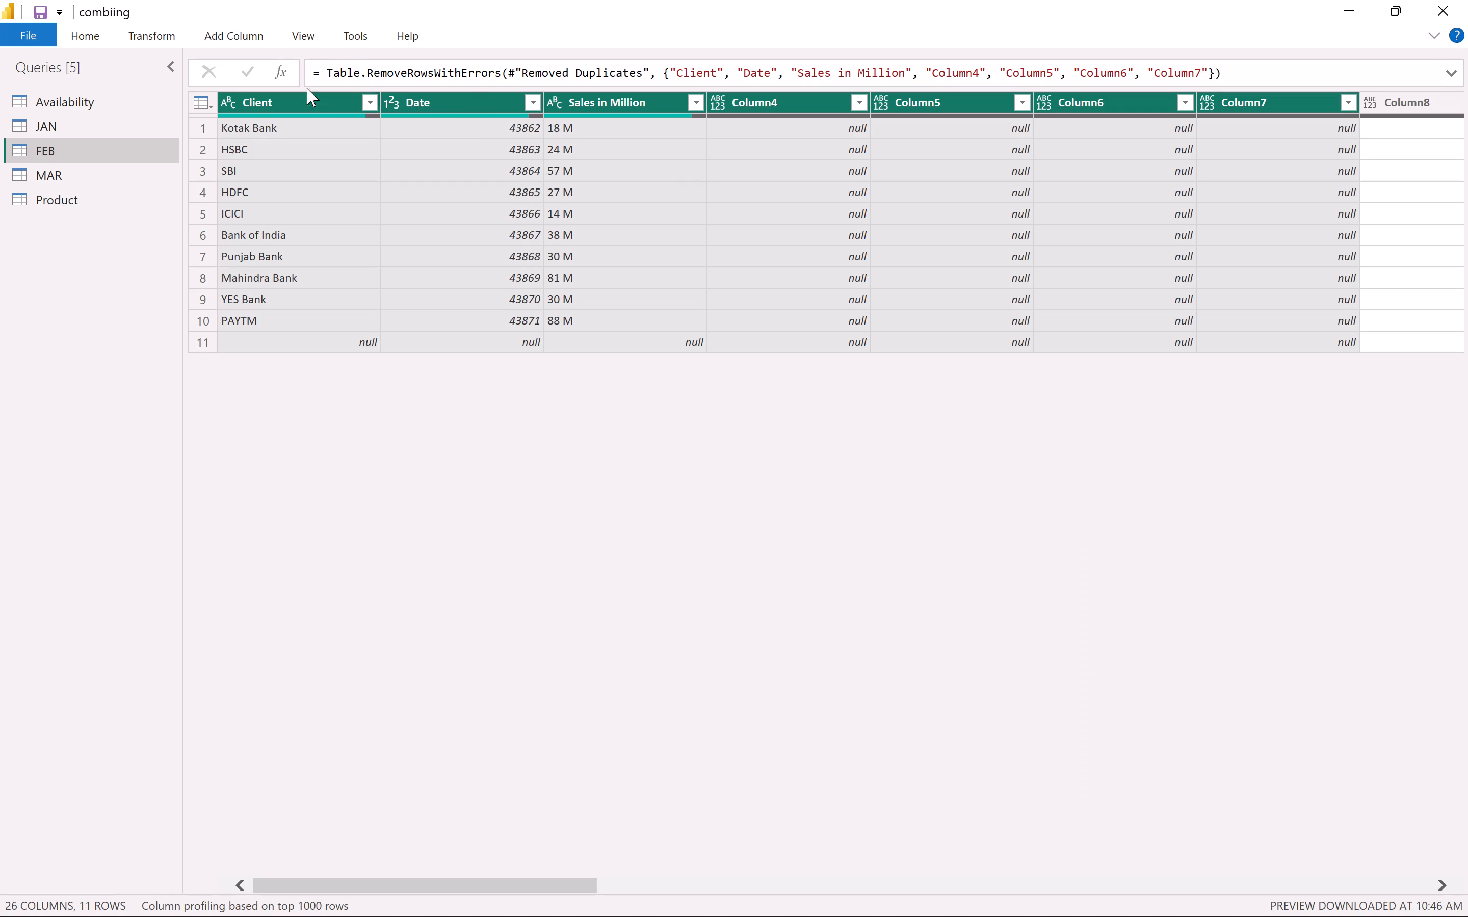
Keep the Power Query ribbon permanently expanded so the FEB data sits below the Home options.
click(87, 41)
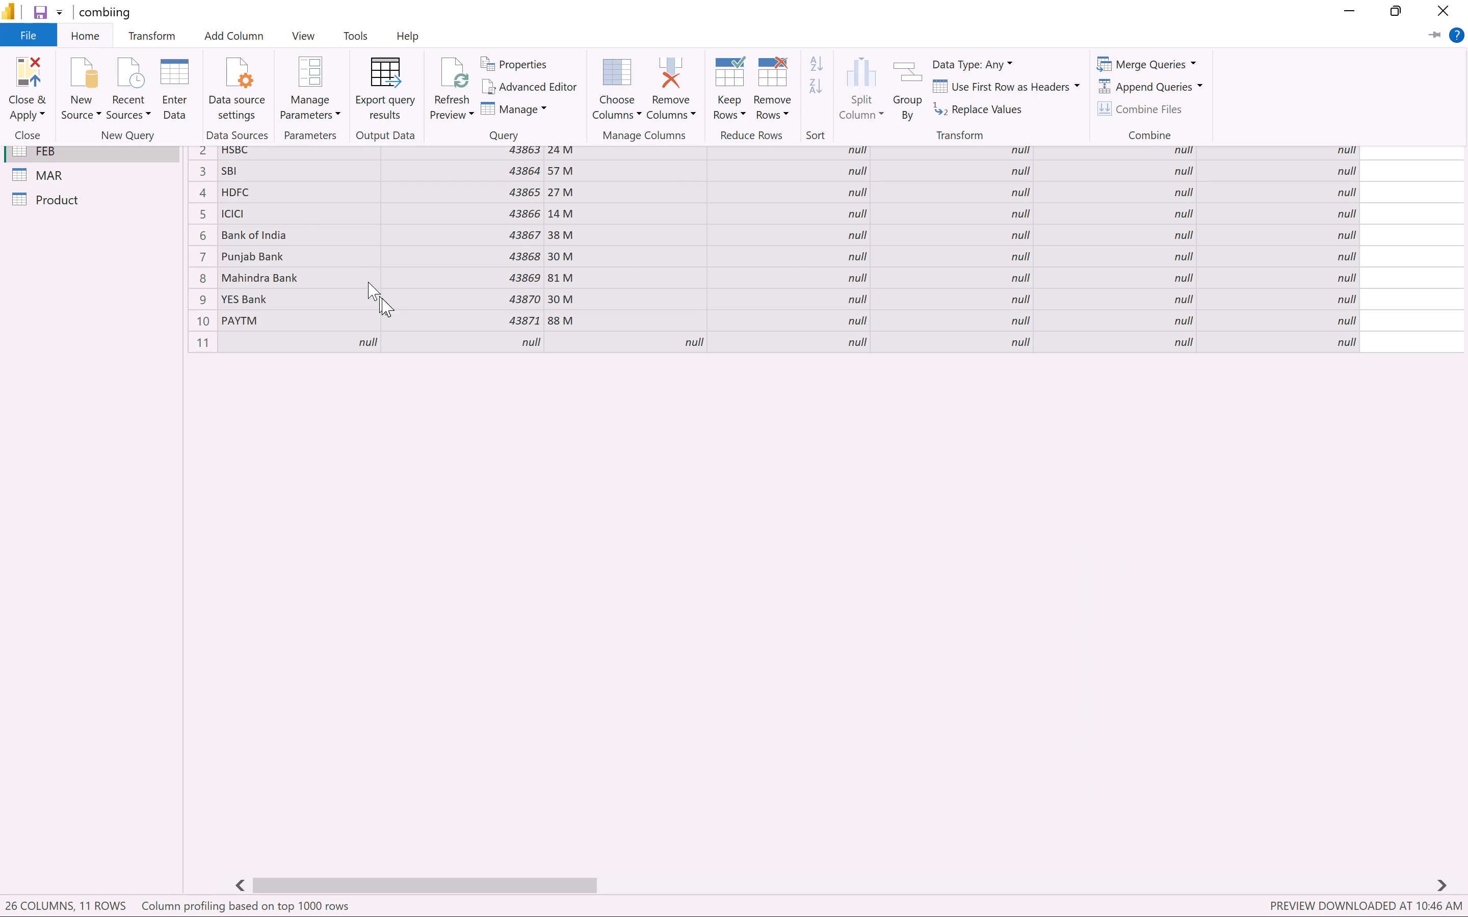
click(1432, 34)
scroll(949, 473, up, 1)
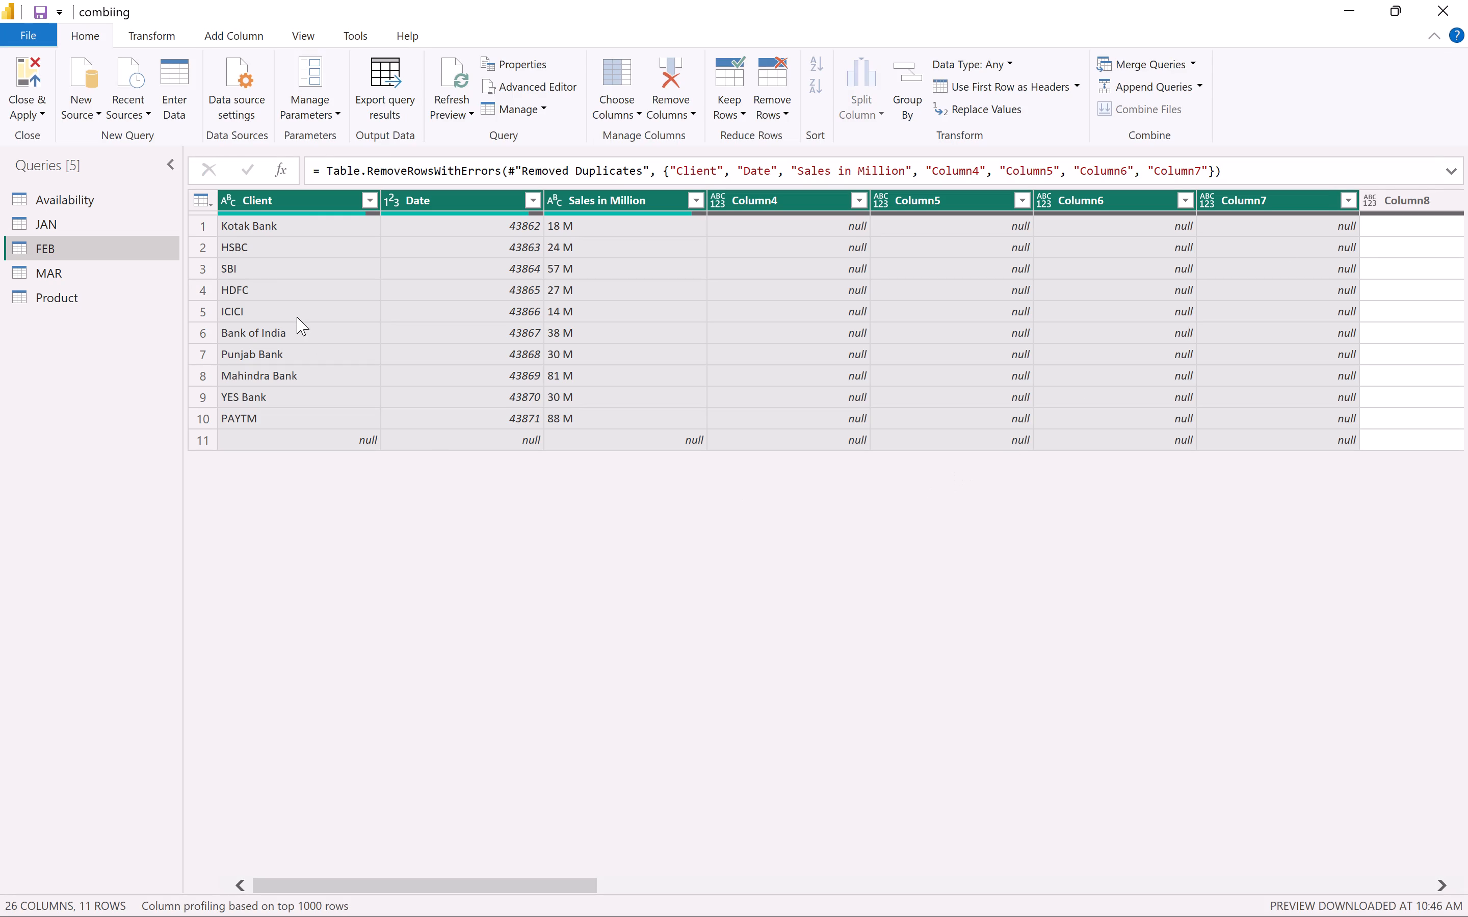
scroll(297, 317, up, 2)
scroll(284, 232, up, 3)
Append FEB and MAR as a new query, with FEB as the first table and MAR as the second.
click(64, 235)
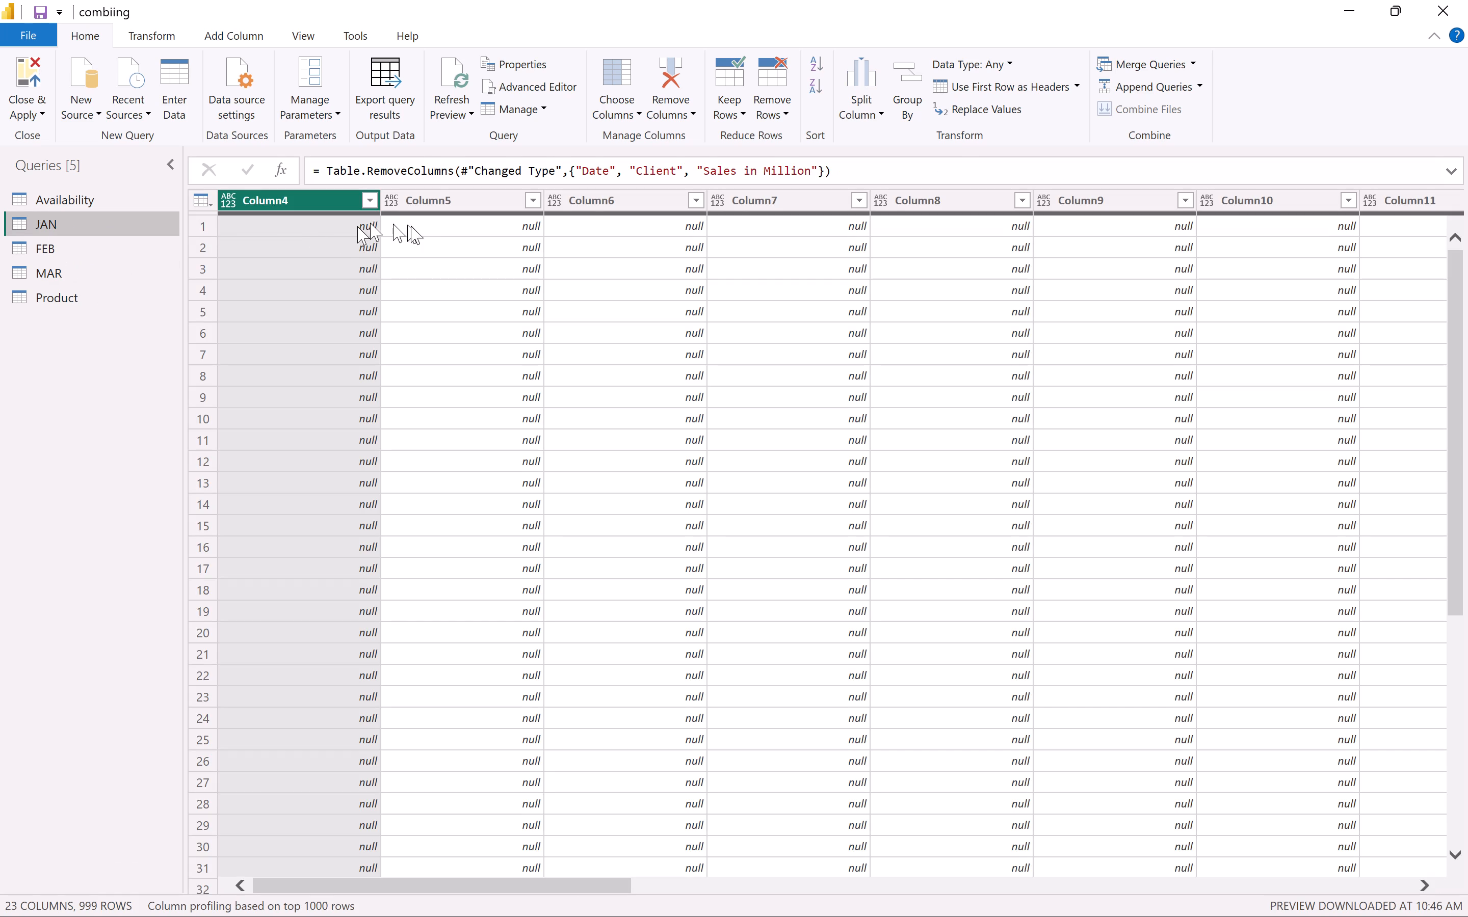
scroll(346, 279, up, 2)
click(92, 248)
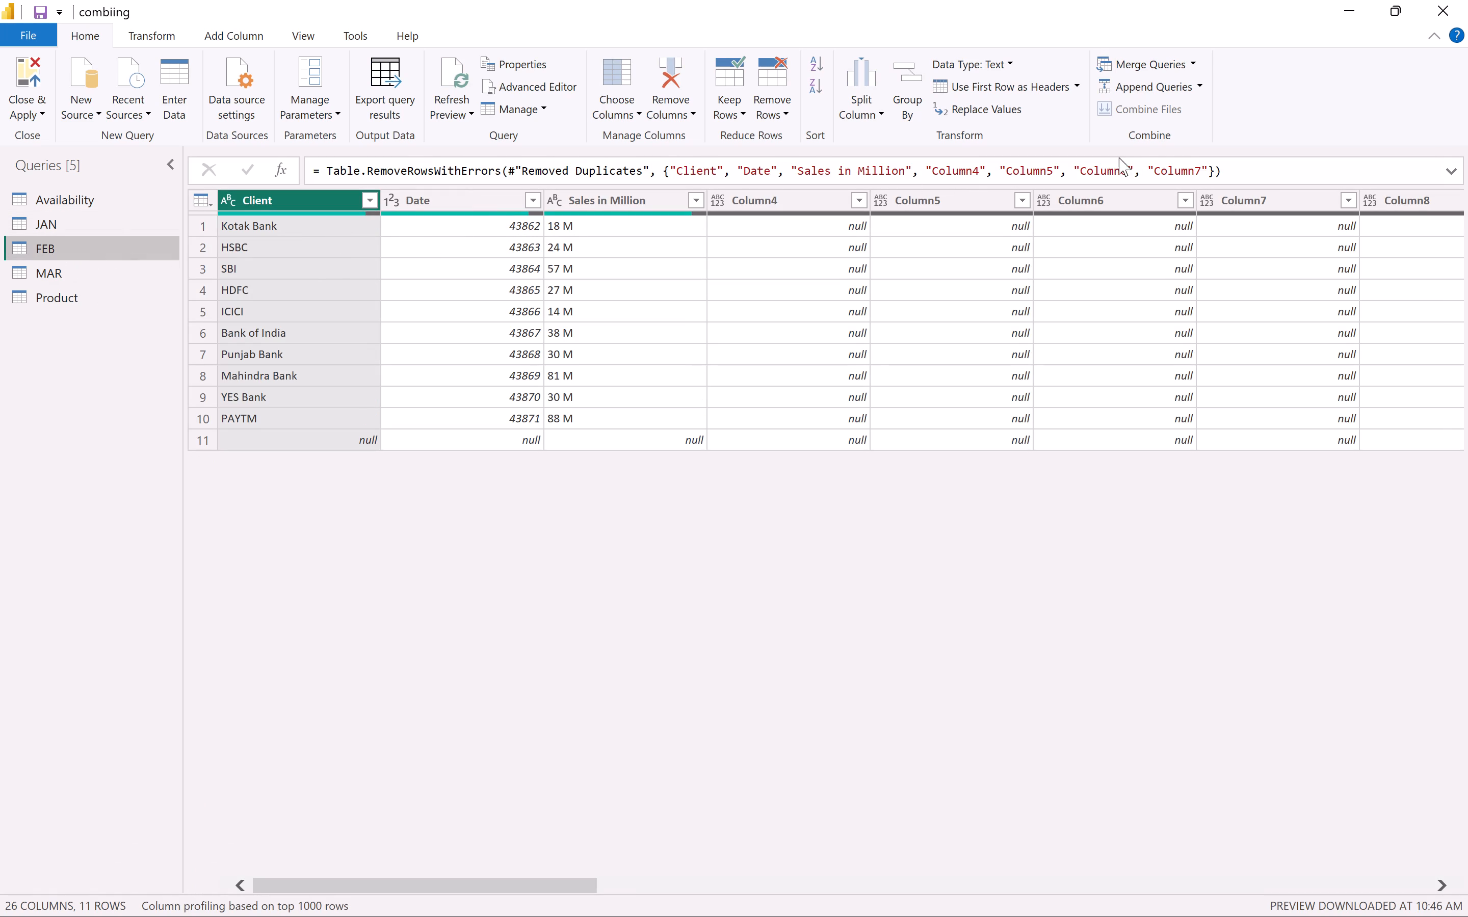
click(1199, 81)
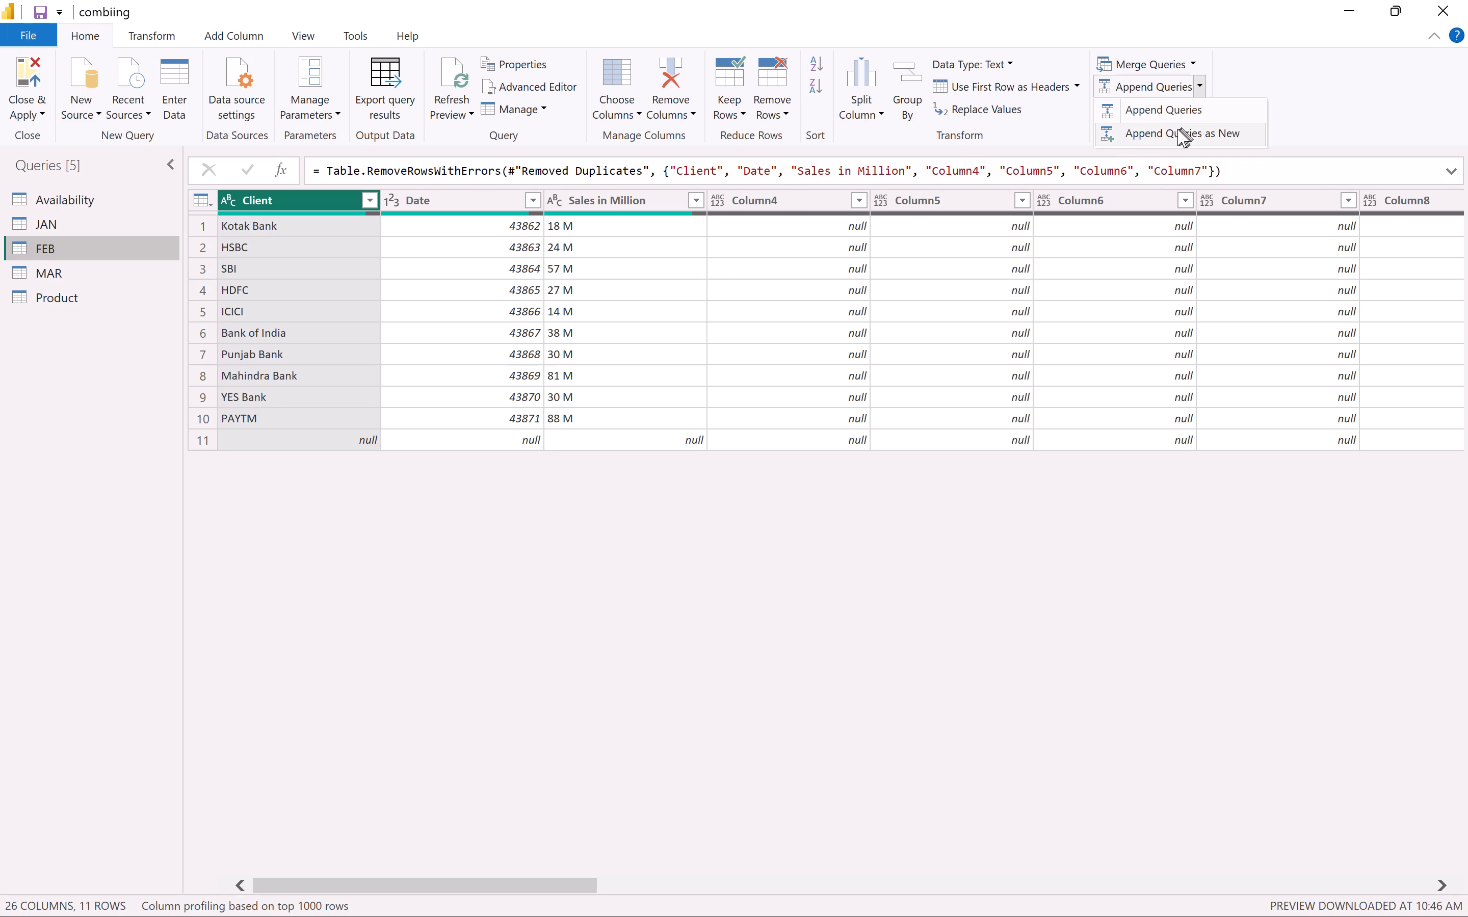
click(1177, 129)
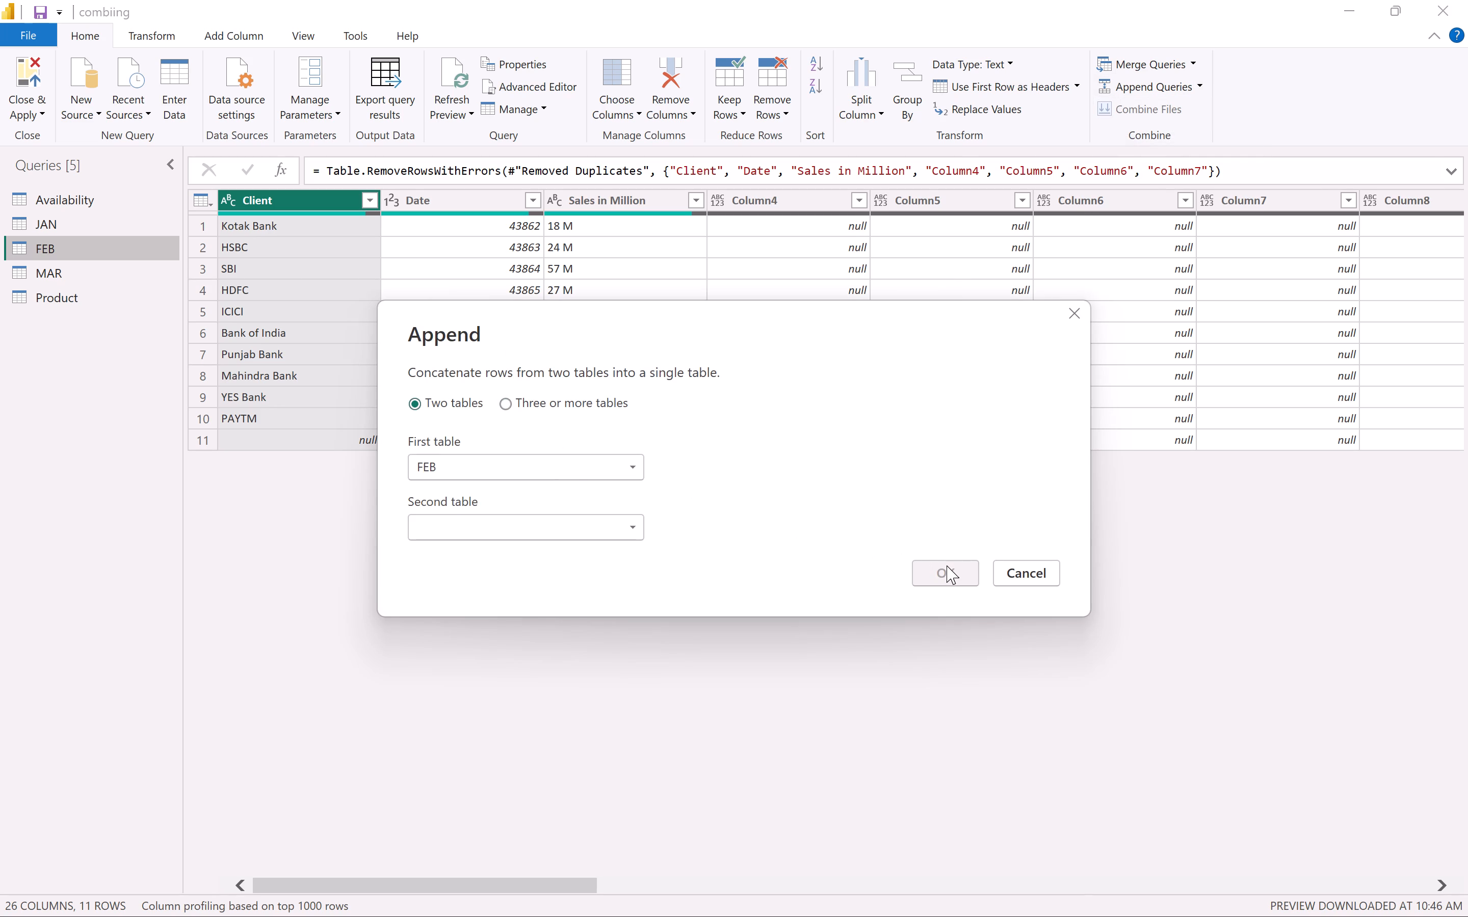
click(555, 476)
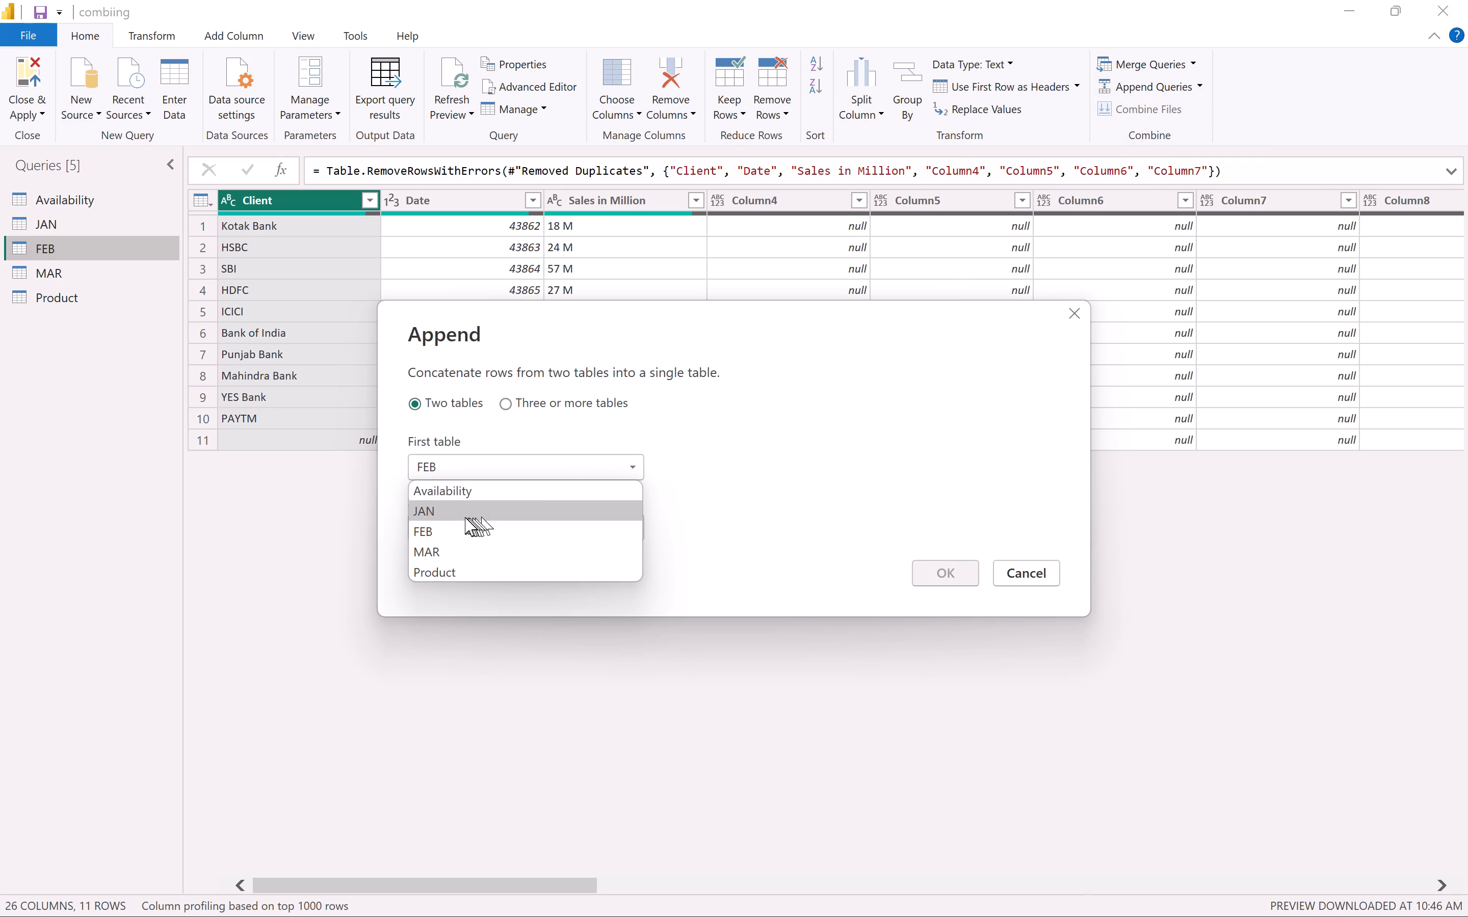
click(435, 536)
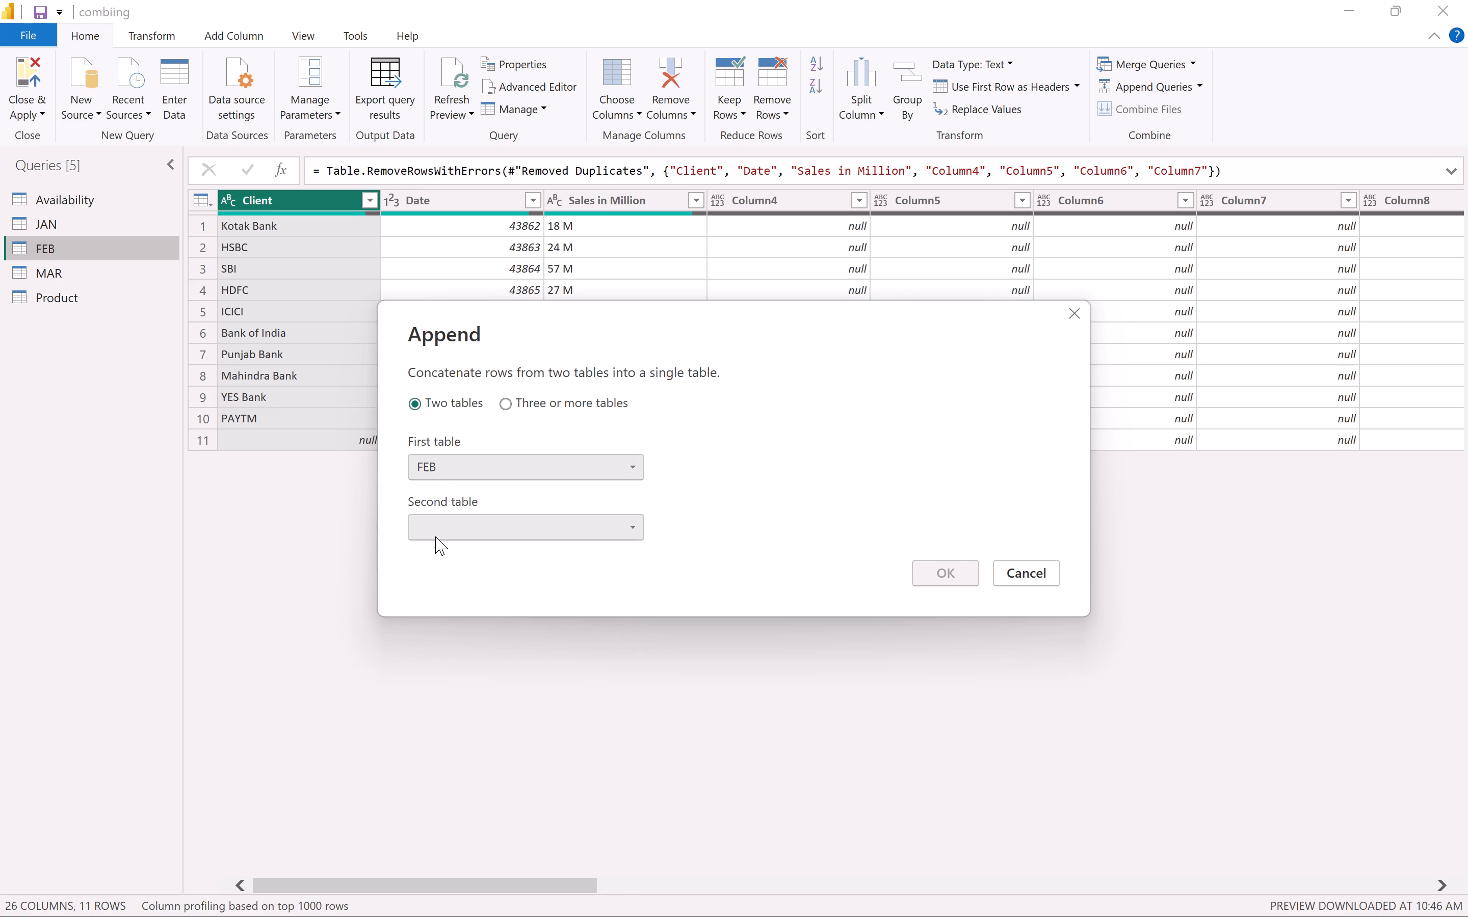
click(457, 525)
click(438, 609)
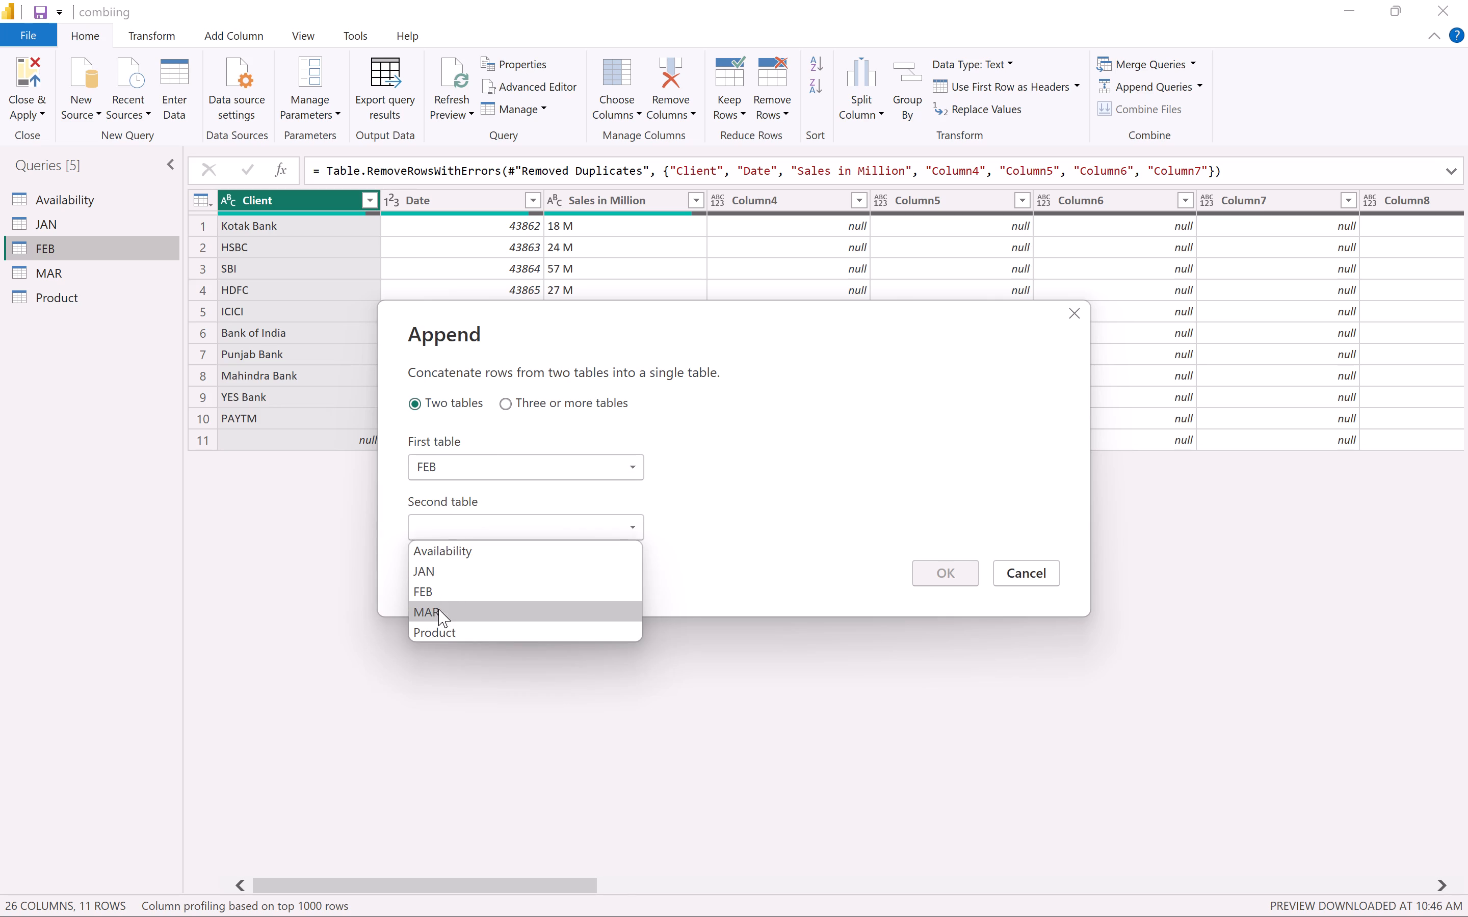
click(950, 567)
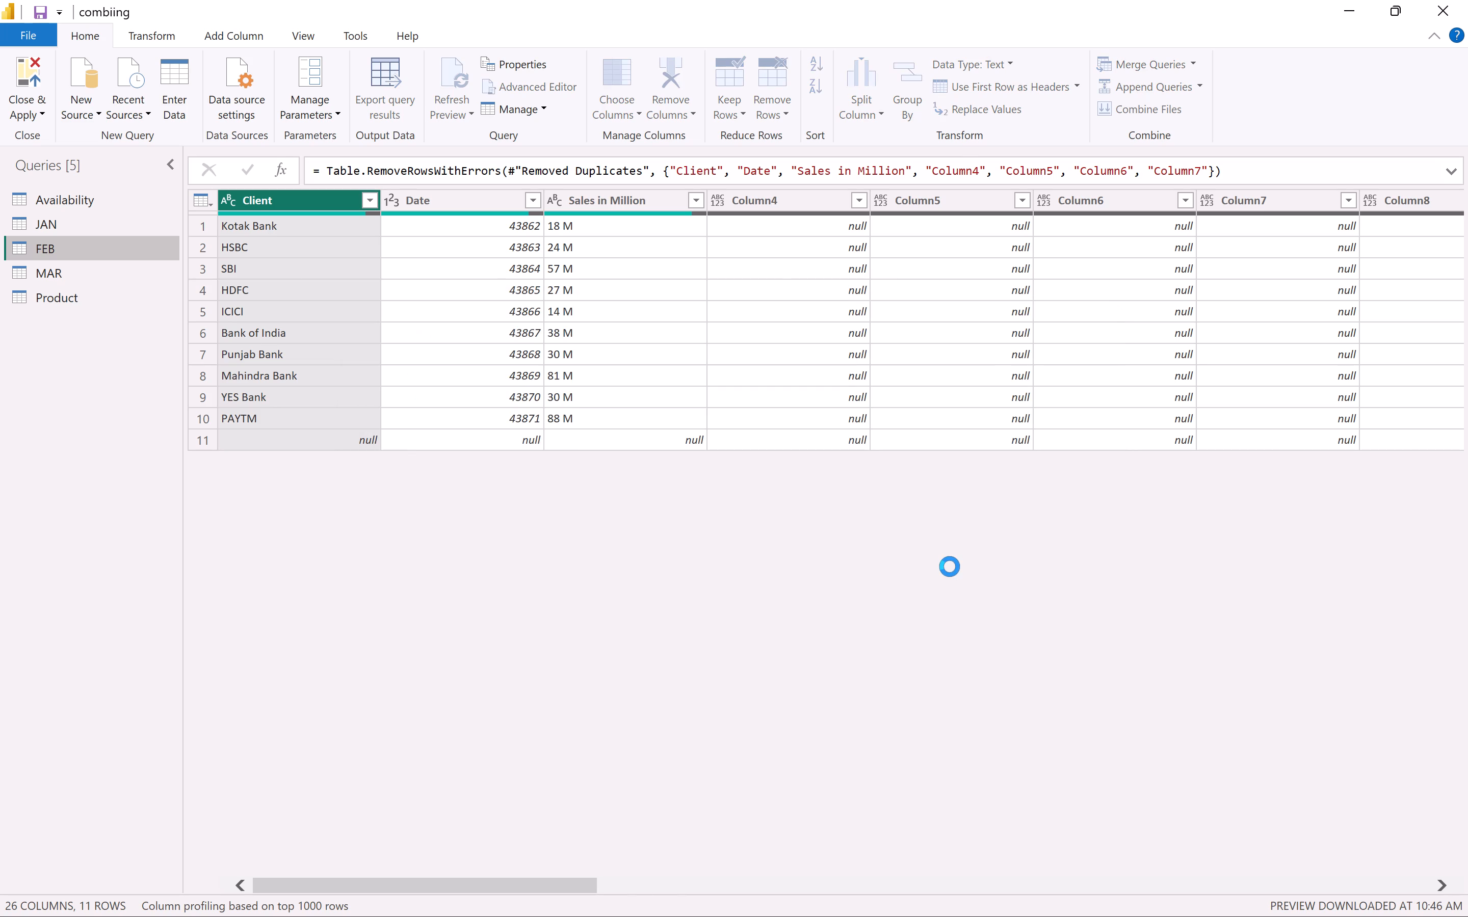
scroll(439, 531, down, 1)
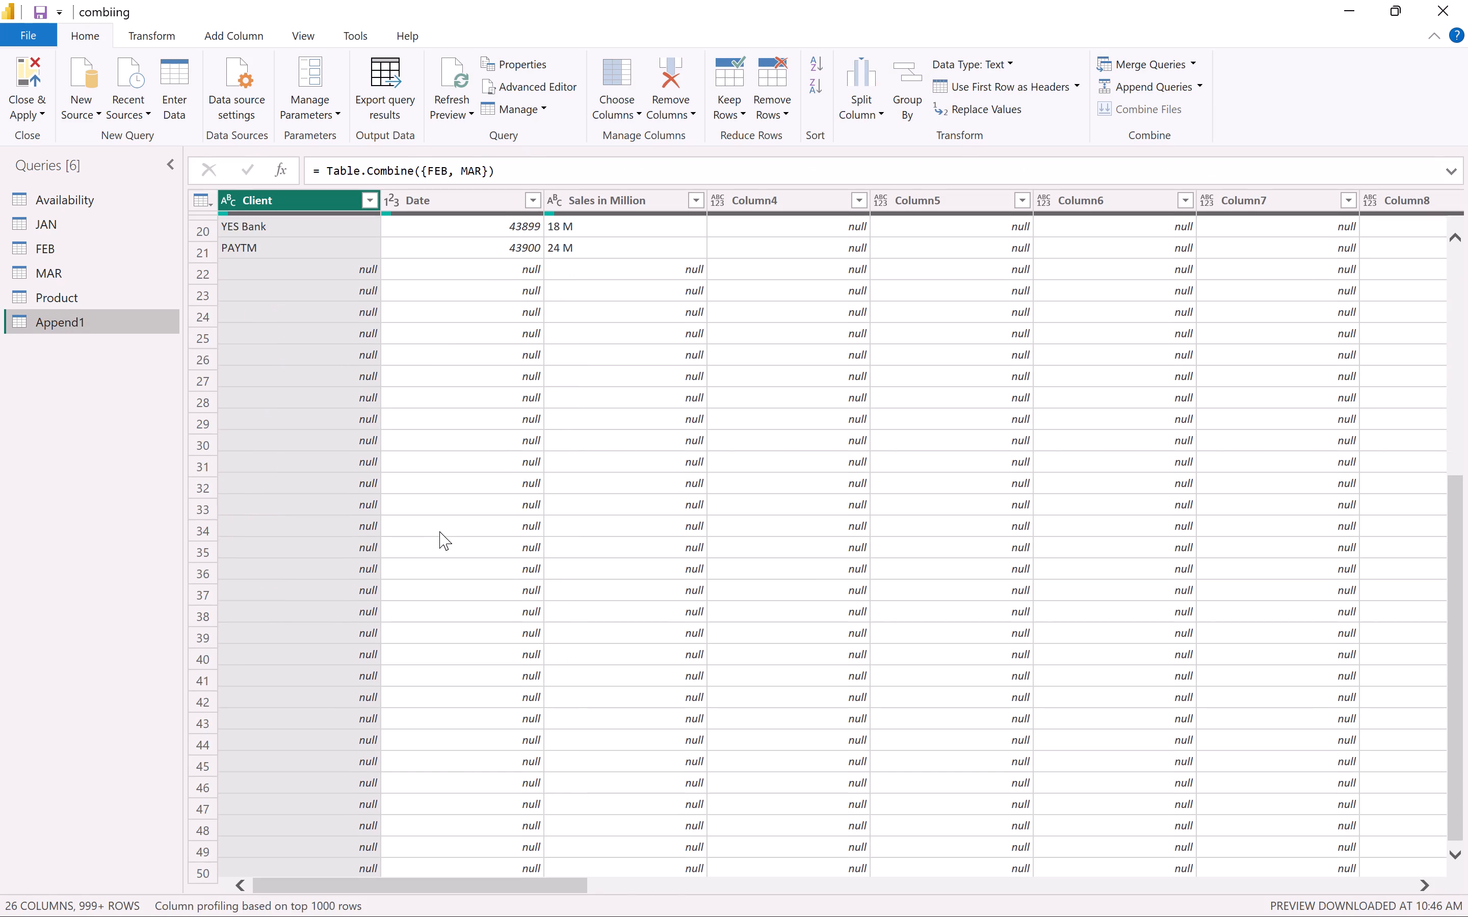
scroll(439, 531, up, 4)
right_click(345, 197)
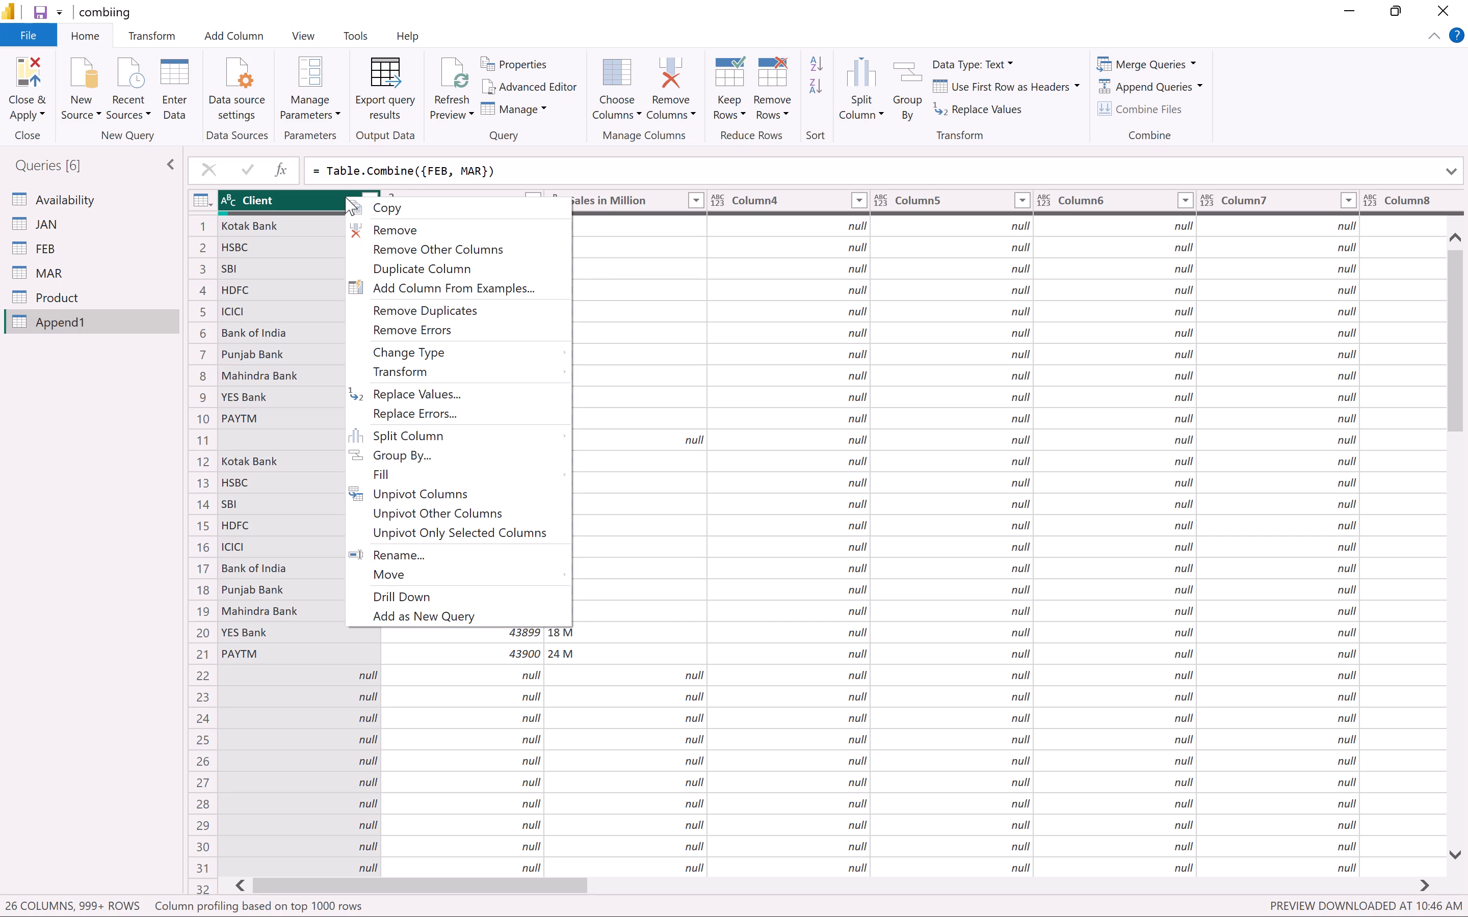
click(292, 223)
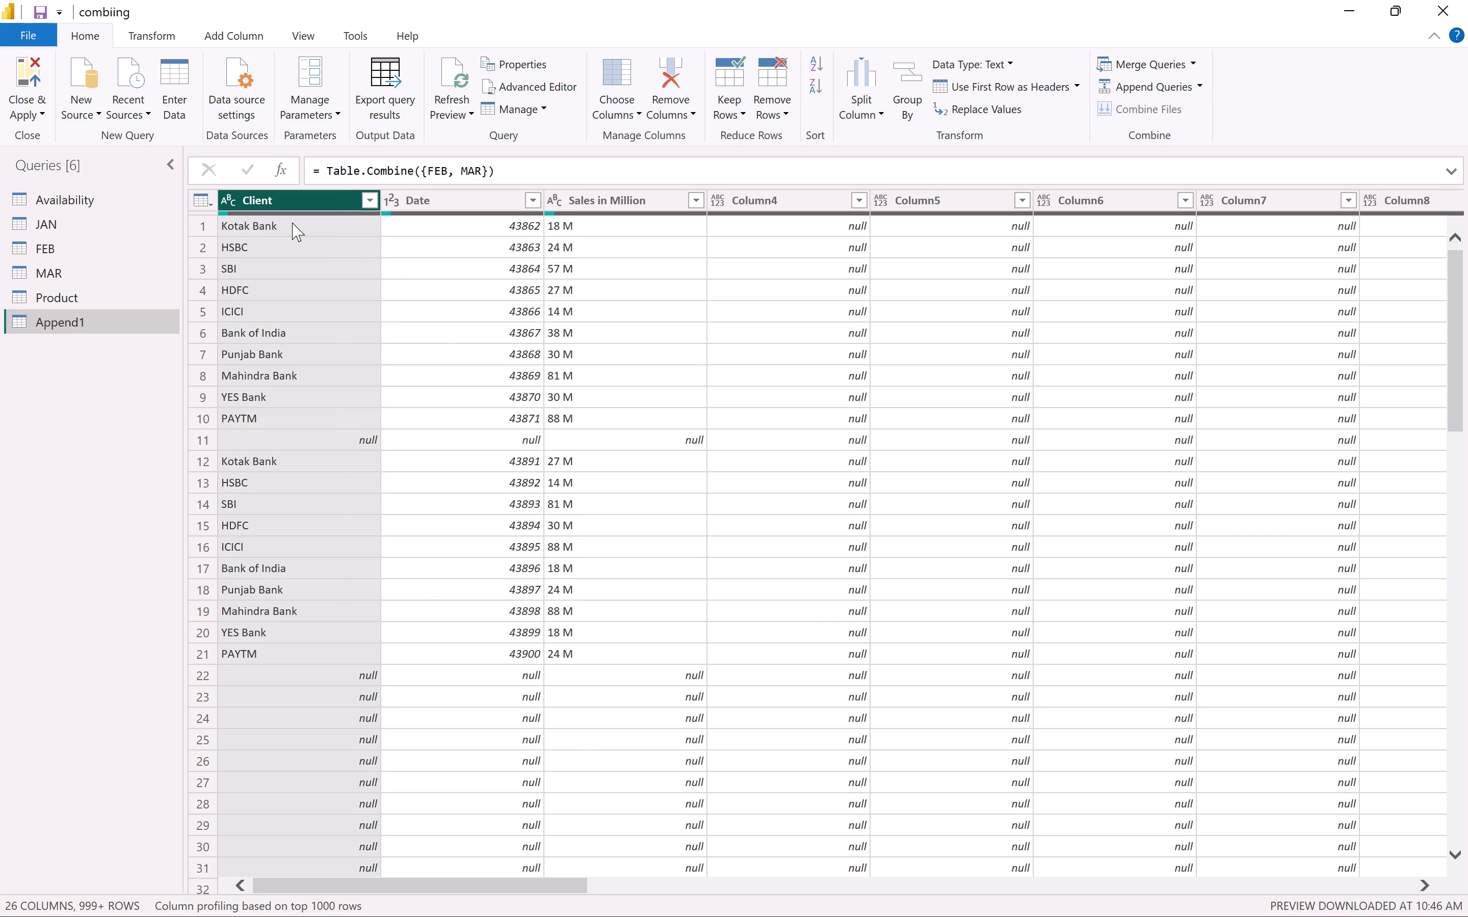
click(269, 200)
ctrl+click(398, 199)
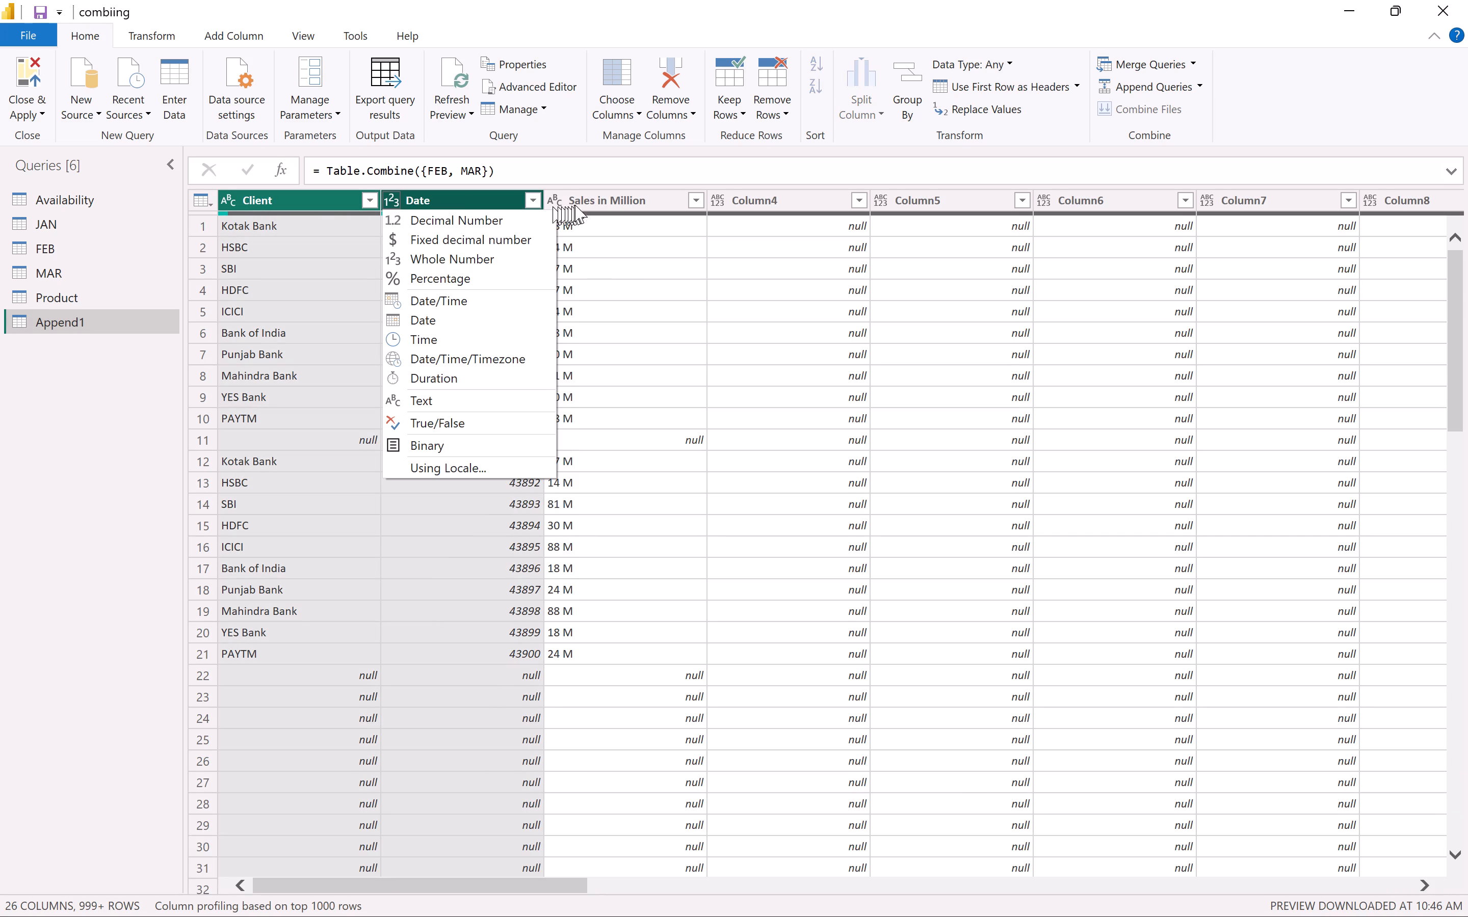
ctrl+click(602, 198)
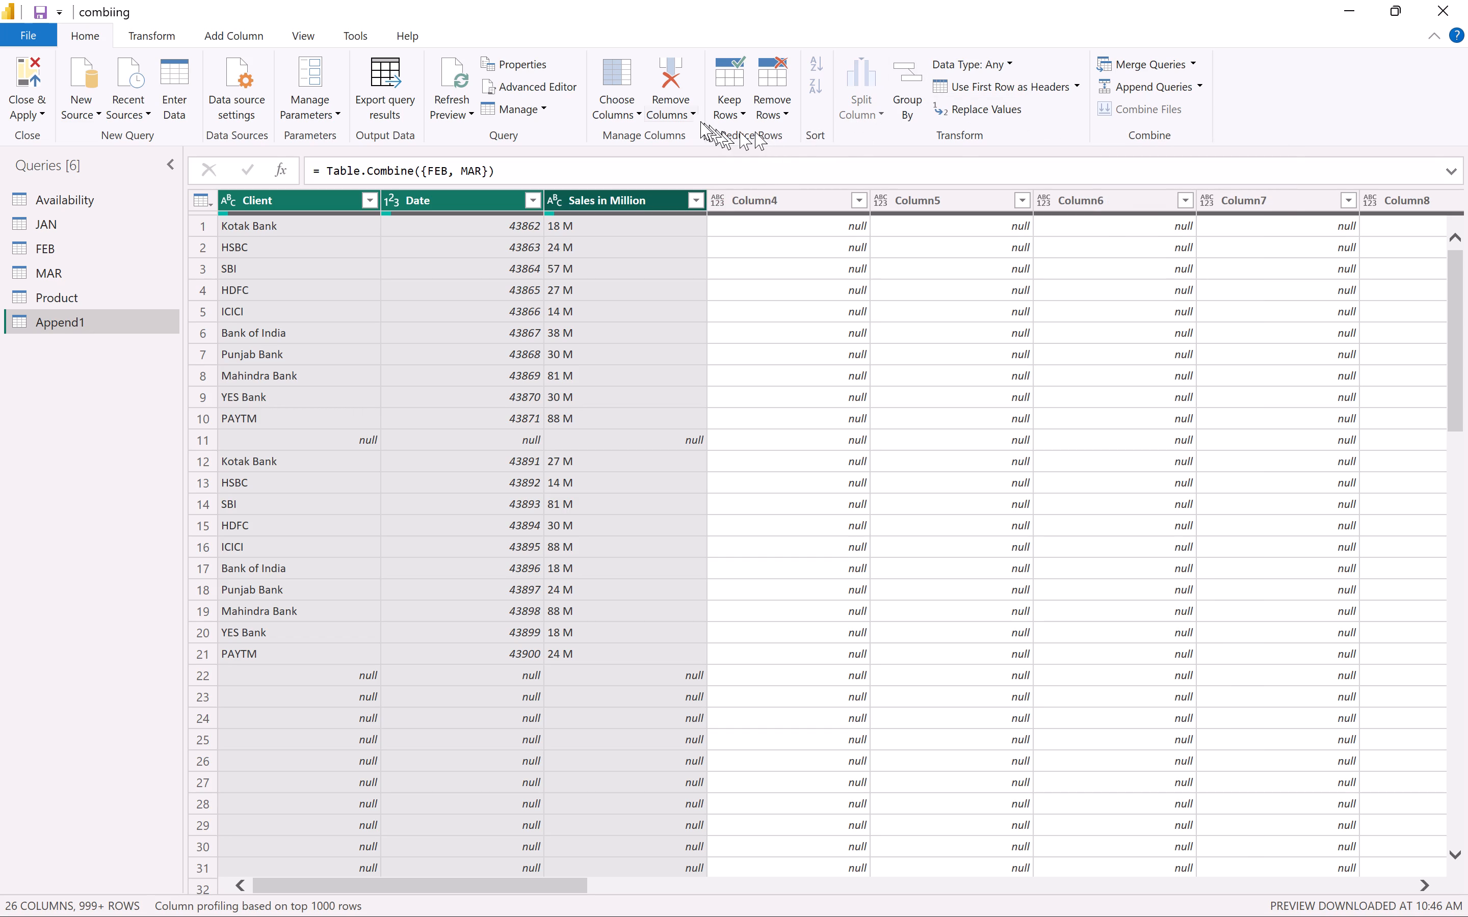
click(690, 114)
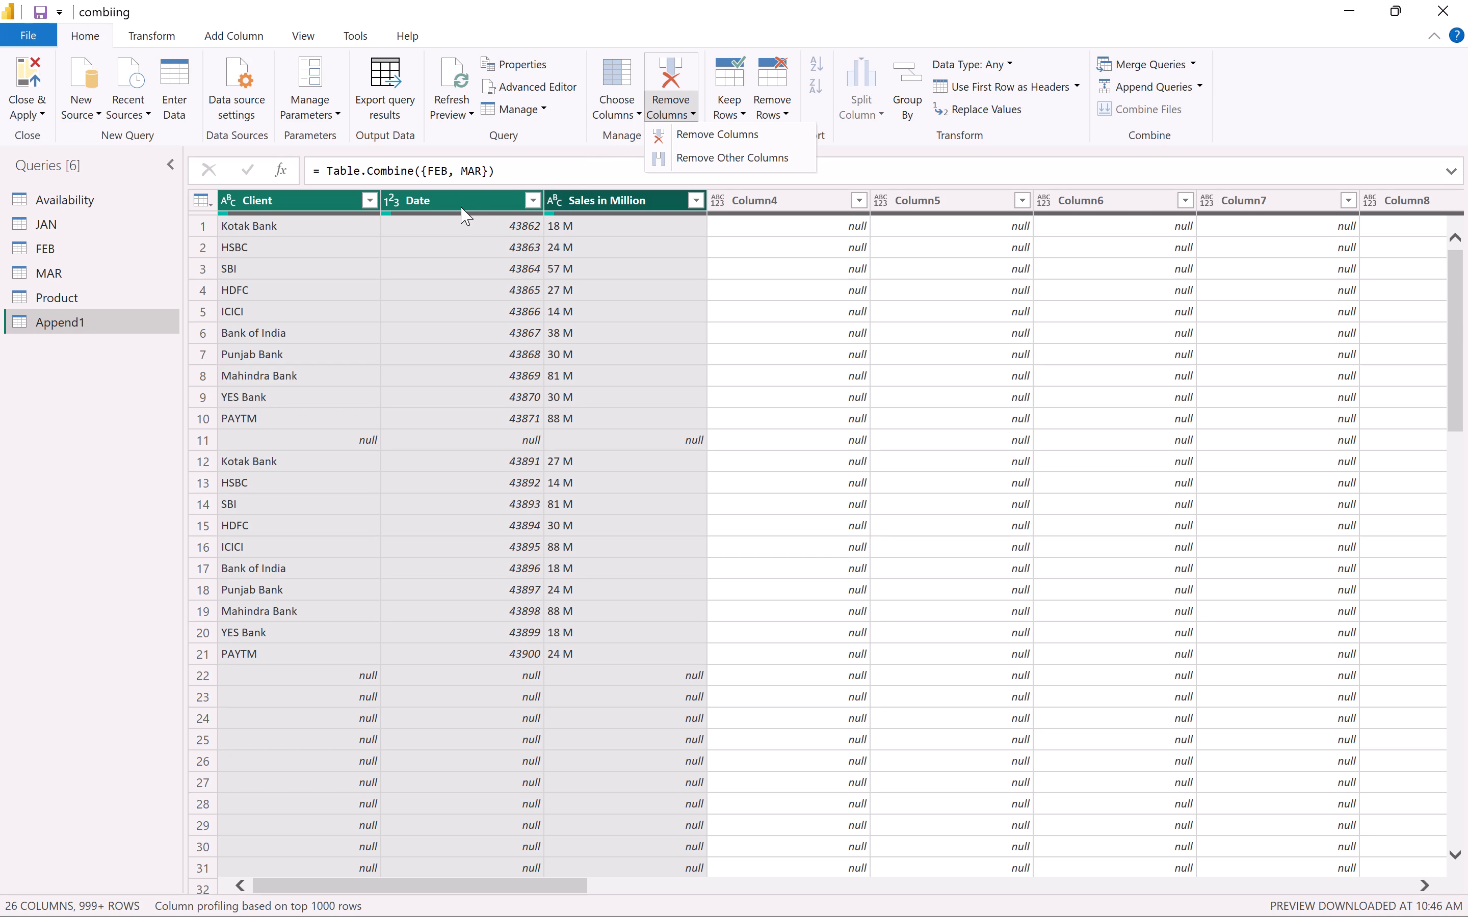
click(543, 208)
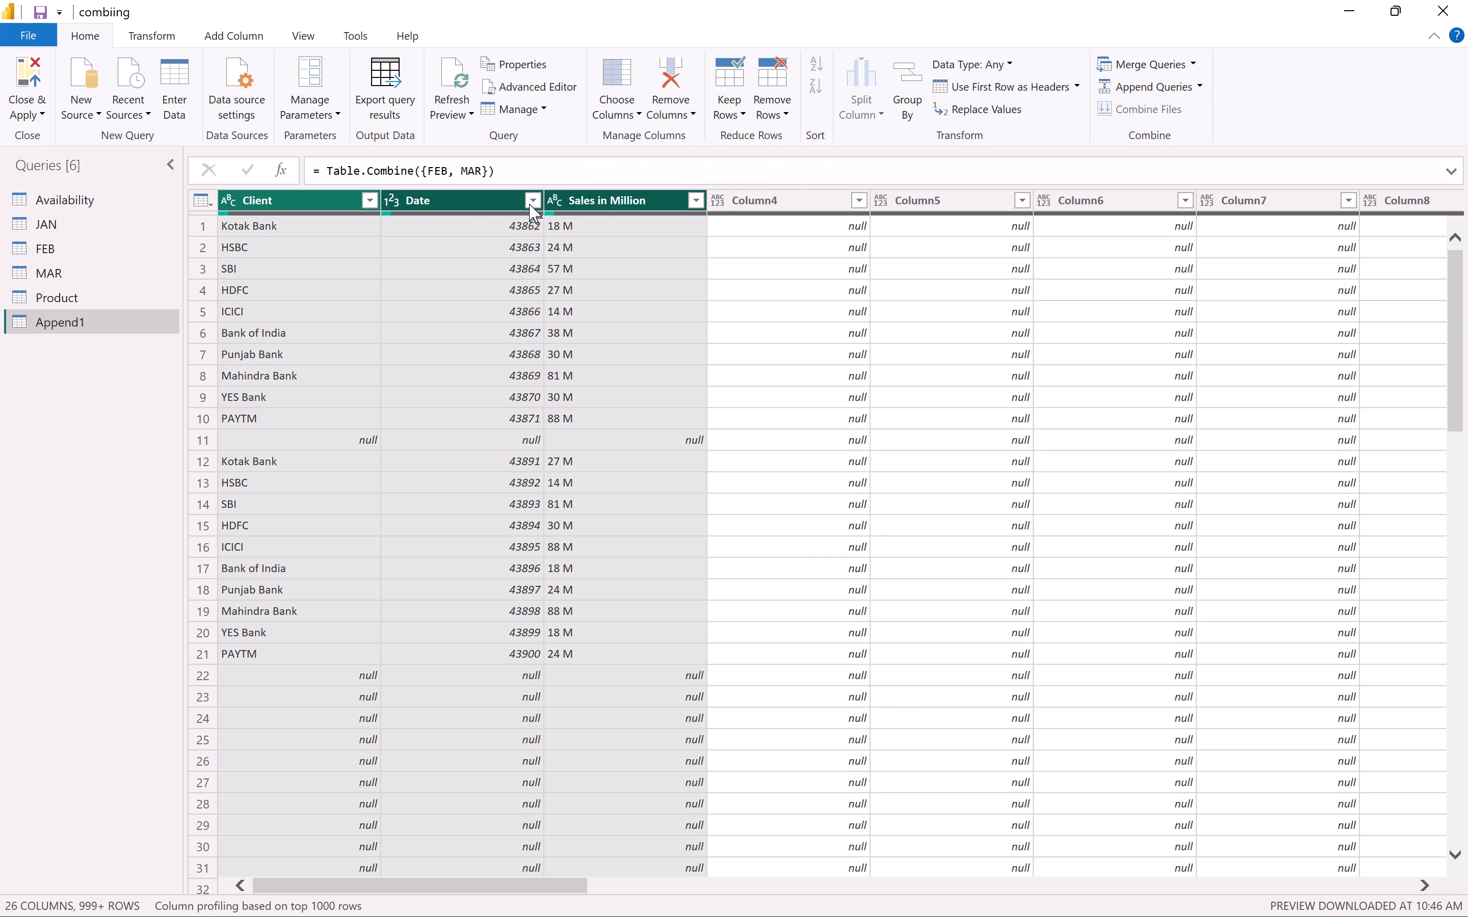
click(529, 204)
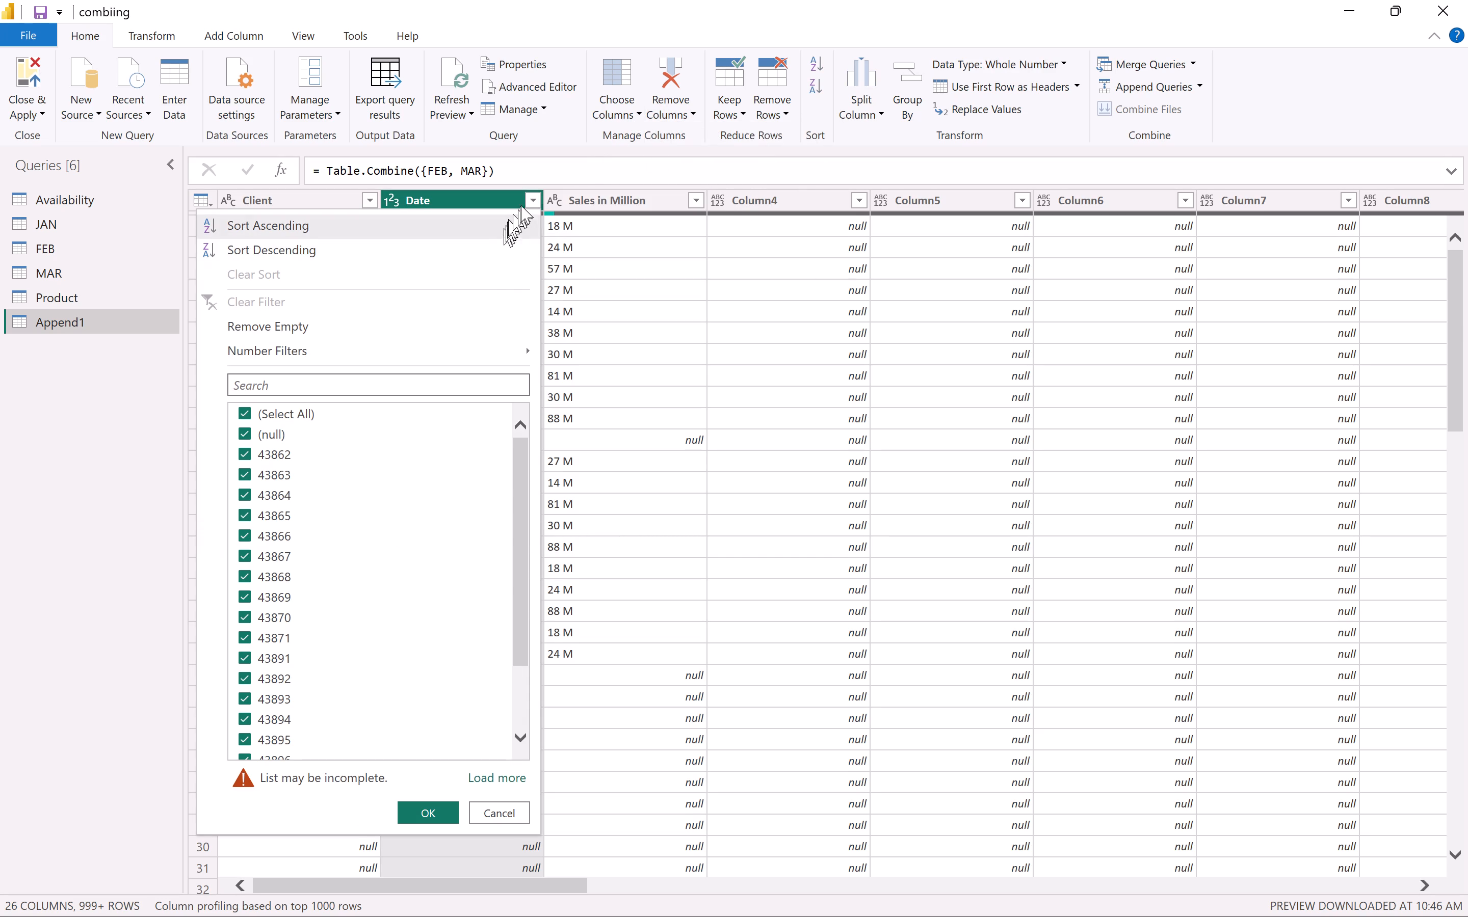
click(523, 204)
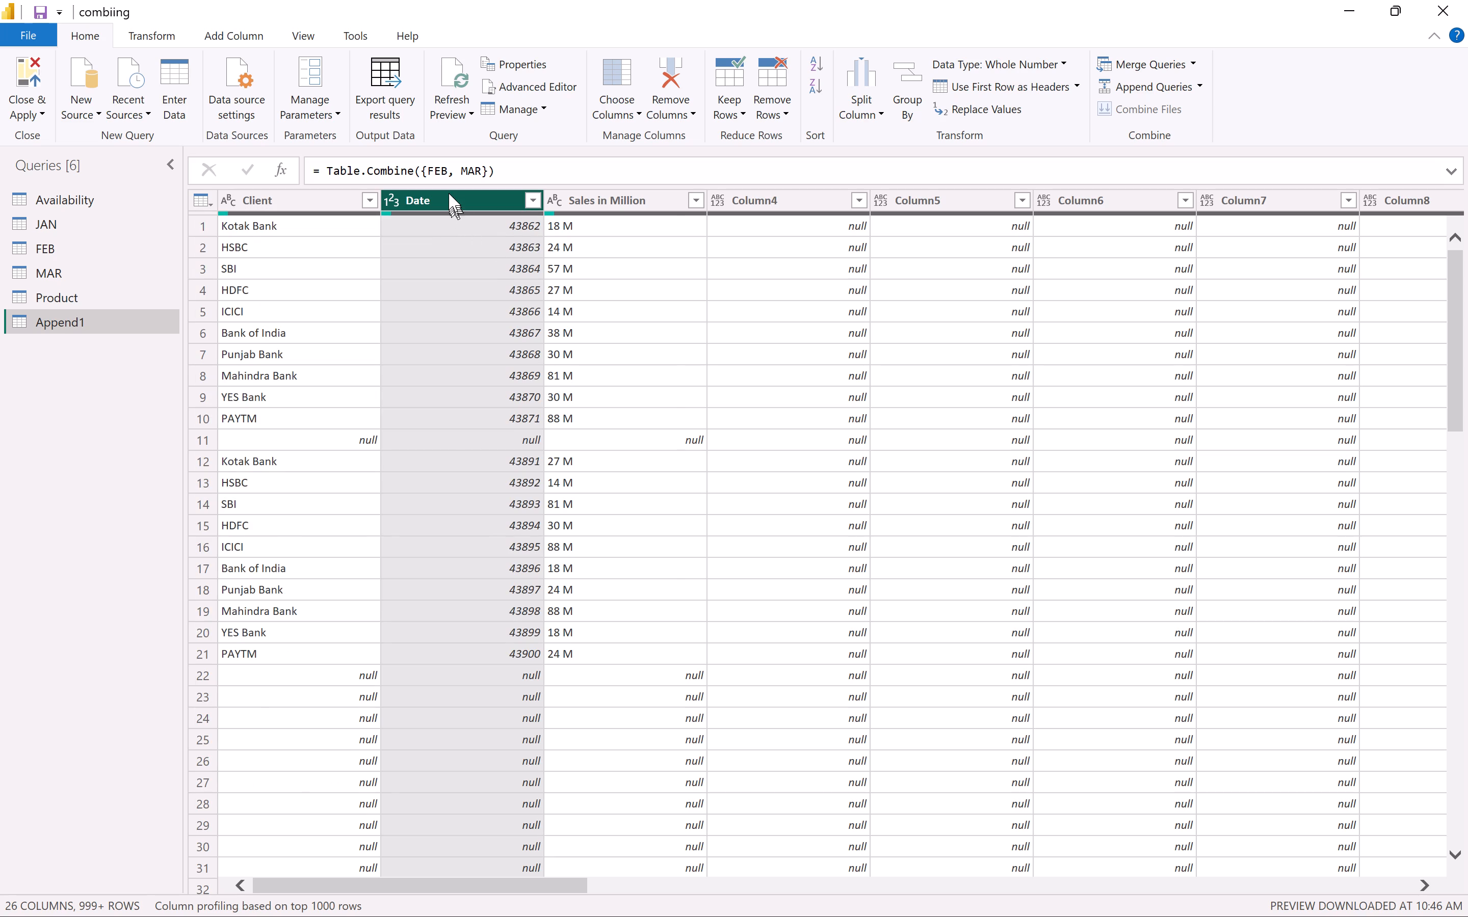
Remove duplicate rows from the appended FEB and MAR query based on the Date column.
right_click(449, 193)
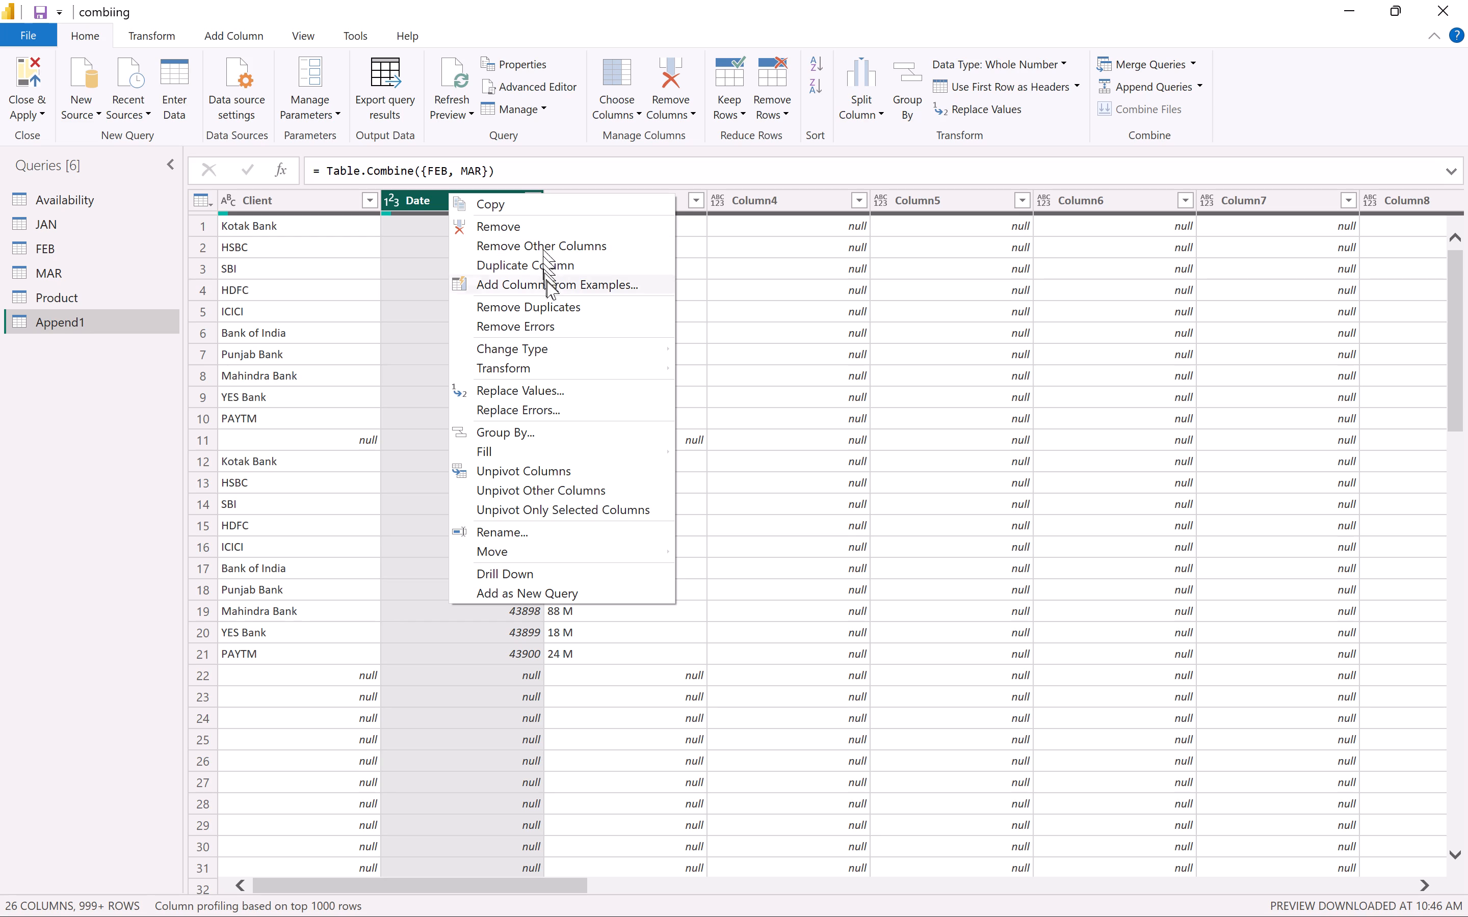
click(549, 301)
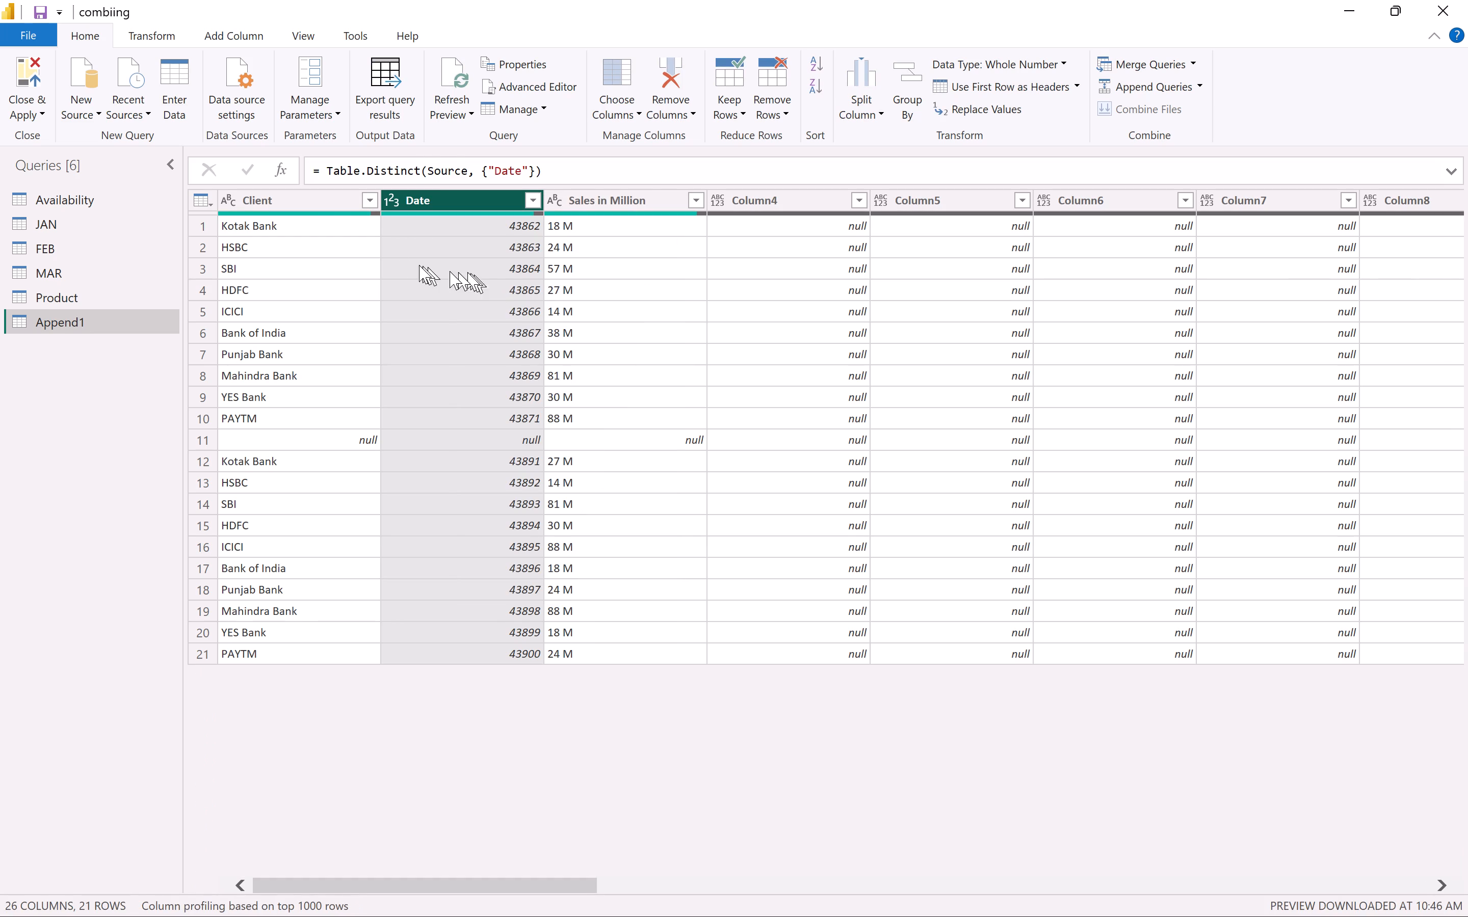
Remove the empty Column4 and Column6 from the appended query, one at a time.
click(783, 195)
right_click(783, 195)
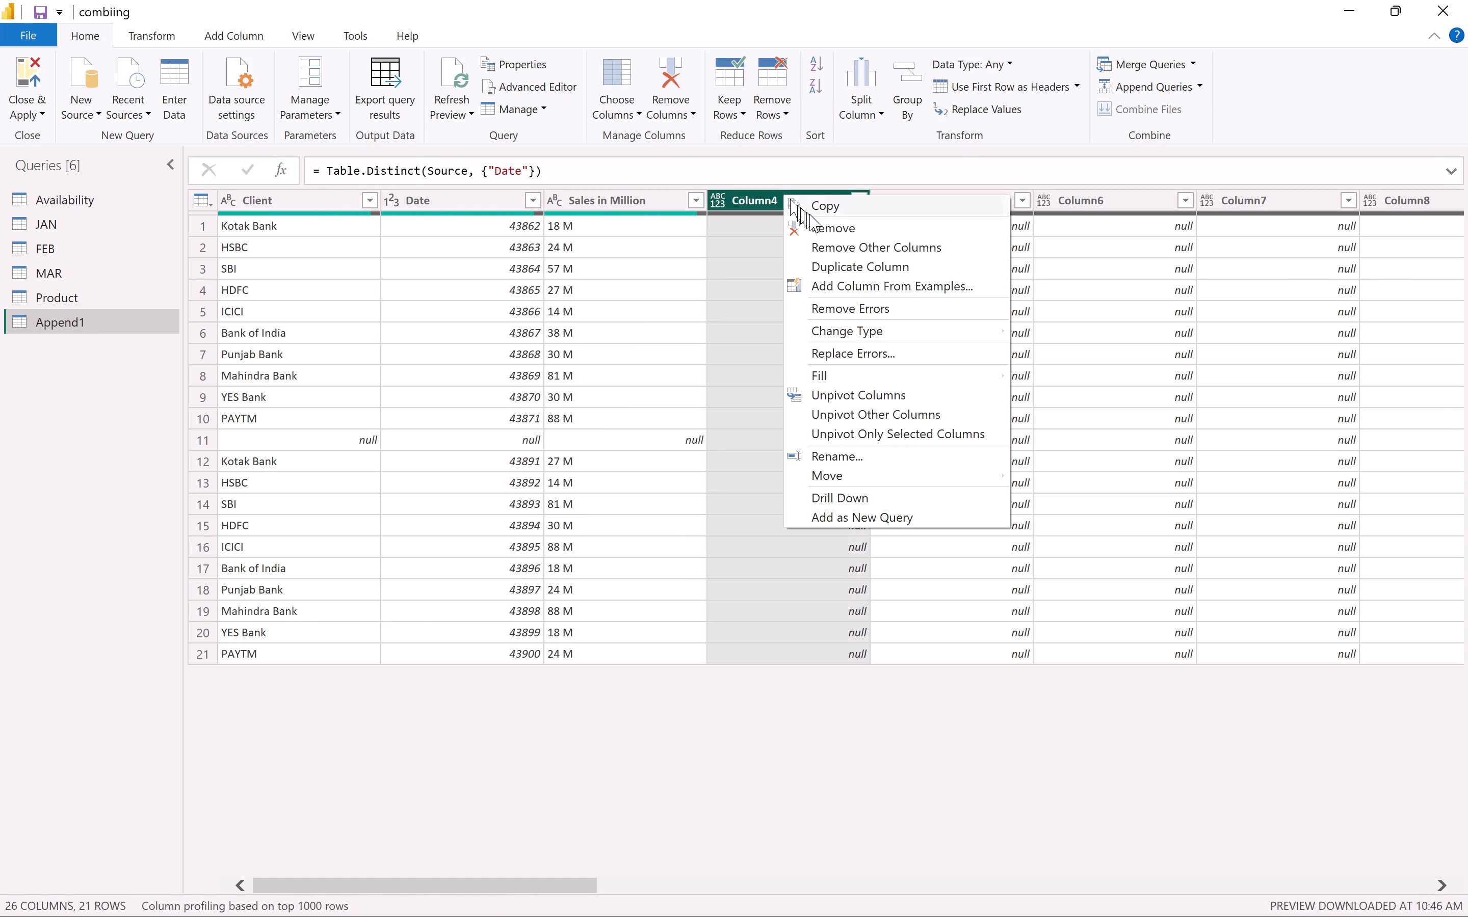
click(835, 225)
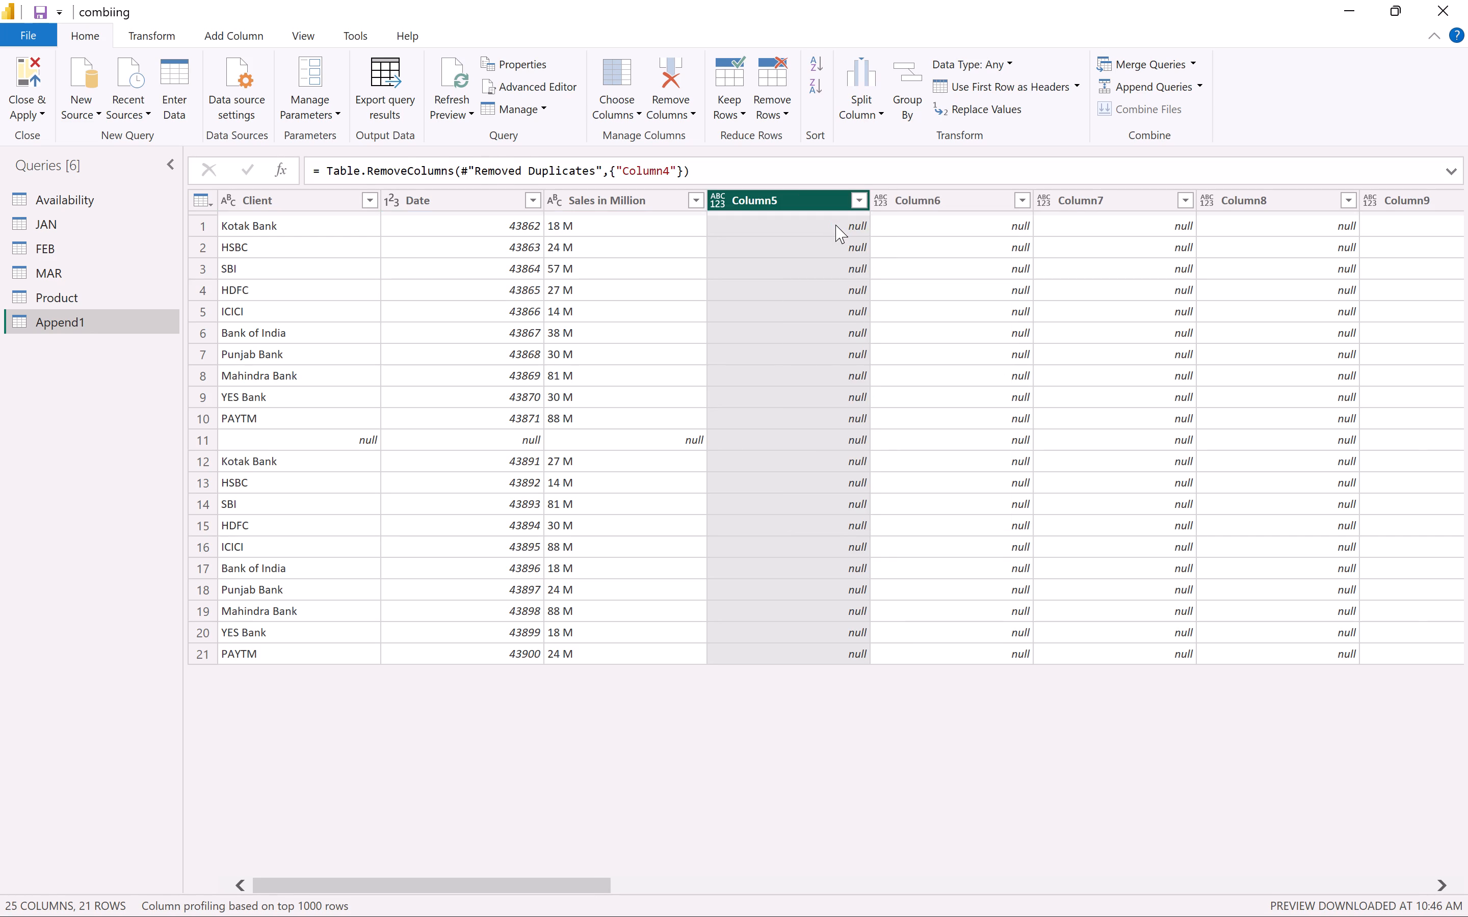
right_click(909, 204)
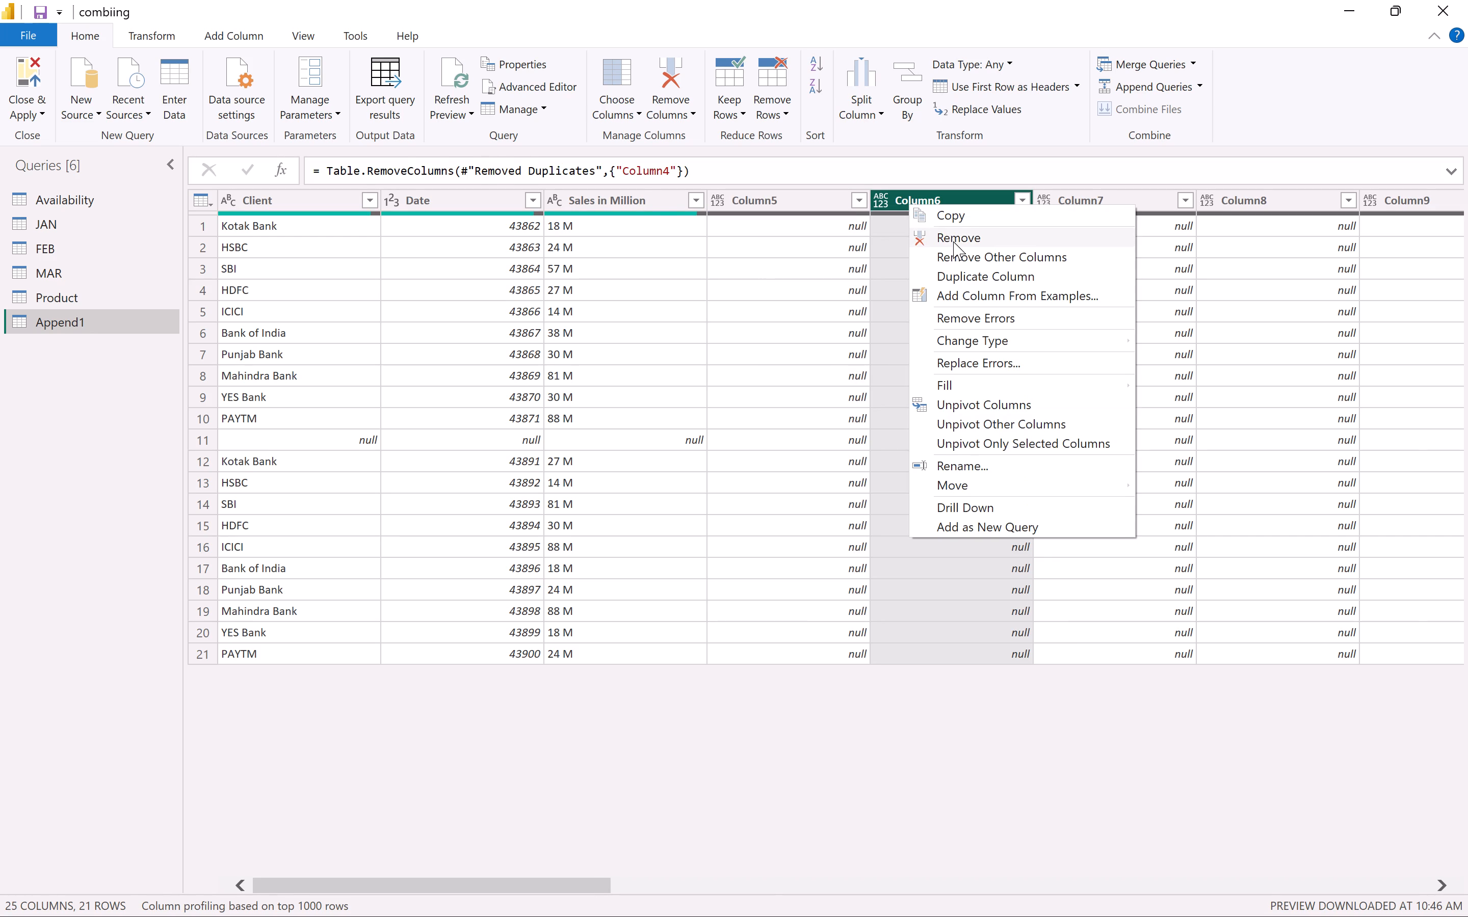
click(953, 241)
Remove the empty columns Column5, Column7, Column8 and Column9 together from the appended query.
right_click(1069, 202)
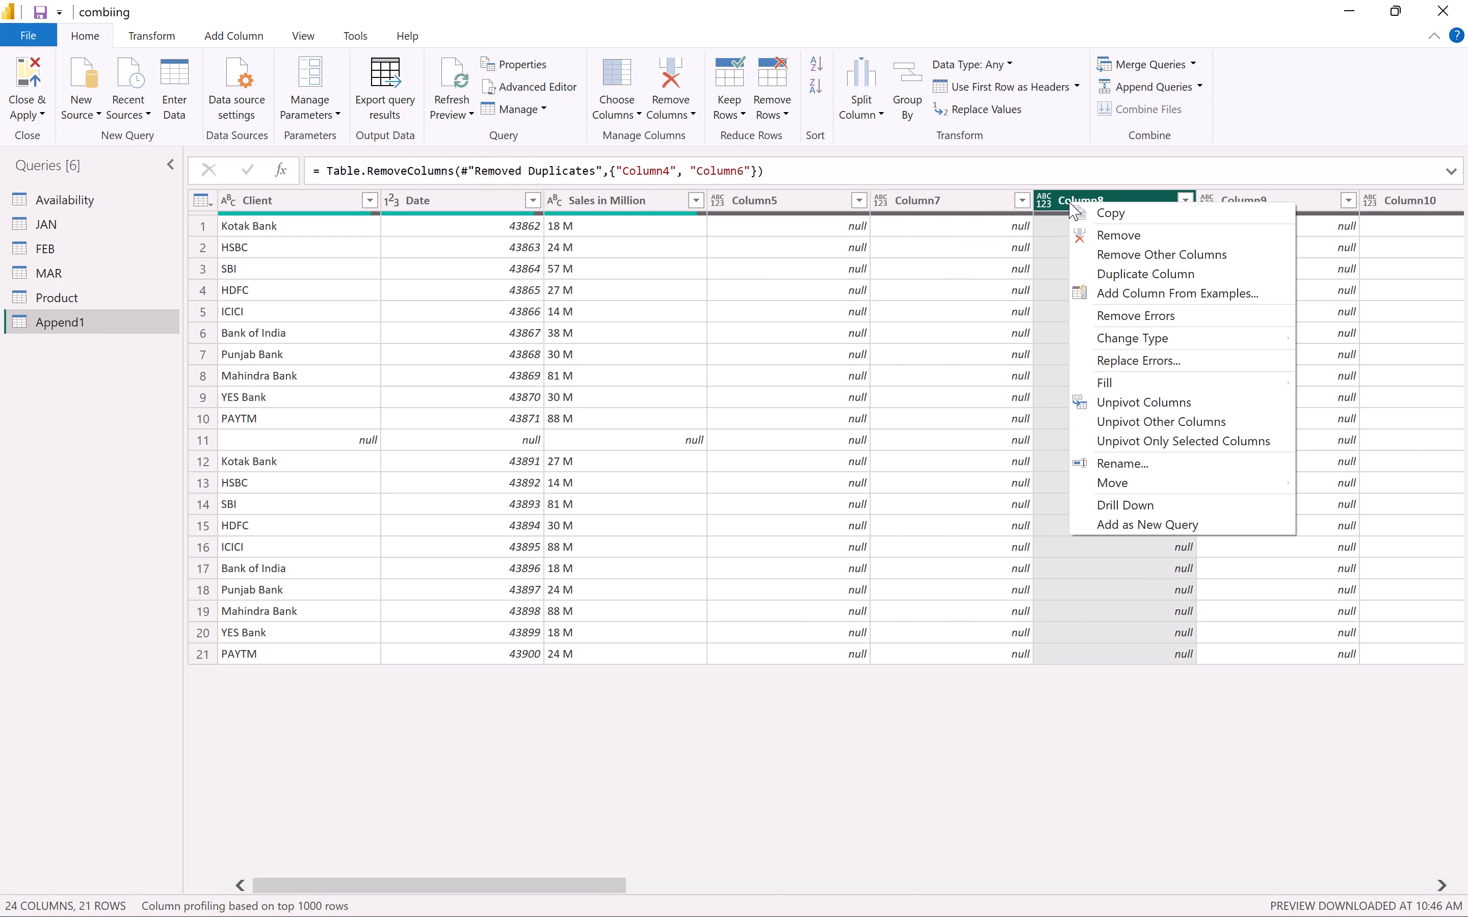
ctrl+click(763, 192)
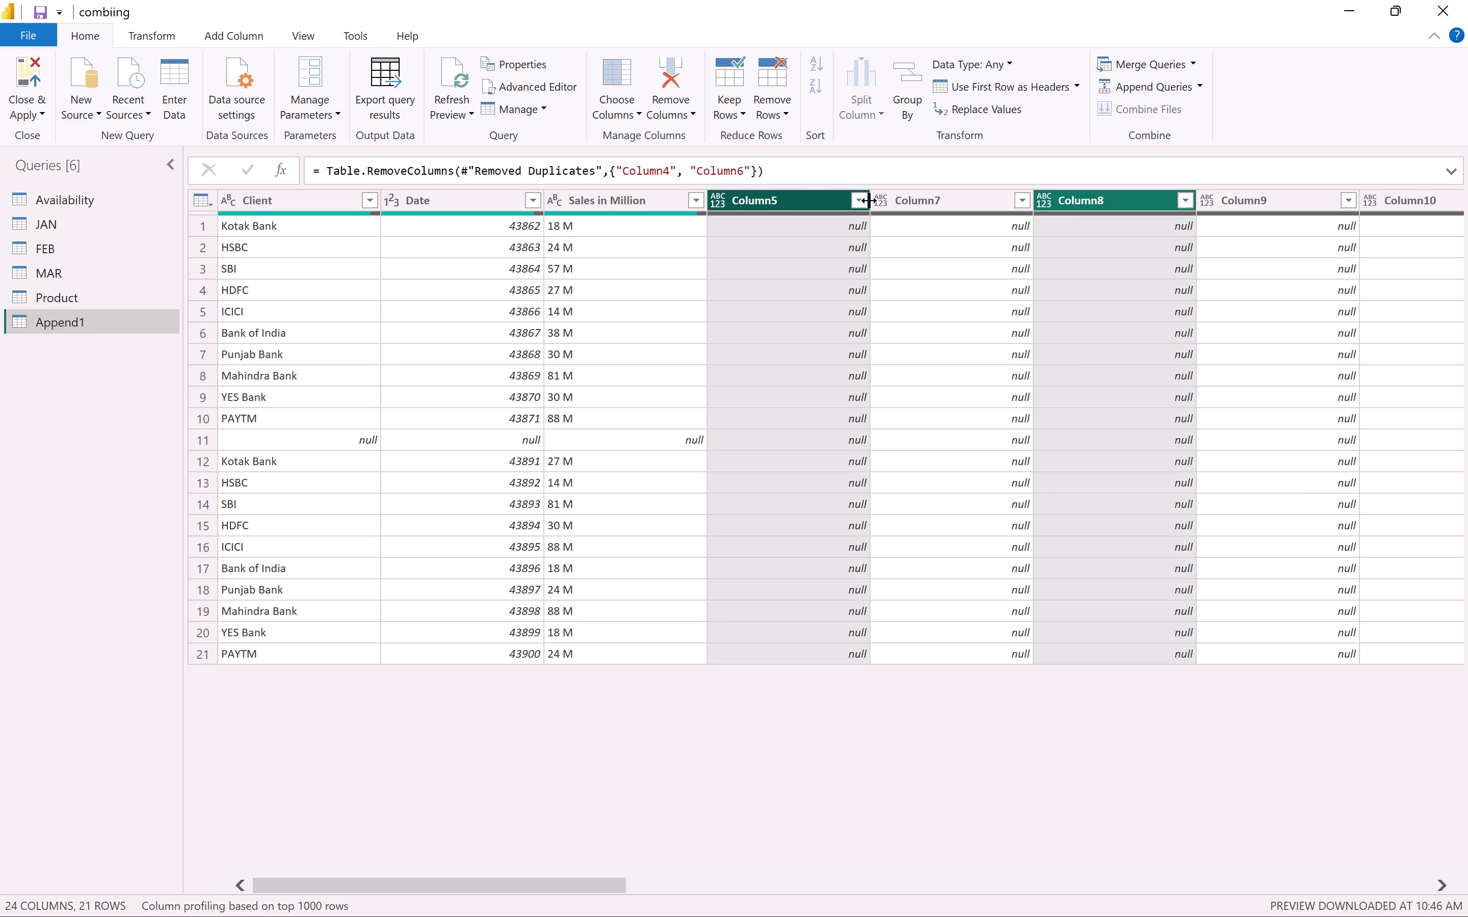
ctrl+click(906, 198)
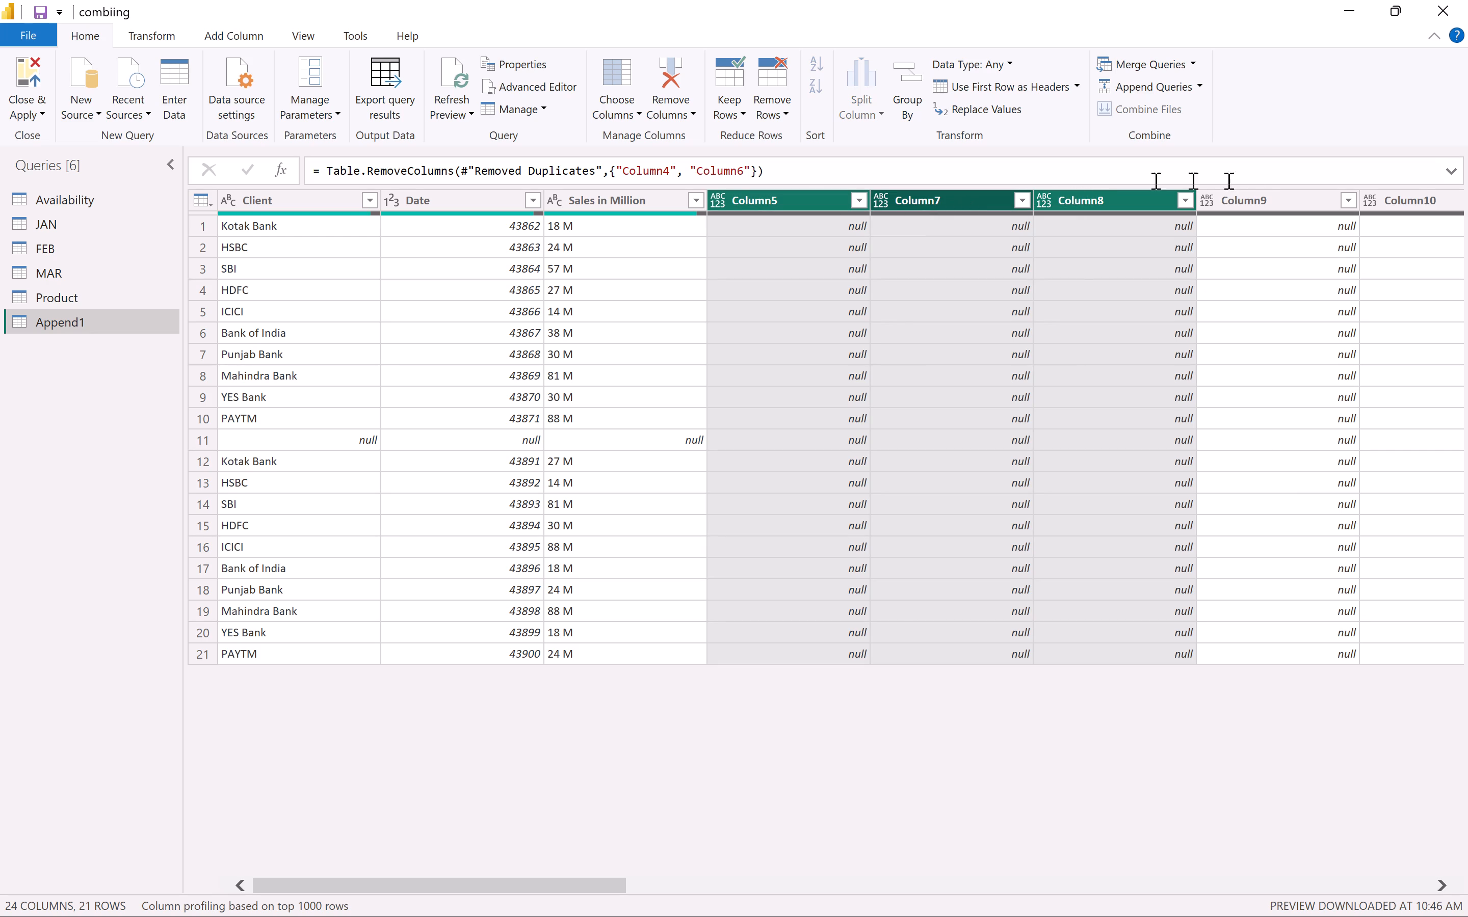
ctrl+click(1251, 195)
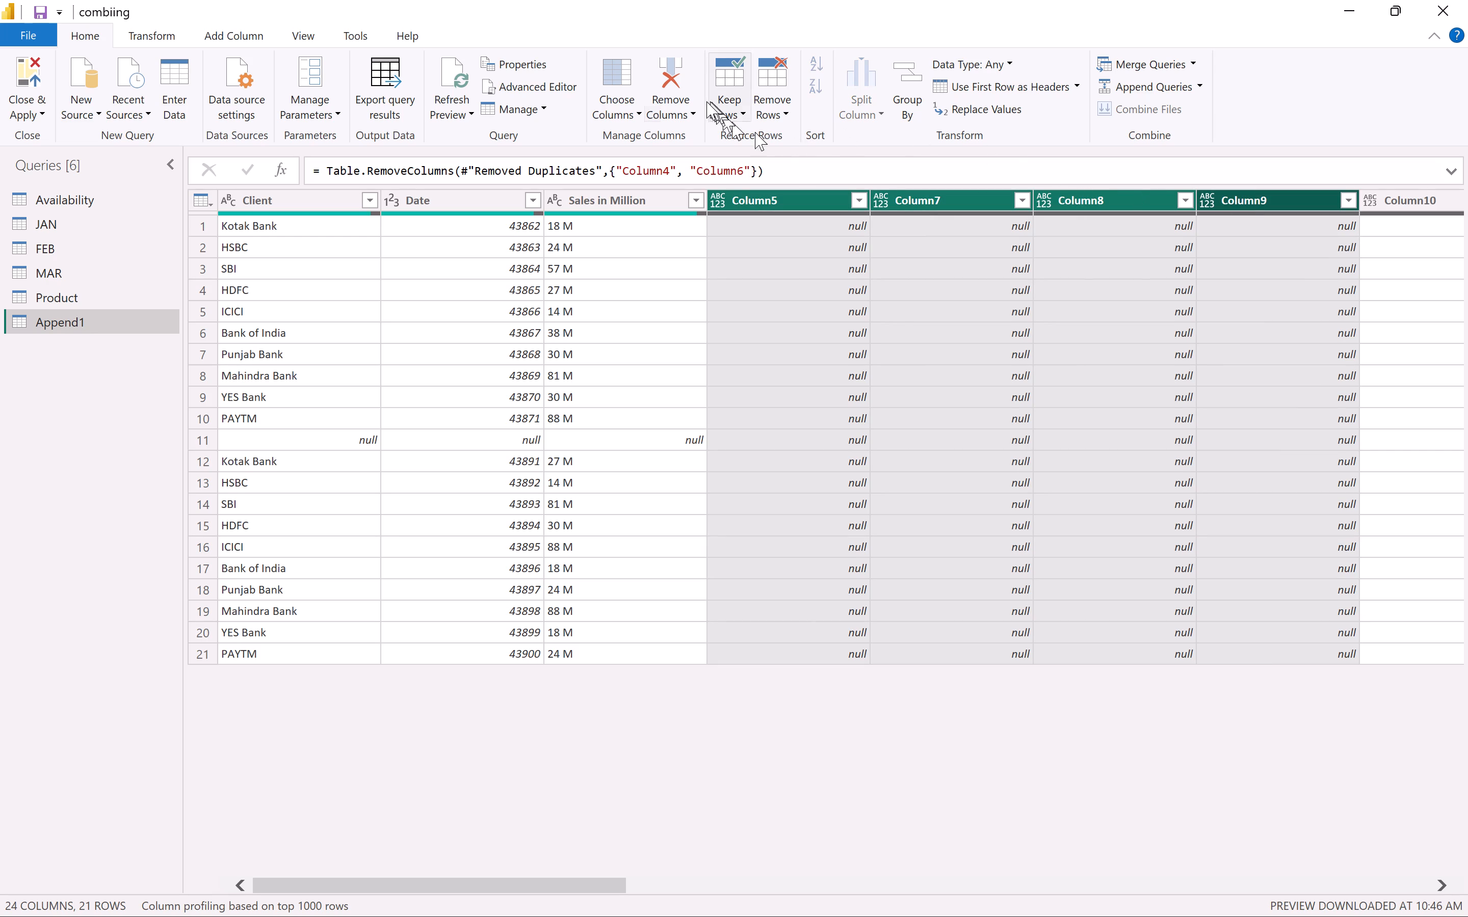
click(653, 105)
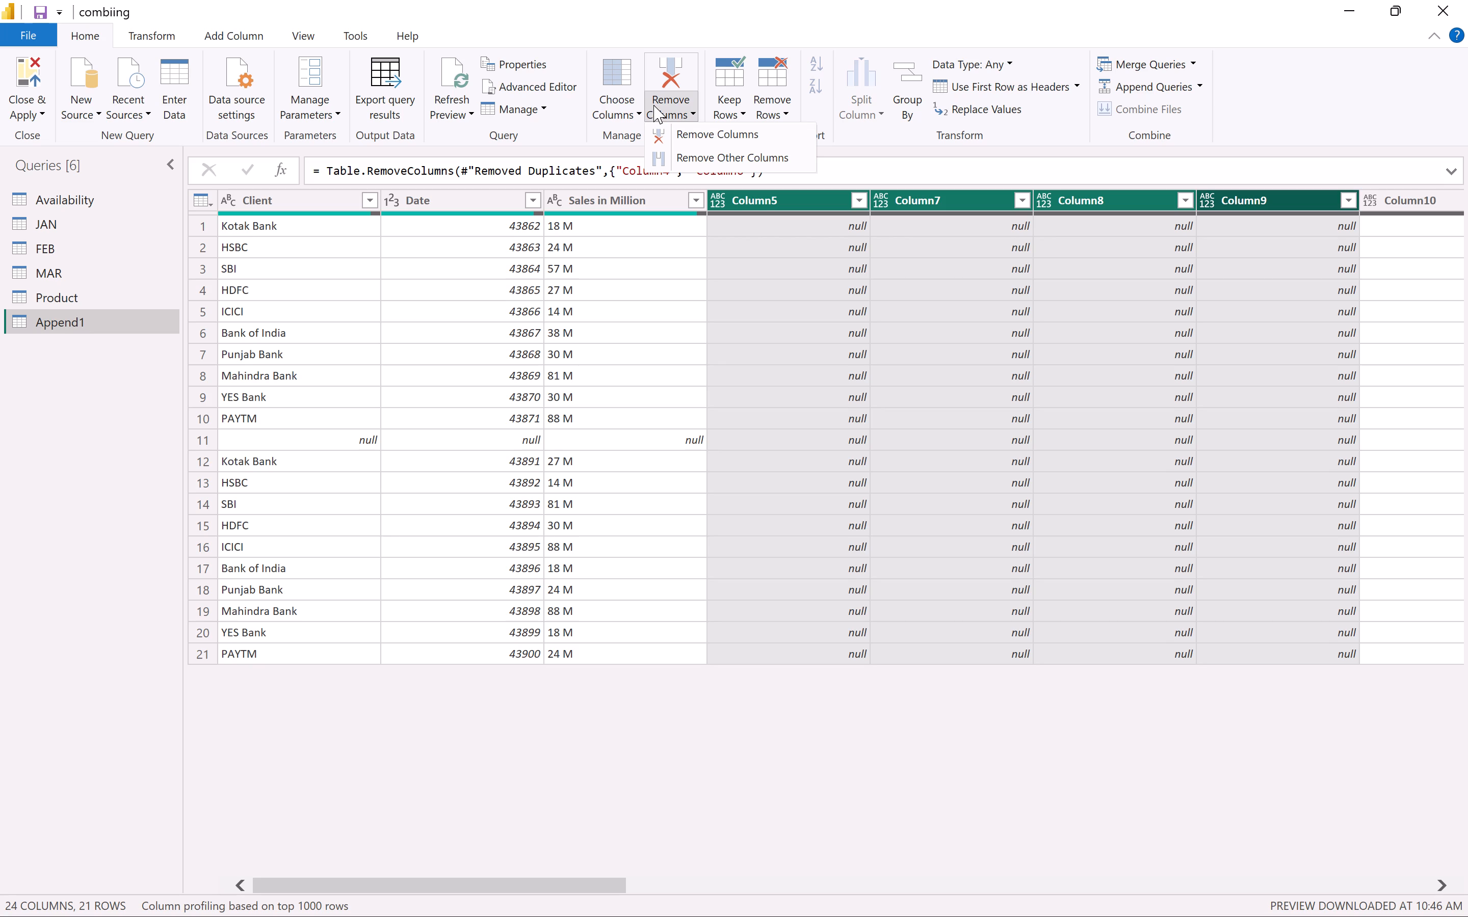
click(696, 130)
Remove the empty columns Column10 through Column14 together from the appended query.
scroll(1025, 266, left, 17)
scroll(1025, 266, right, 7)
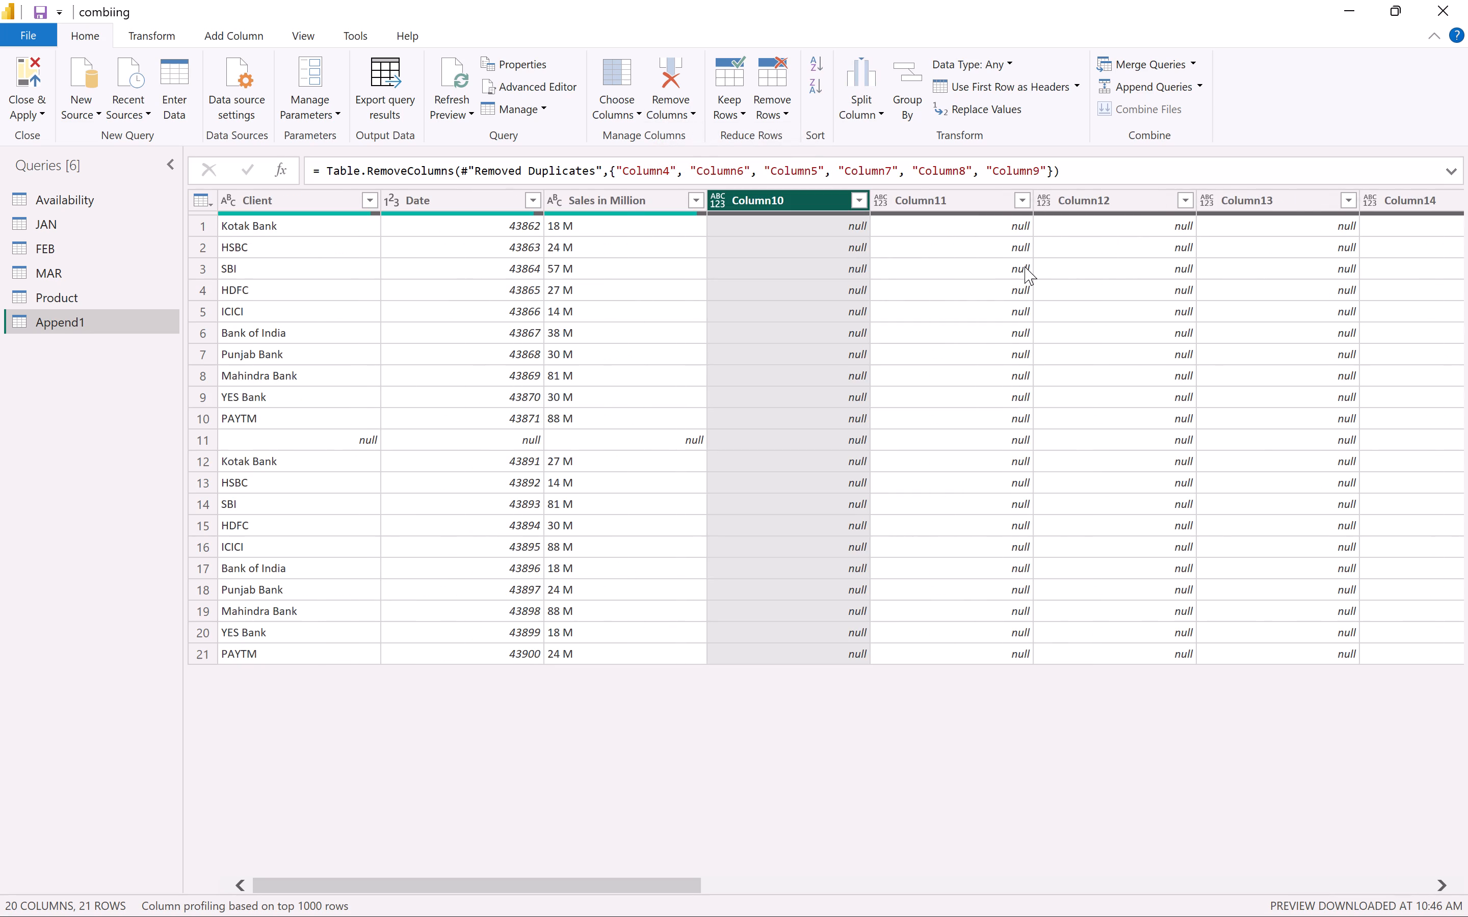
scroll(1025, 266, right, 4)
ctrl+click(886, 201)
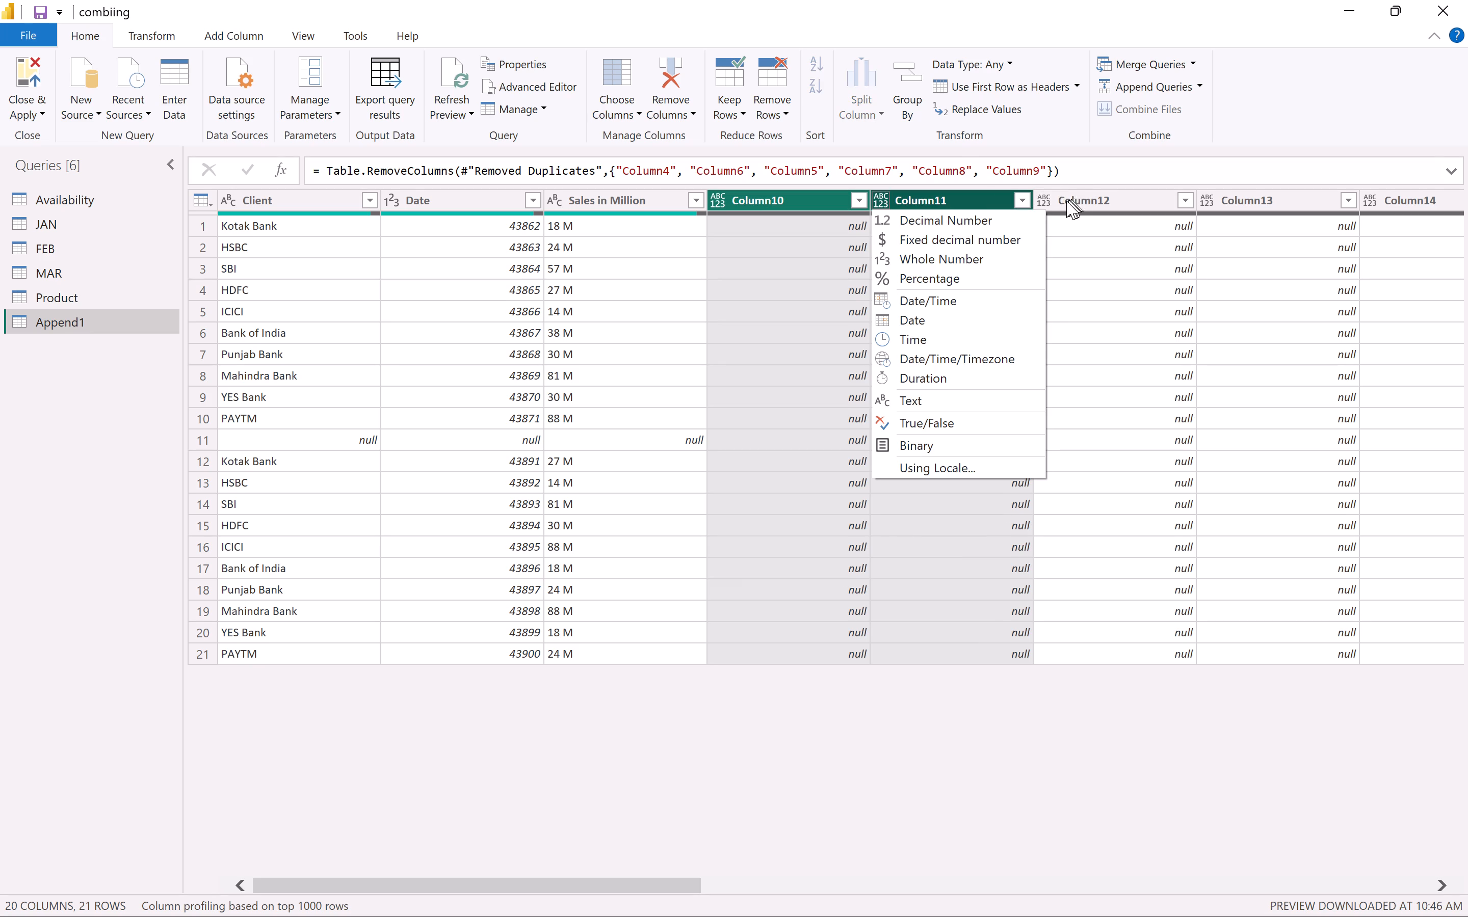
ctrl+click(1066, 201)
ctrl+click(1231, 196)
ctrl+scroll(1231, 196, left, 1)
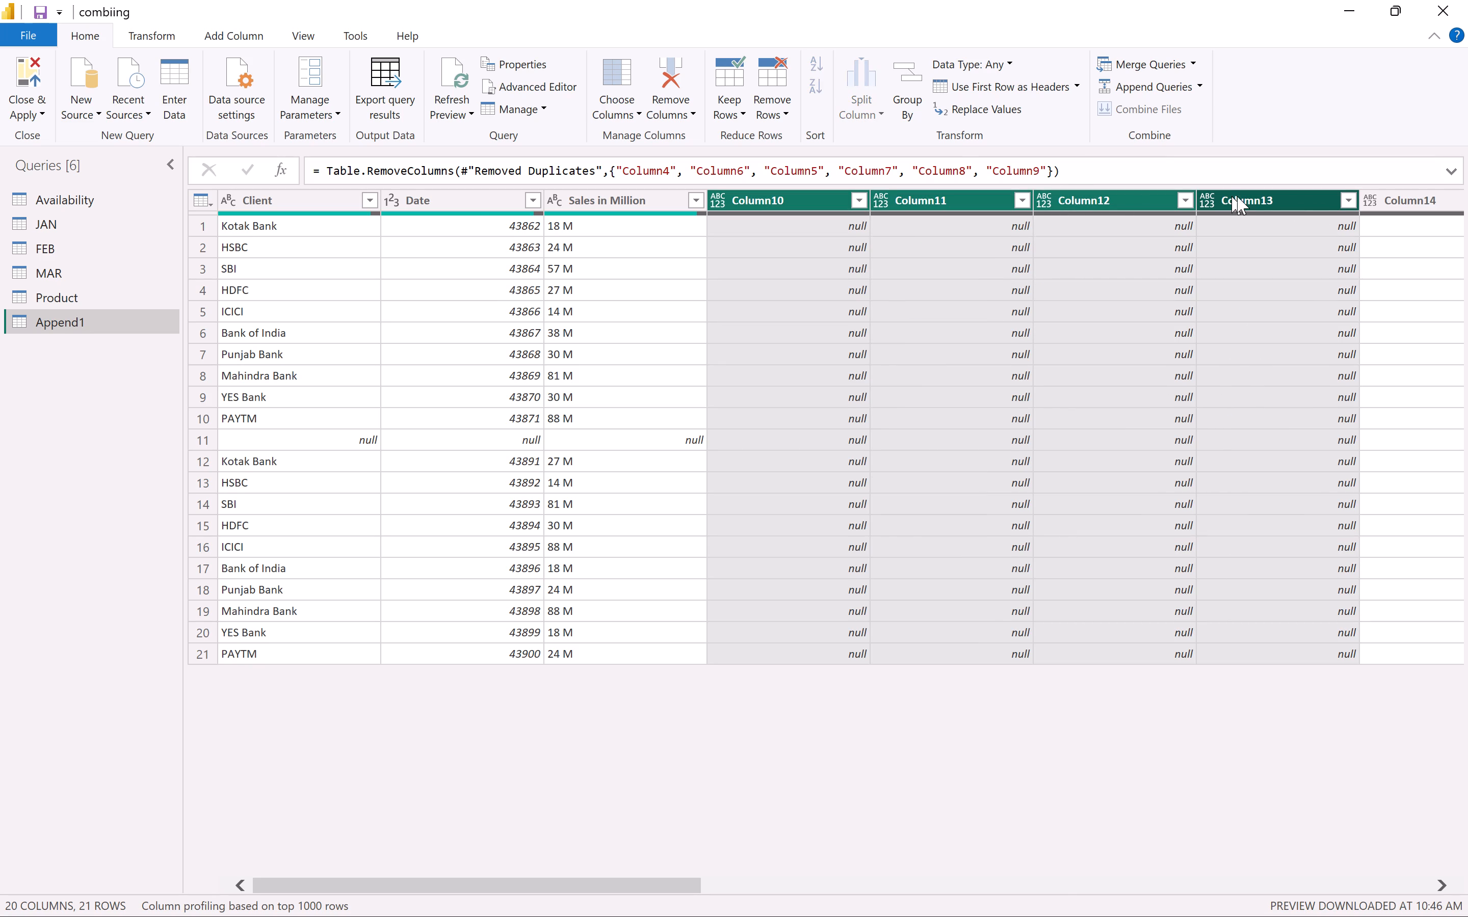
ctrl+click(1375, 199)
scroll(1375, 199, left, 1)
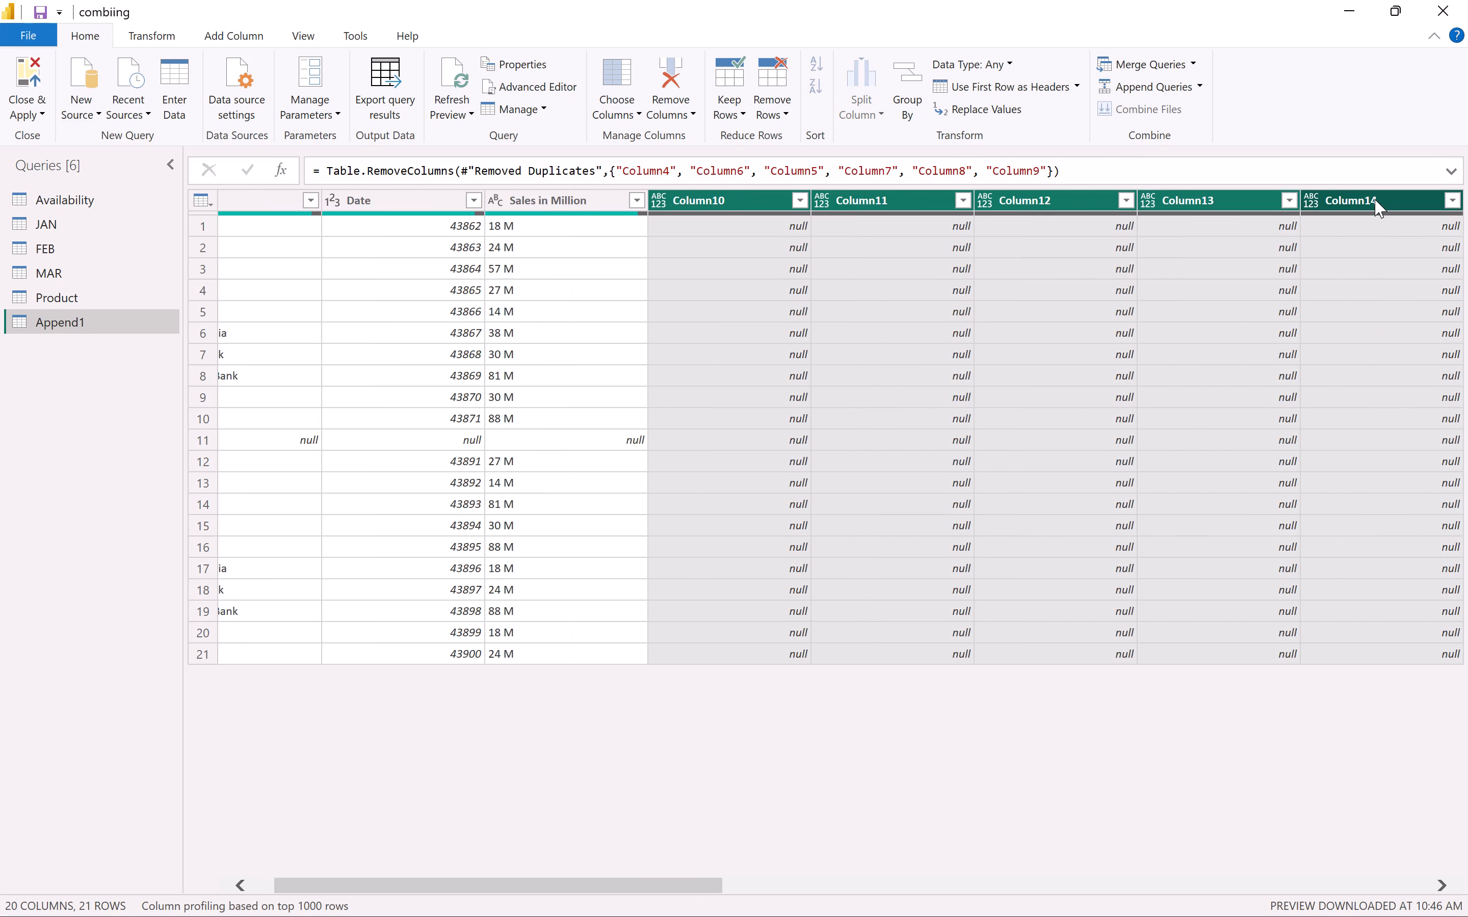
scroll(1375, 199, left, 1)
click(663, 73)
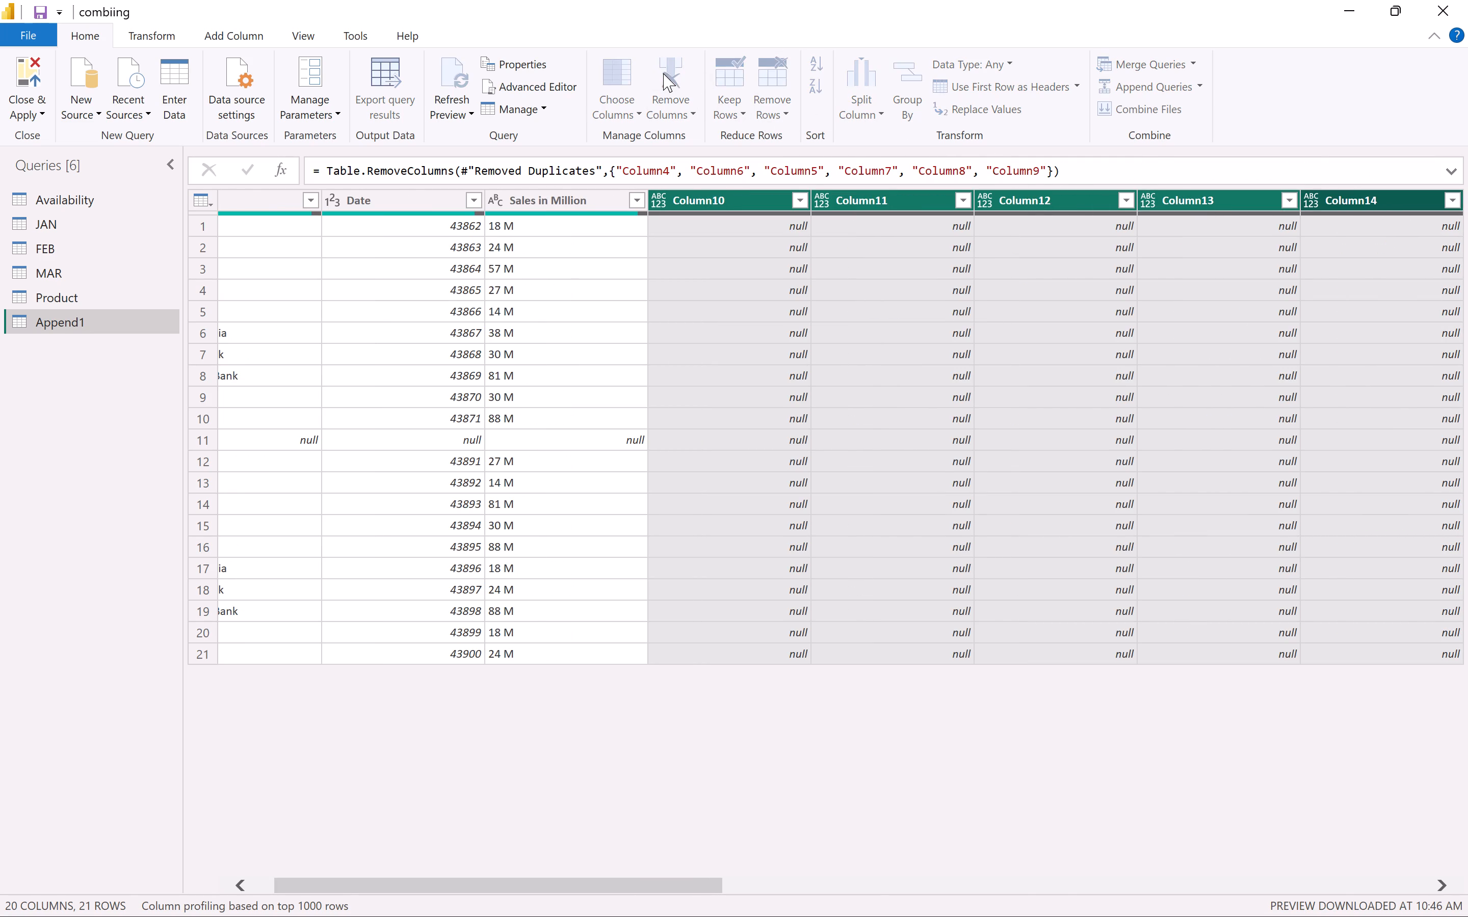
Remove the empty columns Column15 through Column19 together from the appended query.
ctrl+click(886, 205)
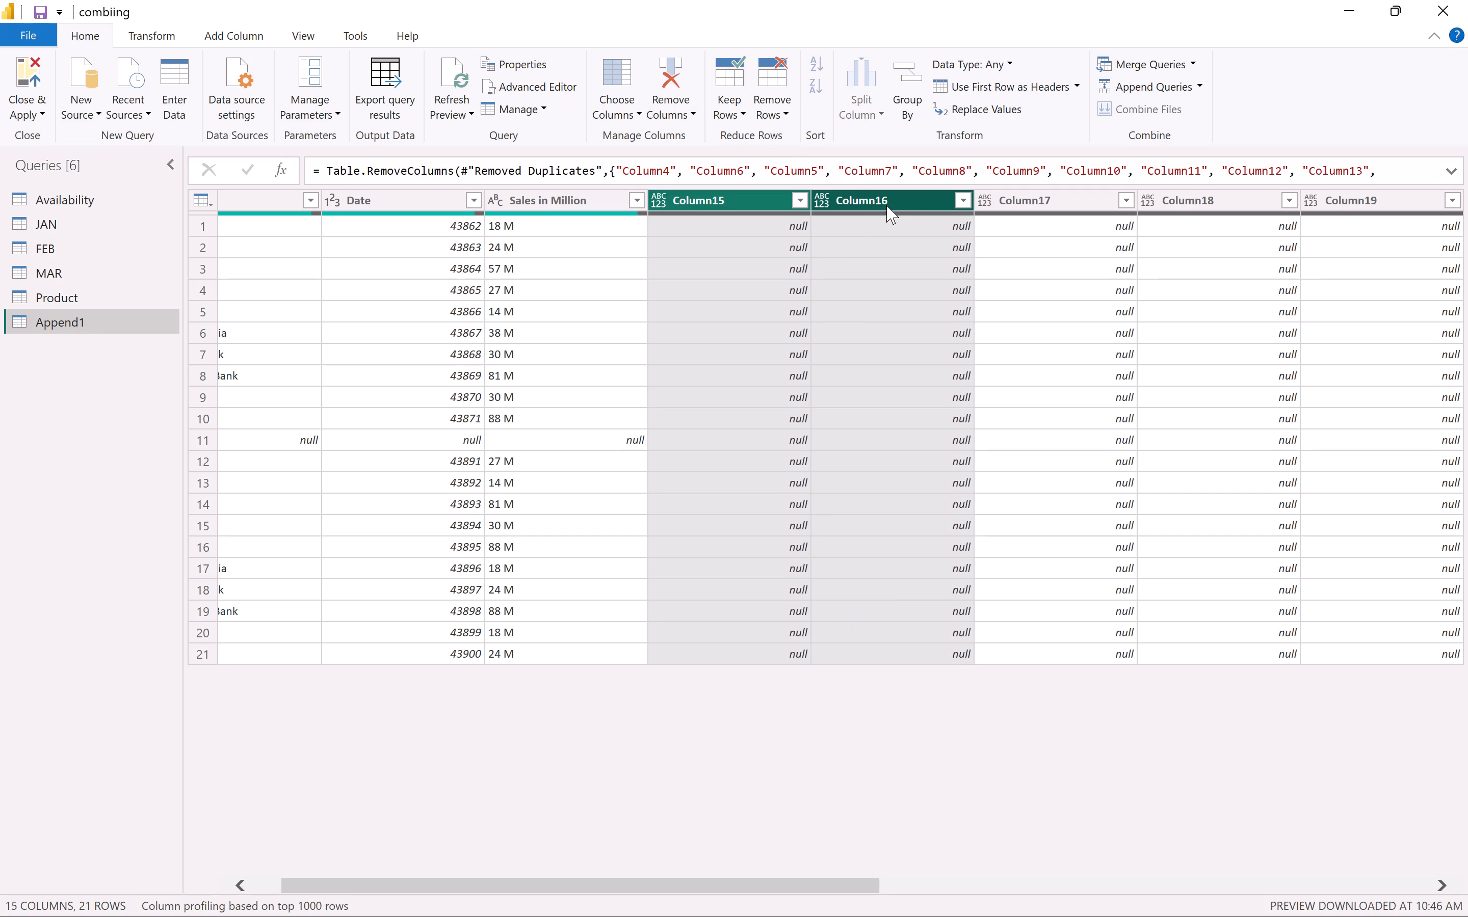
ctrl+click(1034, 210)
ctrl+click(1208, 215)
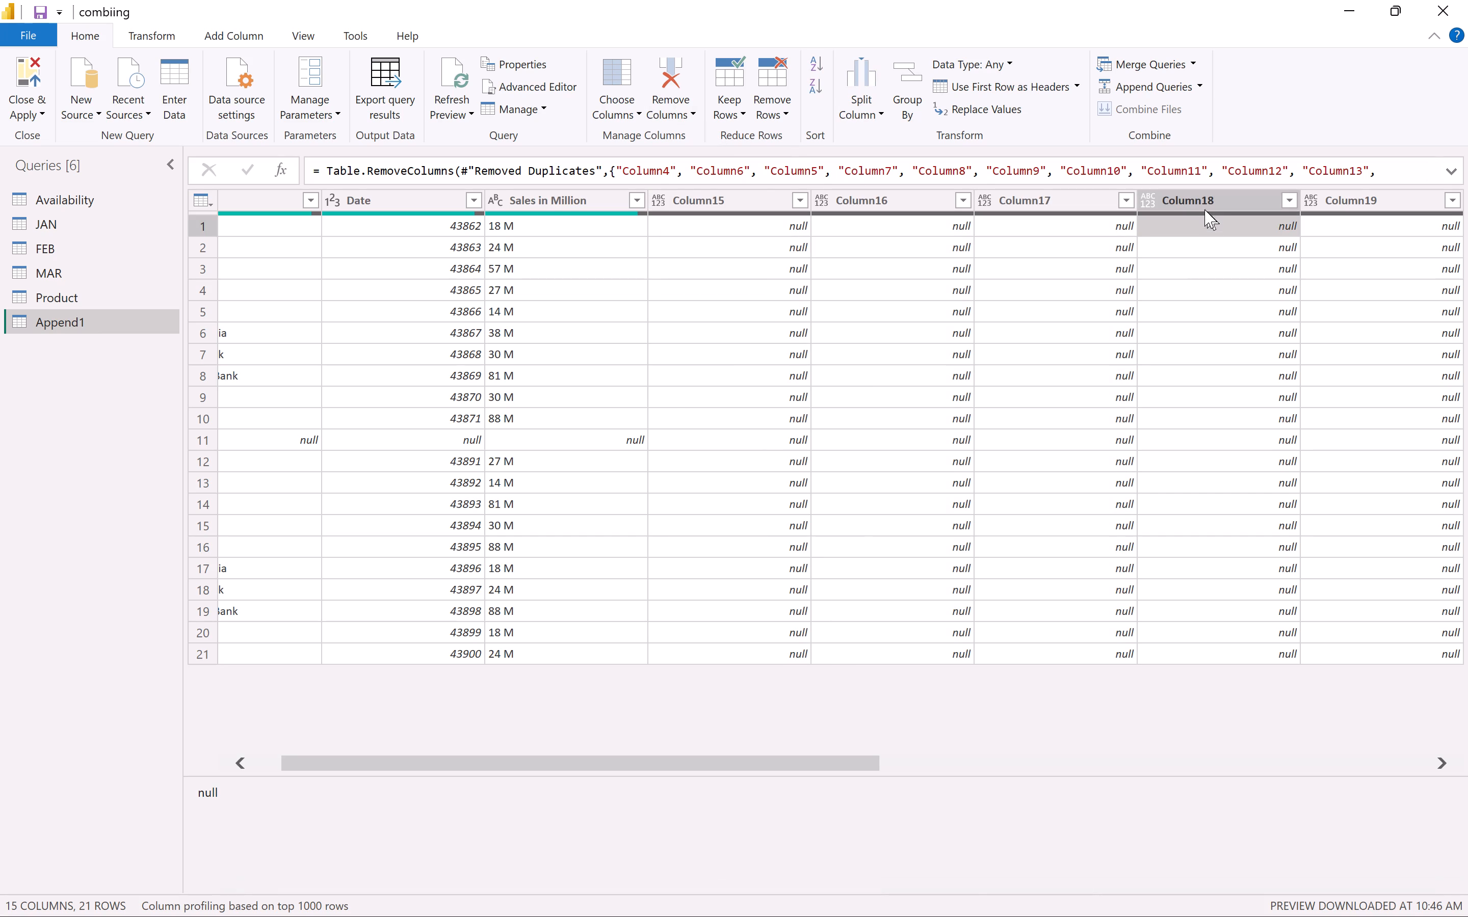
ctrl+click(1199, 204)
ctrl+click(1008, 207)
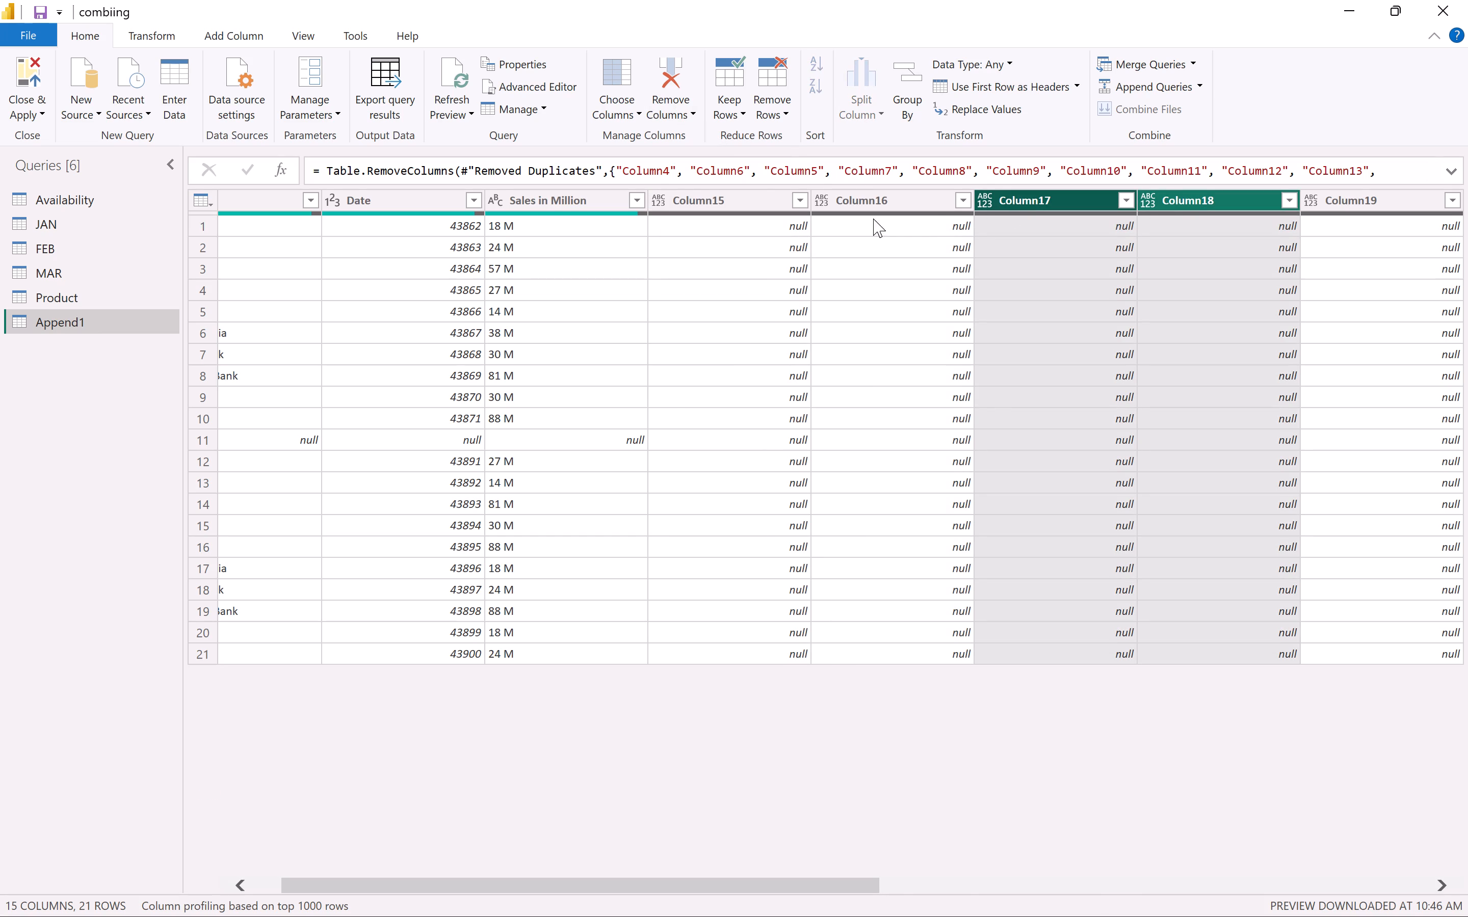
ctrl+click(867, 206)
ctrl+click(729, 208)
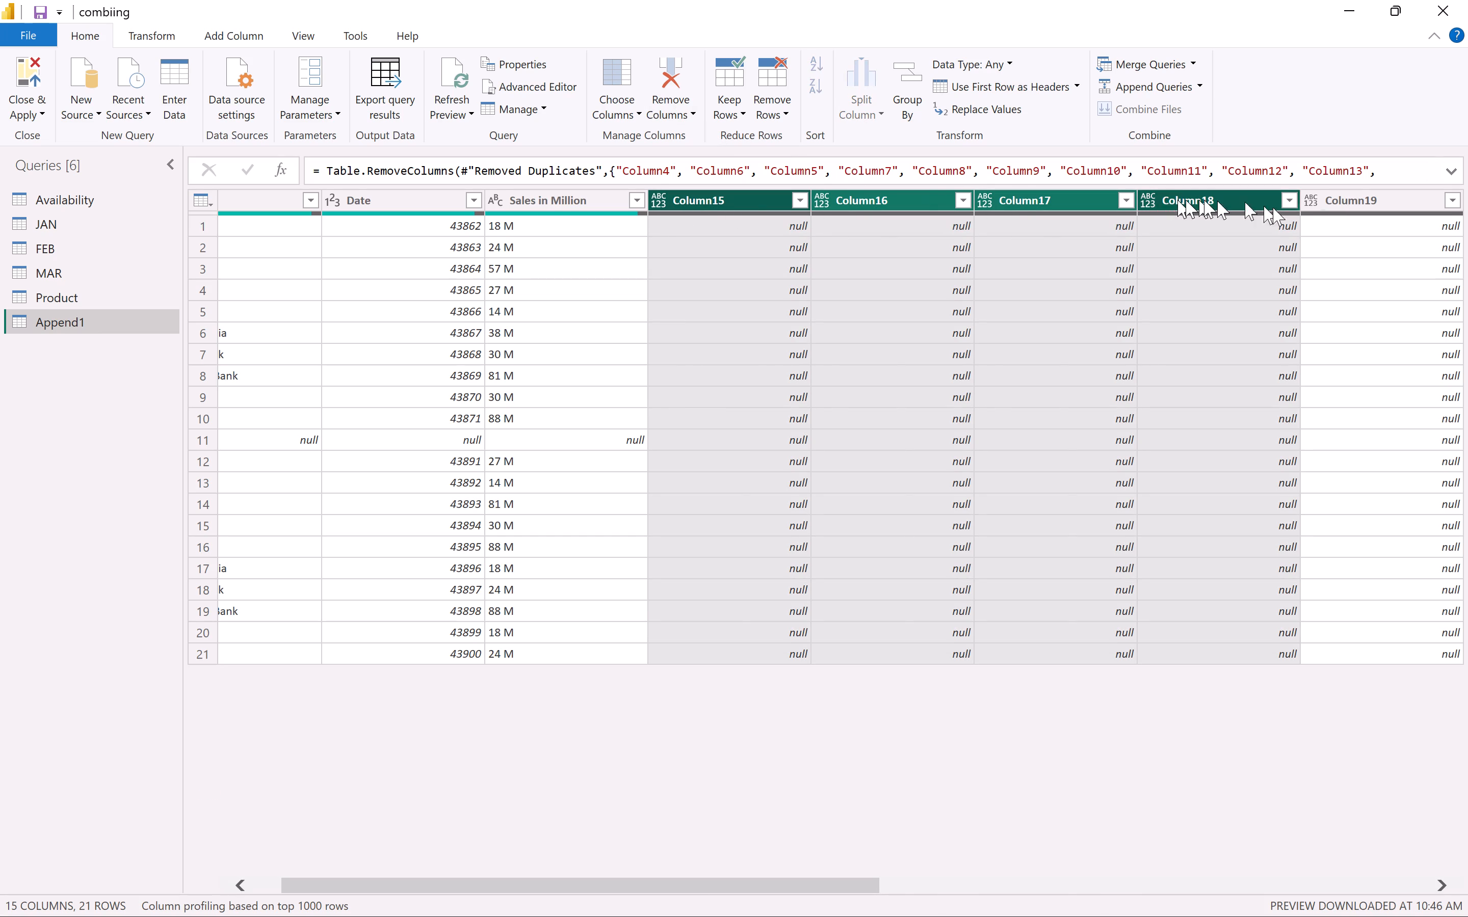
ctrl+click(1329, 205)
click(680, 78)
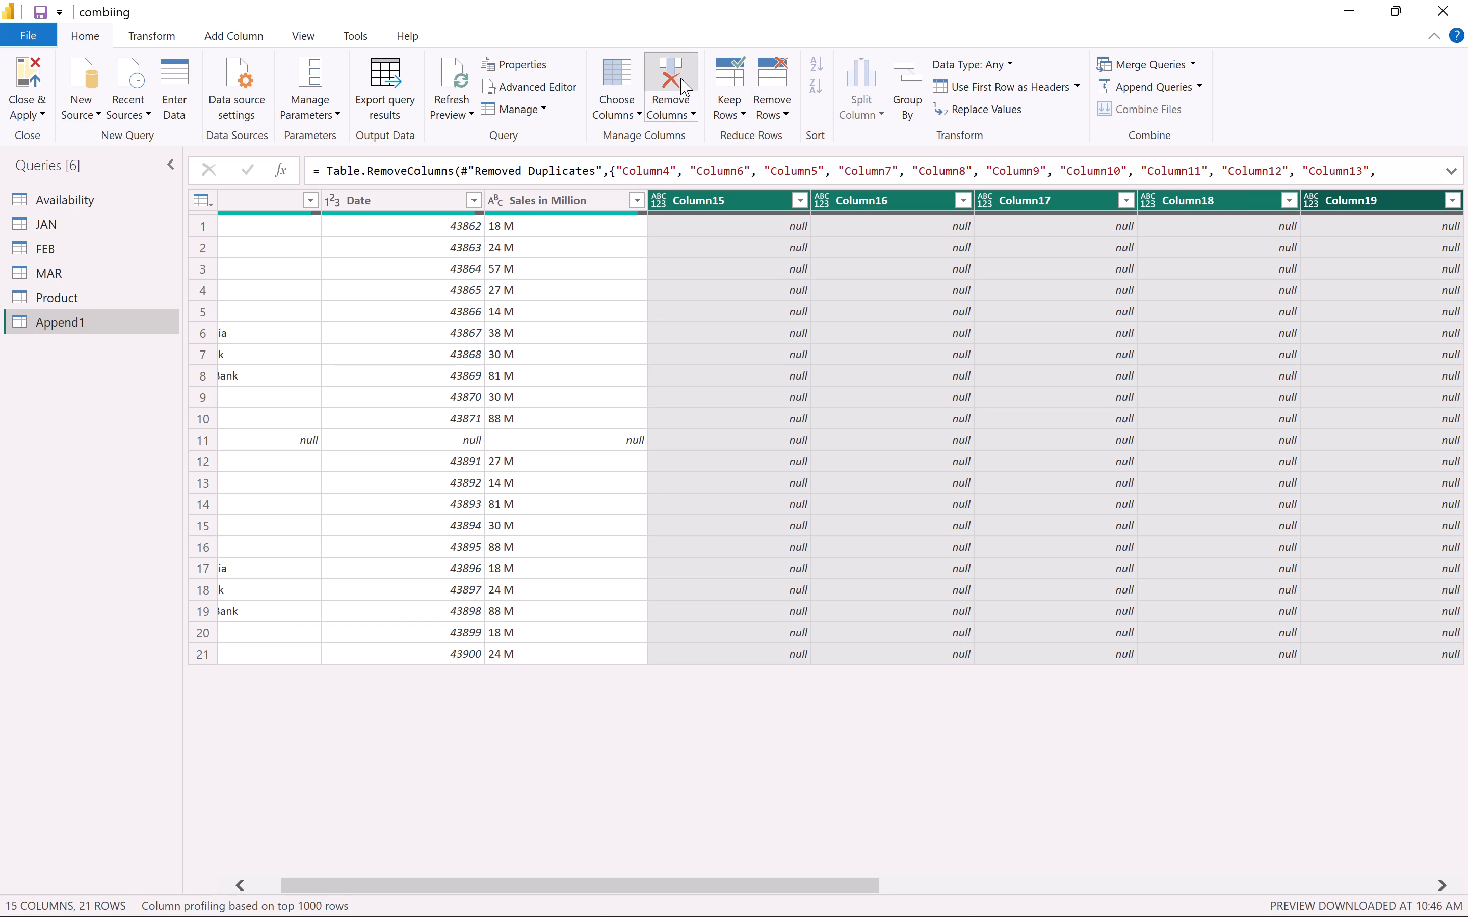
Remove the remaining empty columns, Column20 through Column26, leaving only Client, Date and Sales in Million.
scroll(1034, 279, left, 5)
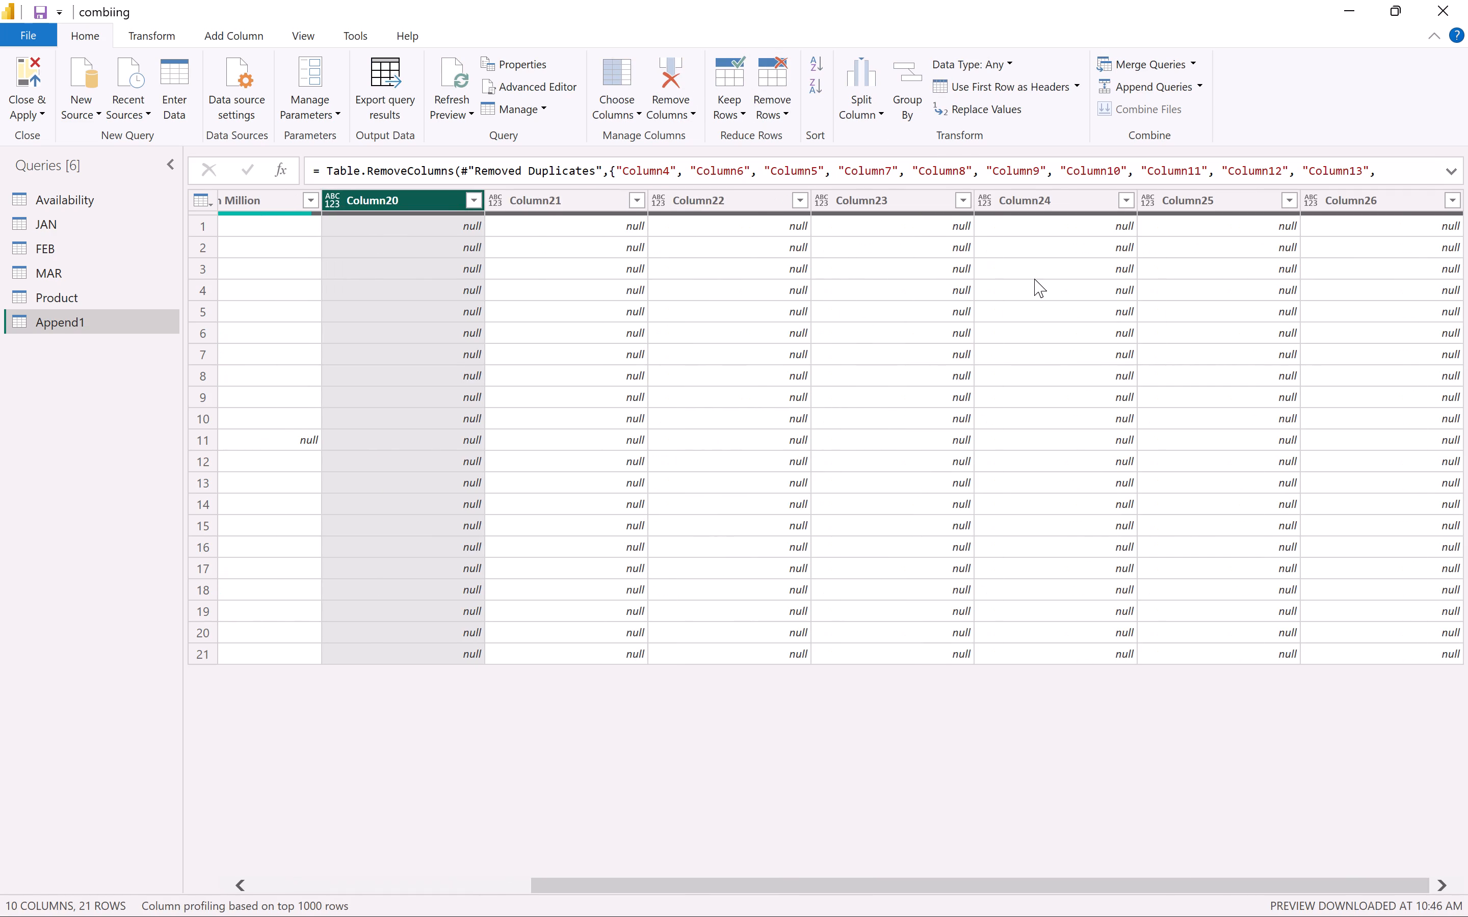
scroll(1034, 279, left, 1)
ctrl+click(1379, 201)
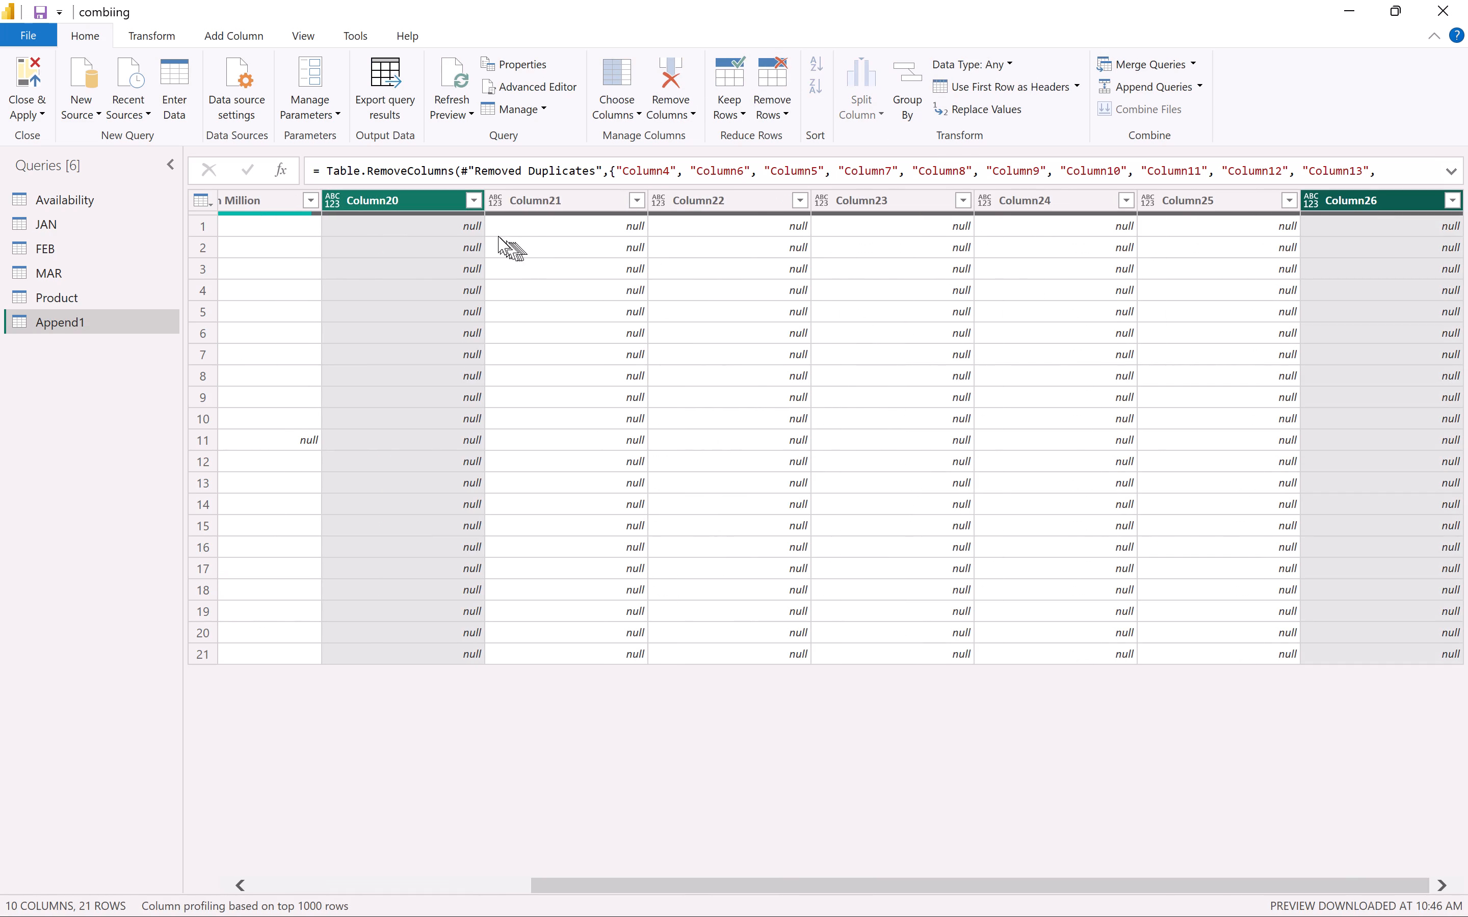
ctrl+click(568, 194)
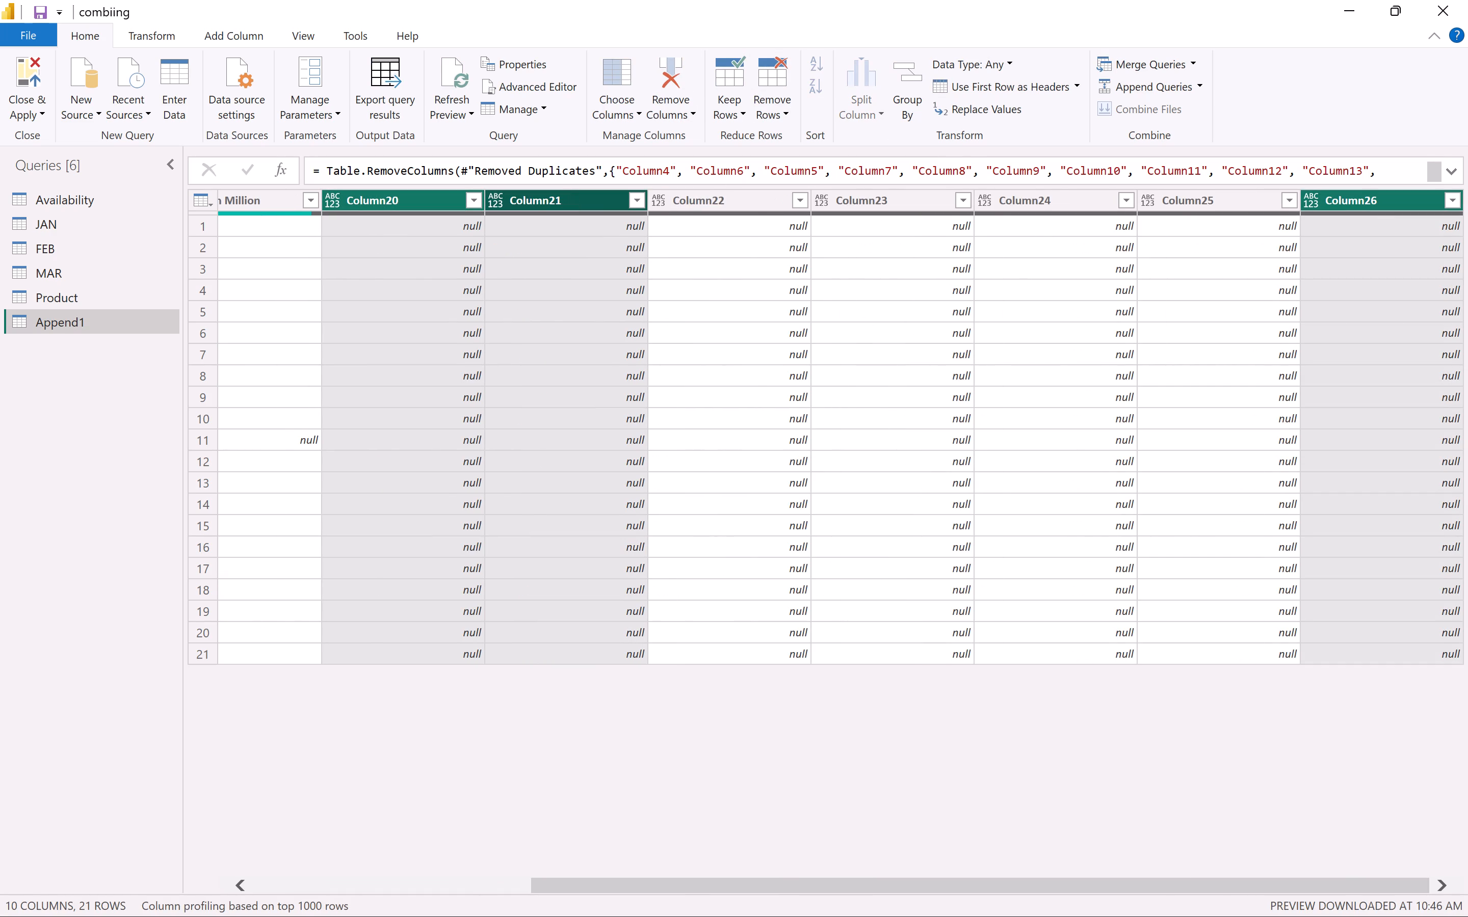
ctrl+click(717, 190)
ctrl+click(719, 197)
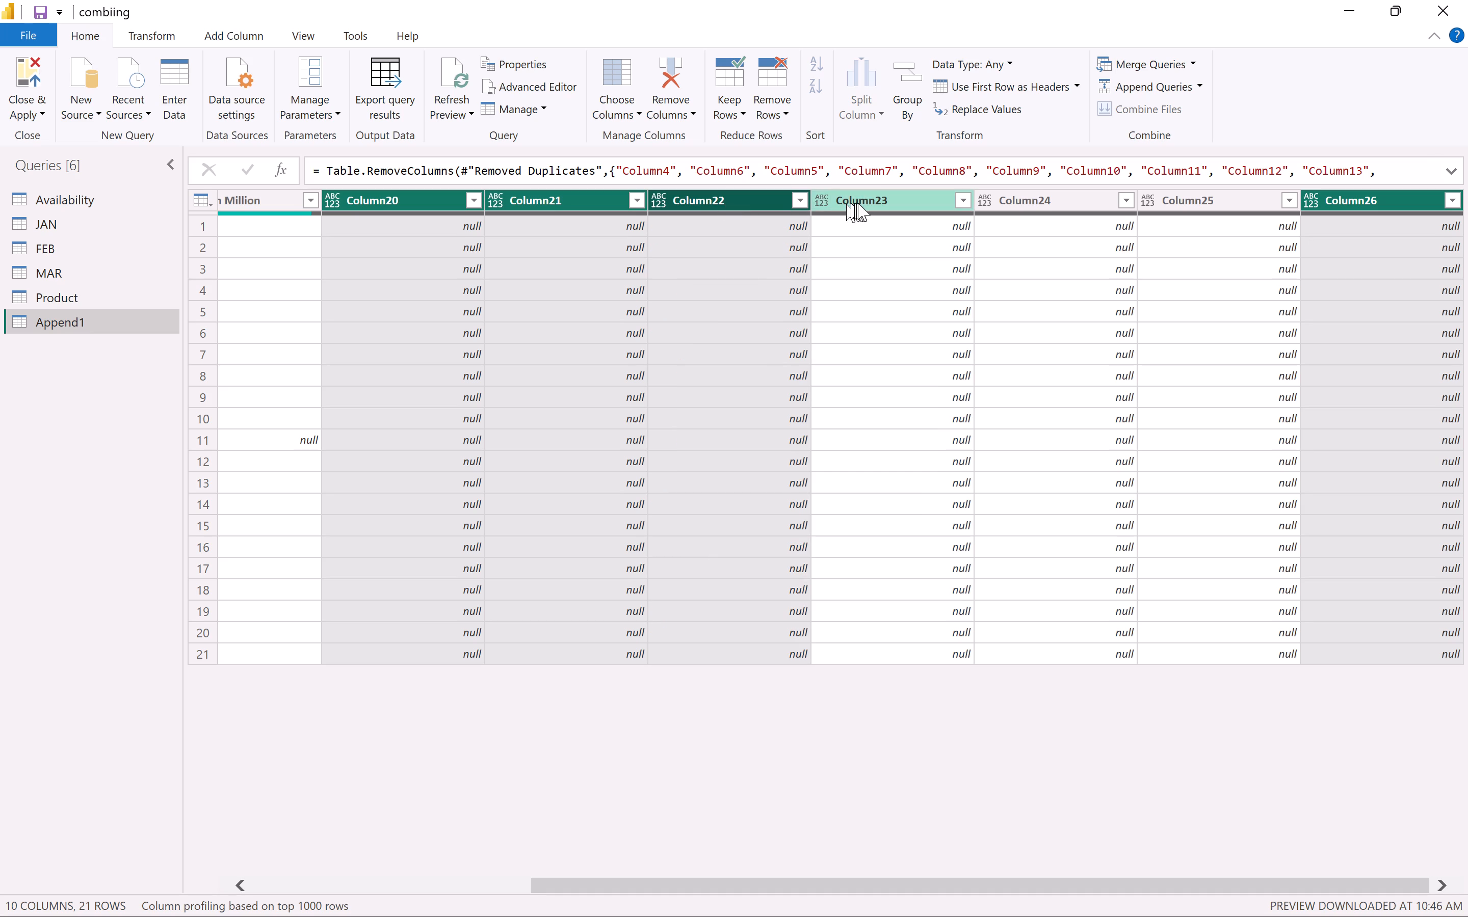
ctrl+click(858, 203)
ctrl+click(1007, 202)
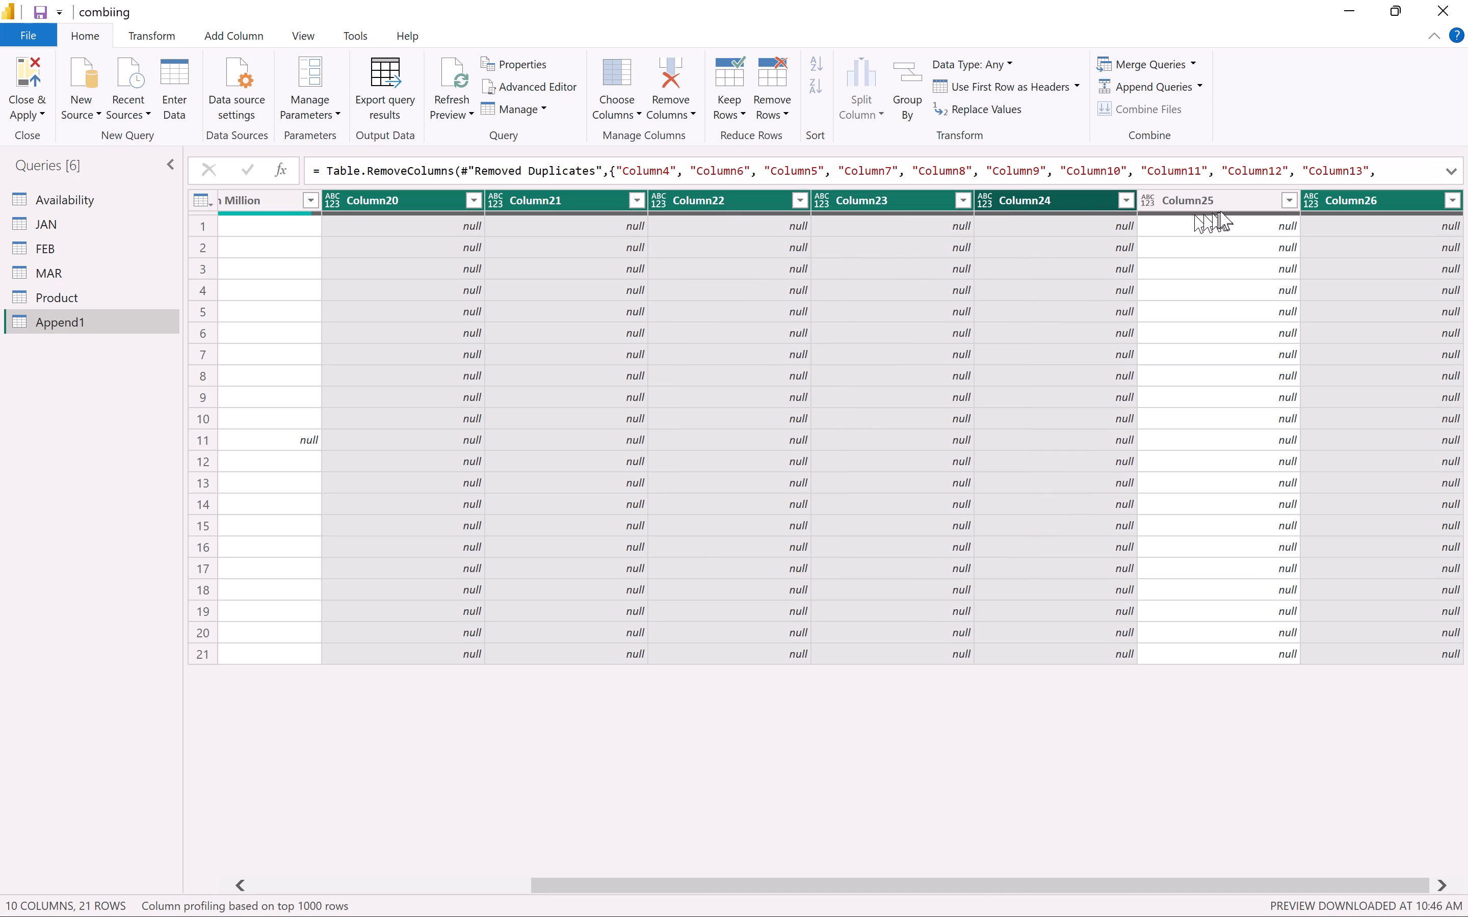
ctrl+click(1198, 198)
click(677, 65)
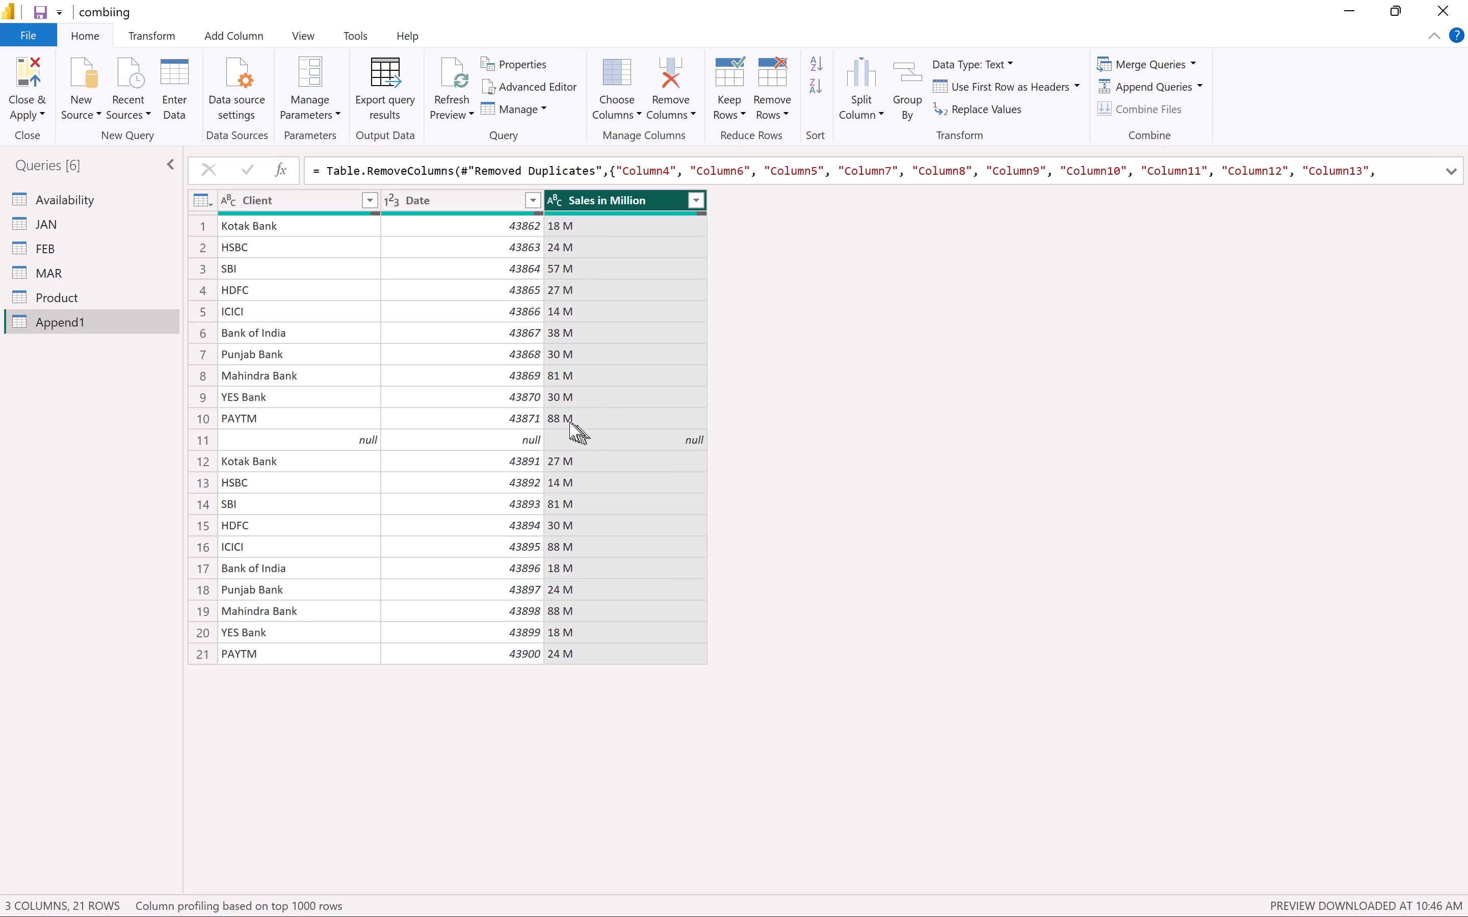
Remove the rows with errors in the Sales in Million column of the Append1 query.
right_click(578, 203)
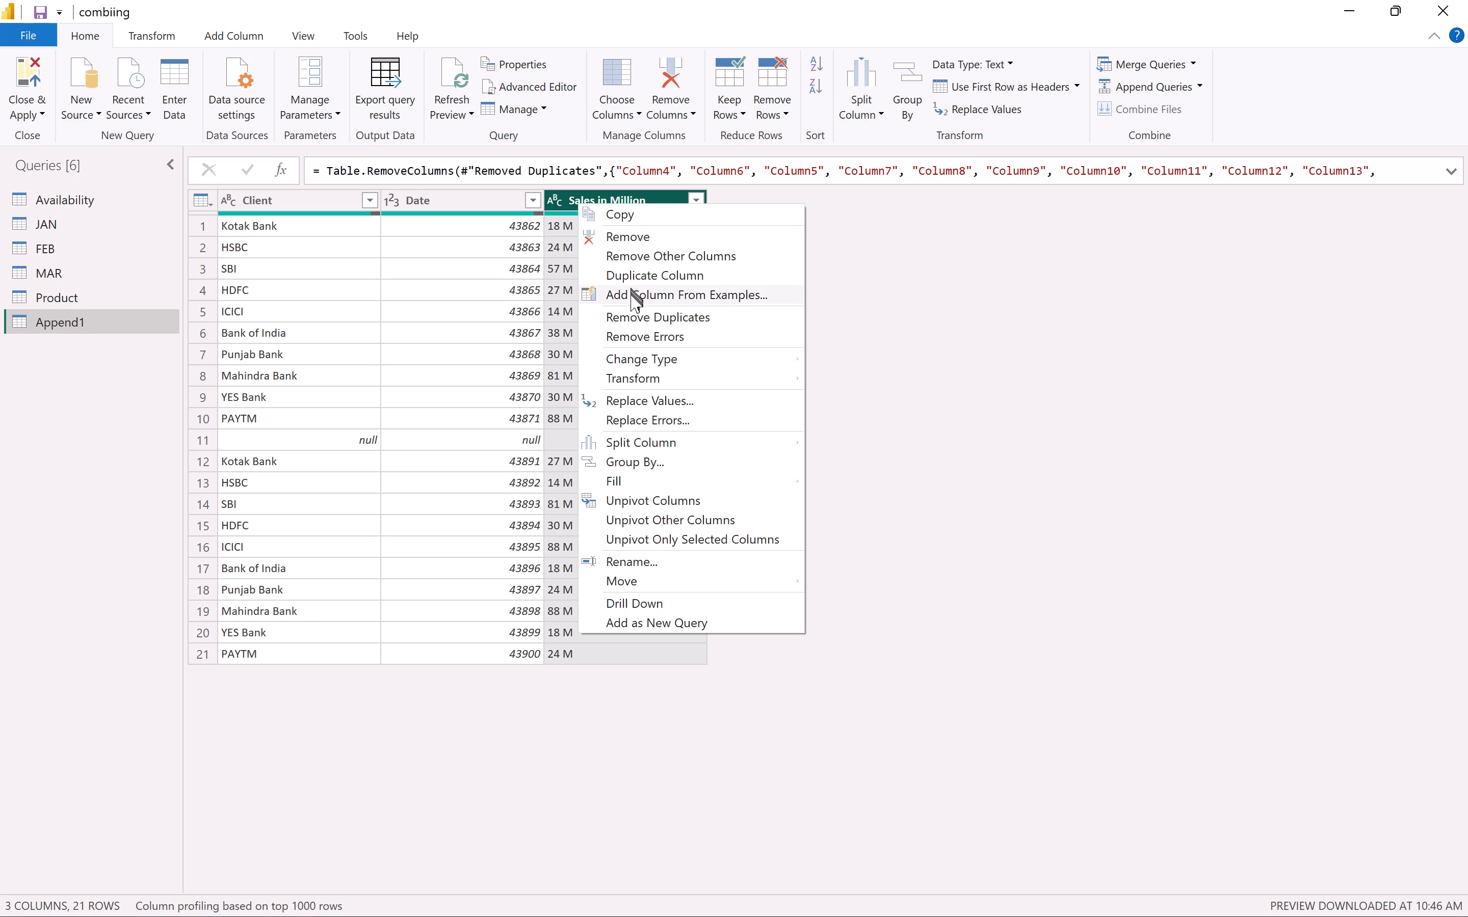
click(633, 327)
click(899, 399)
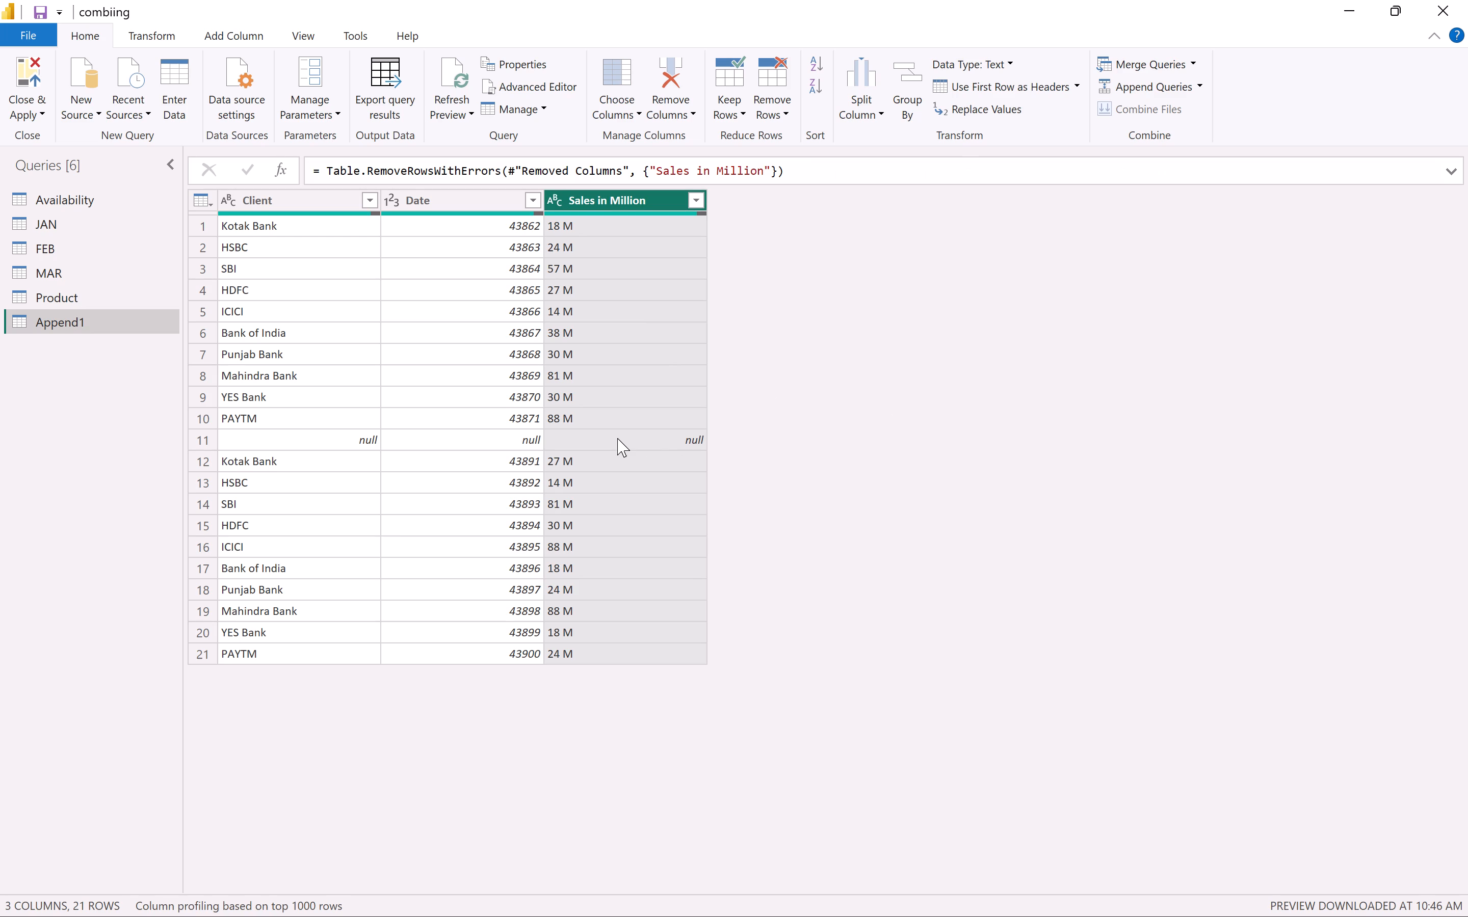
scroll(617, 438, down, 1)
scroll(617, 438, up, 3)
Open the JAN query and examine its rows and columns for remaining data.
click(58, 214)
scroll(467, 417, down, 8)
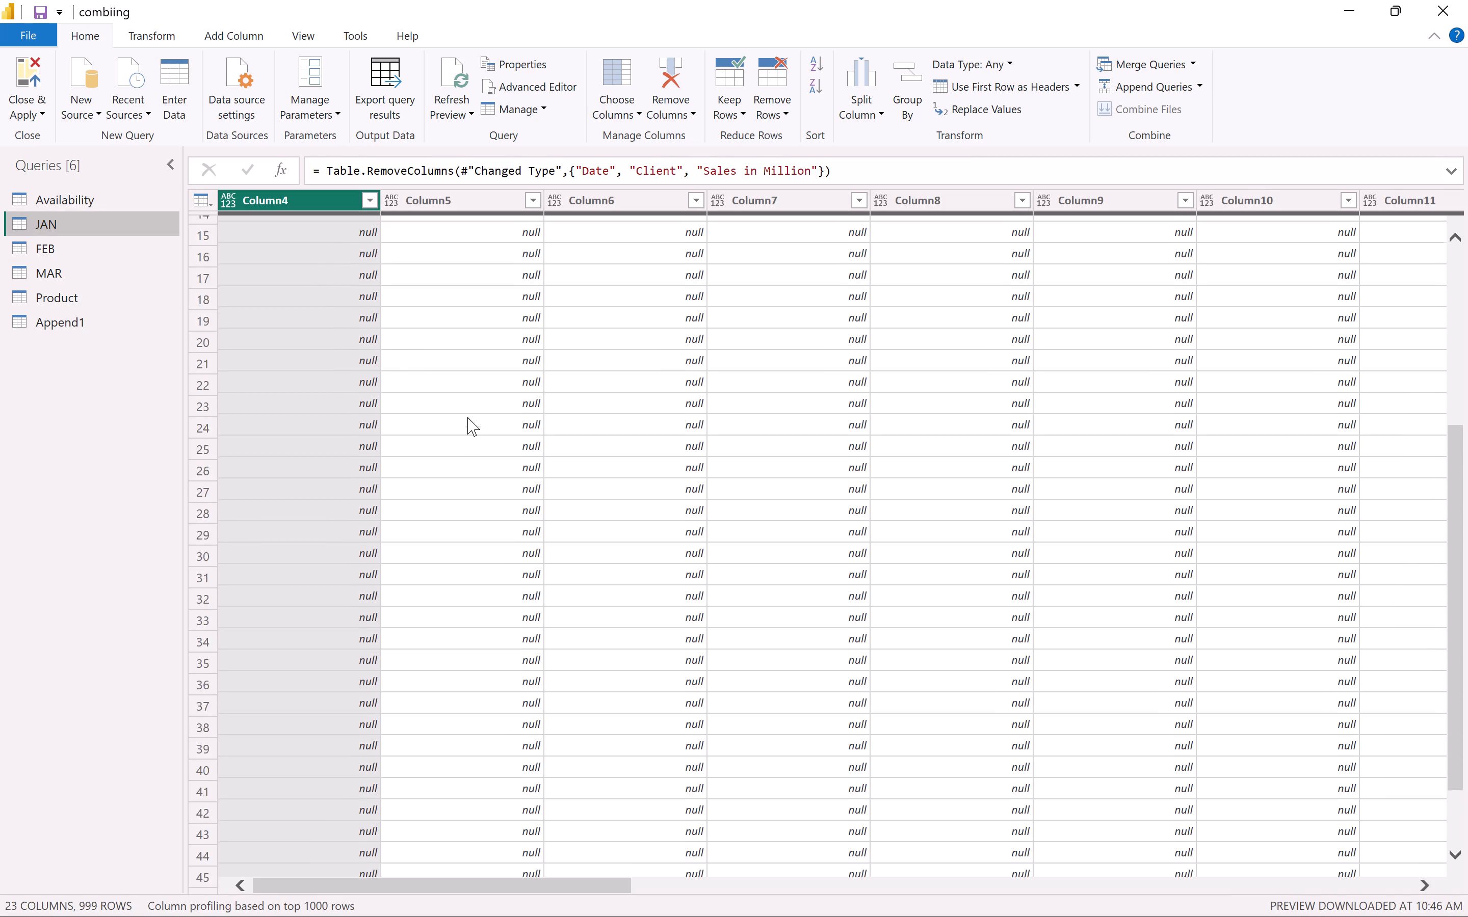
scroll(467, 417, down, 2)
scroll(467, 417, up, 11)
scroll(467, 417, up, 10)
scroll(467, 417, right, 20)
scroll(467, 417, right, 12)
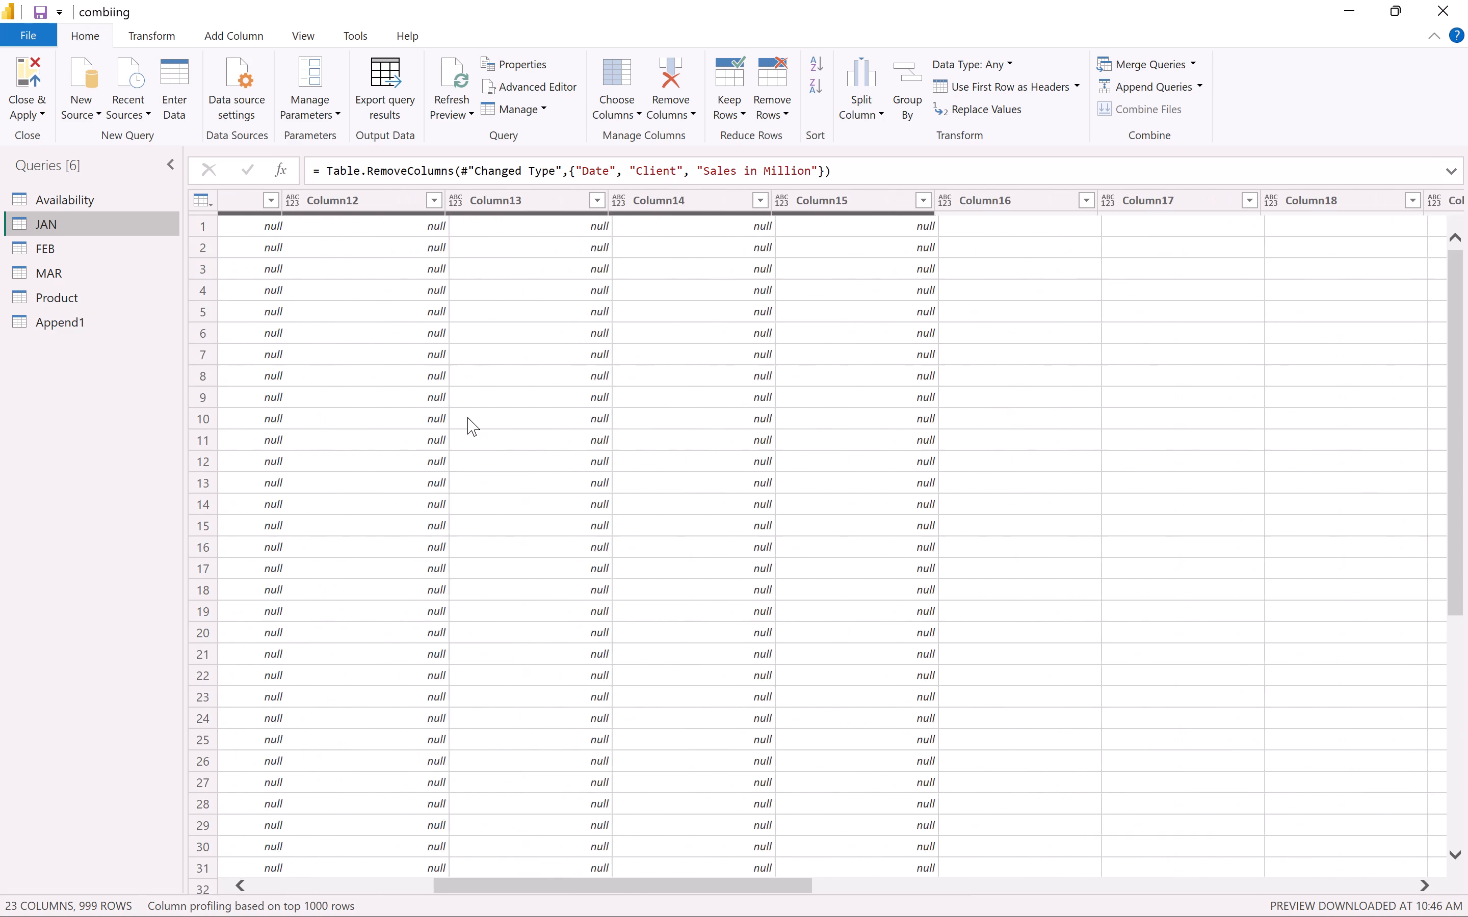
scroll(467, 417, right, 18)
scroll(467, 417, right, 6)
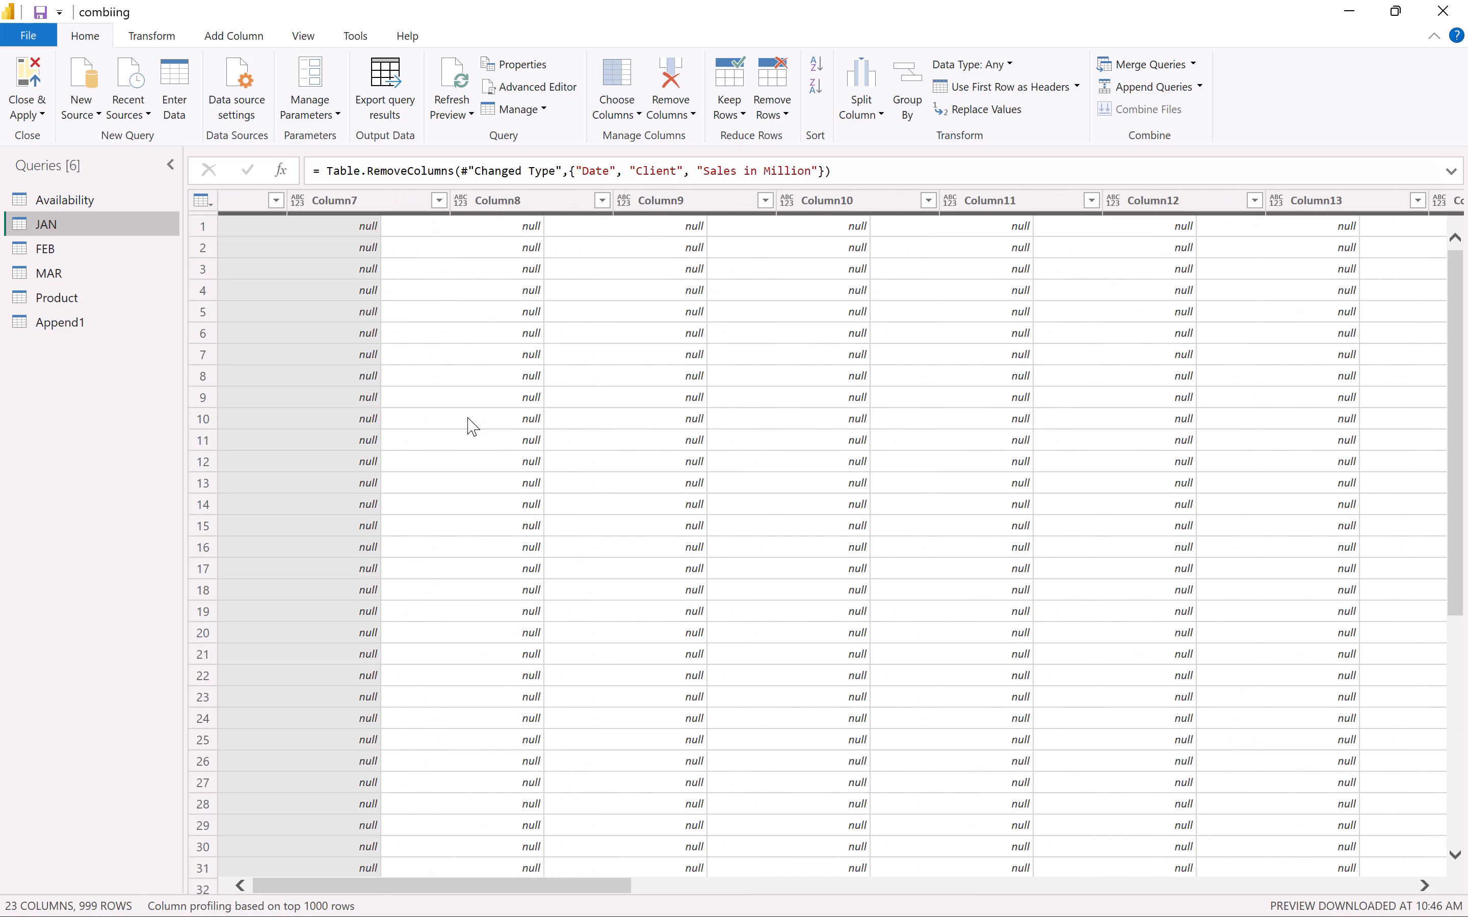
scroll(467, 417, up, 2)
scroll(467, 417, down, 4)
scroll(467, 417, up, 8)
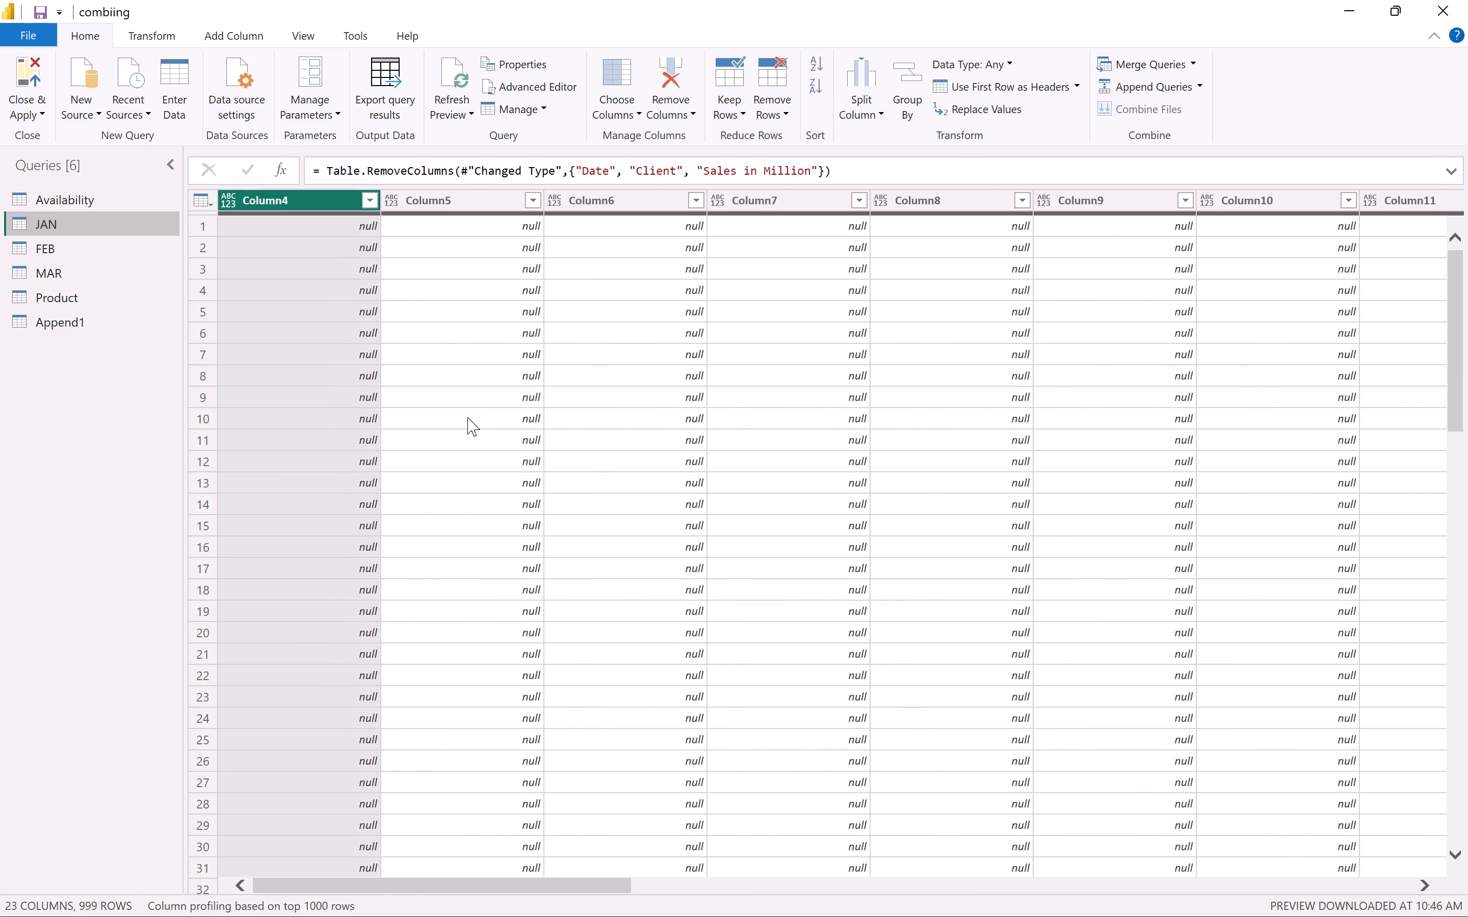
scroll(467, 417, up, 13)
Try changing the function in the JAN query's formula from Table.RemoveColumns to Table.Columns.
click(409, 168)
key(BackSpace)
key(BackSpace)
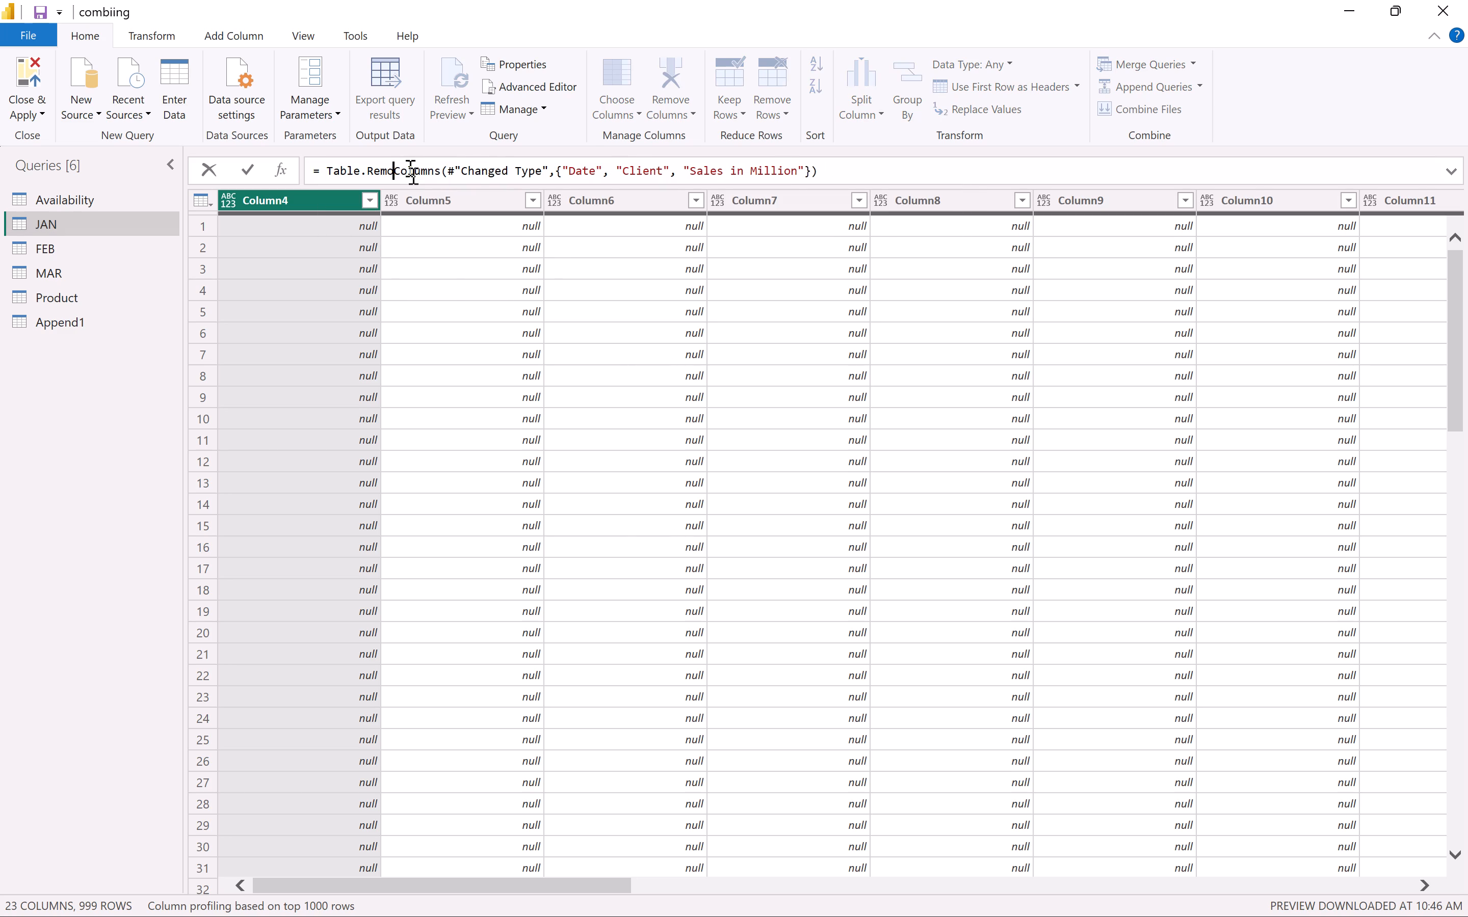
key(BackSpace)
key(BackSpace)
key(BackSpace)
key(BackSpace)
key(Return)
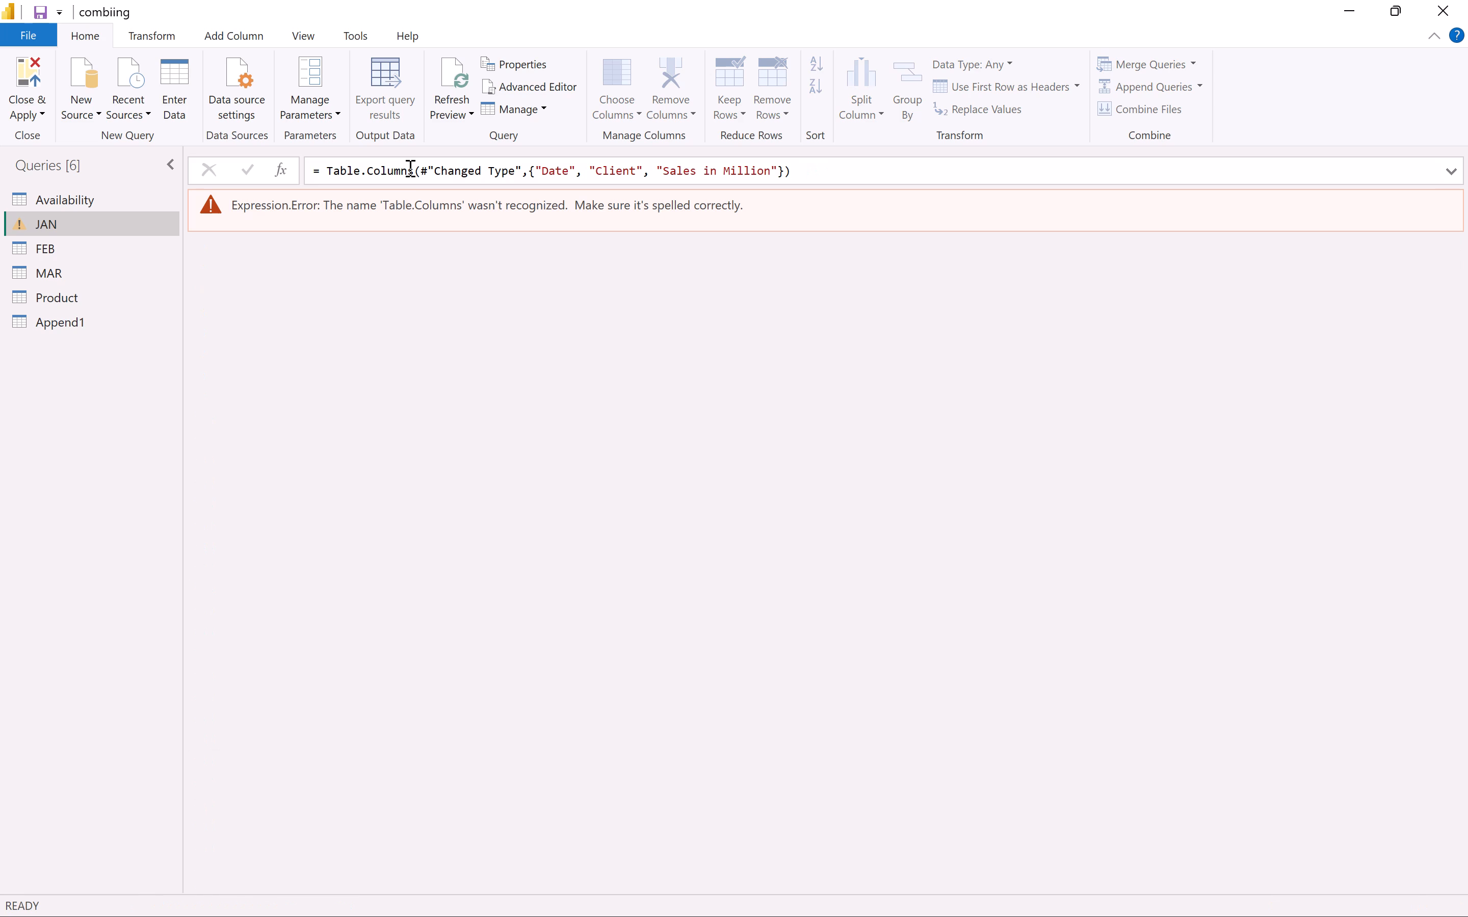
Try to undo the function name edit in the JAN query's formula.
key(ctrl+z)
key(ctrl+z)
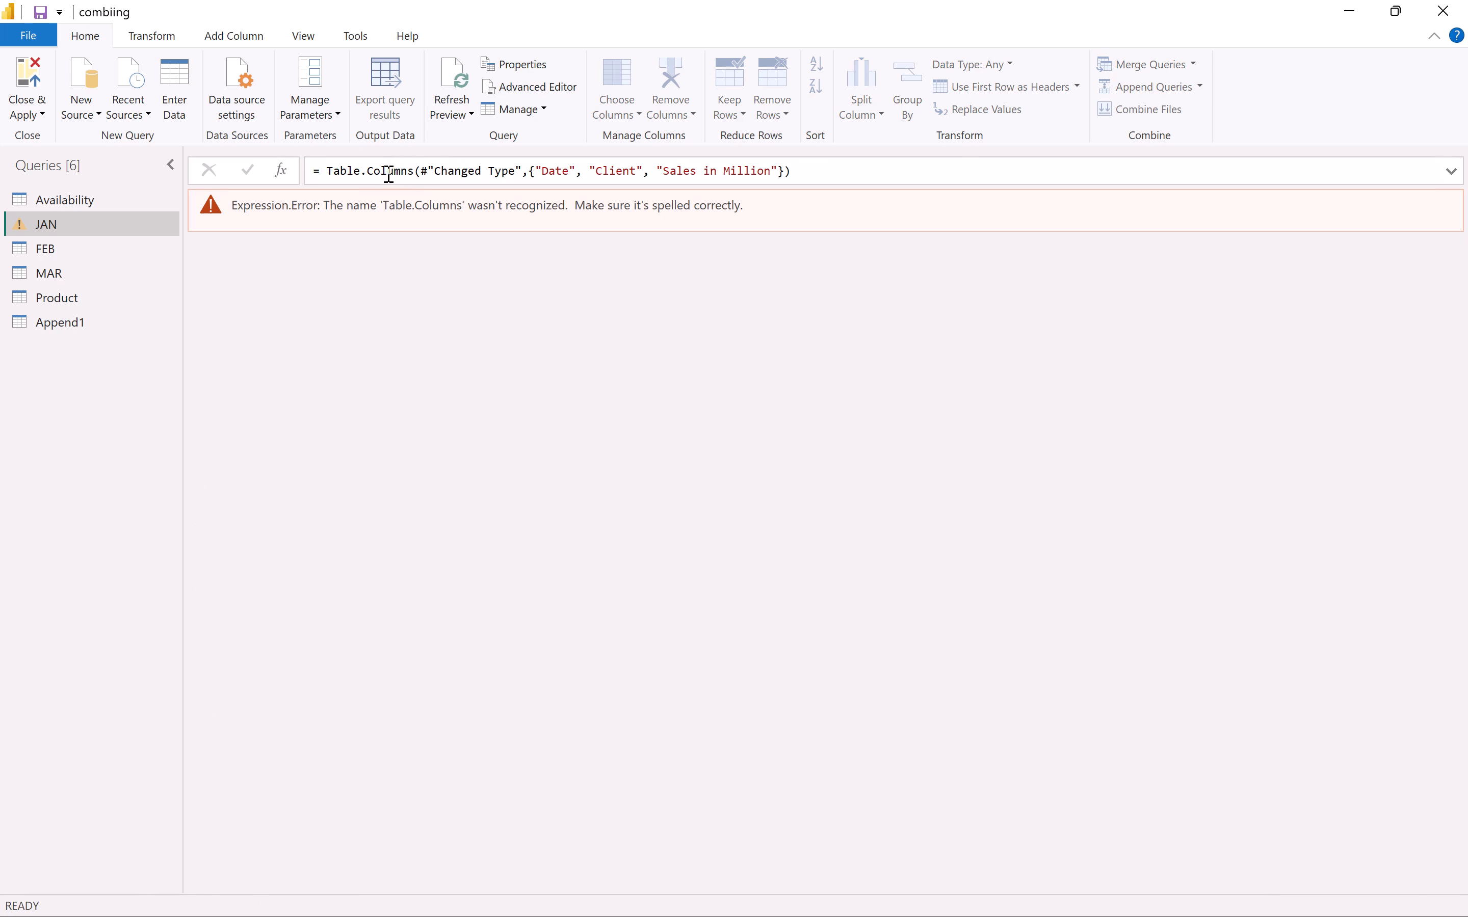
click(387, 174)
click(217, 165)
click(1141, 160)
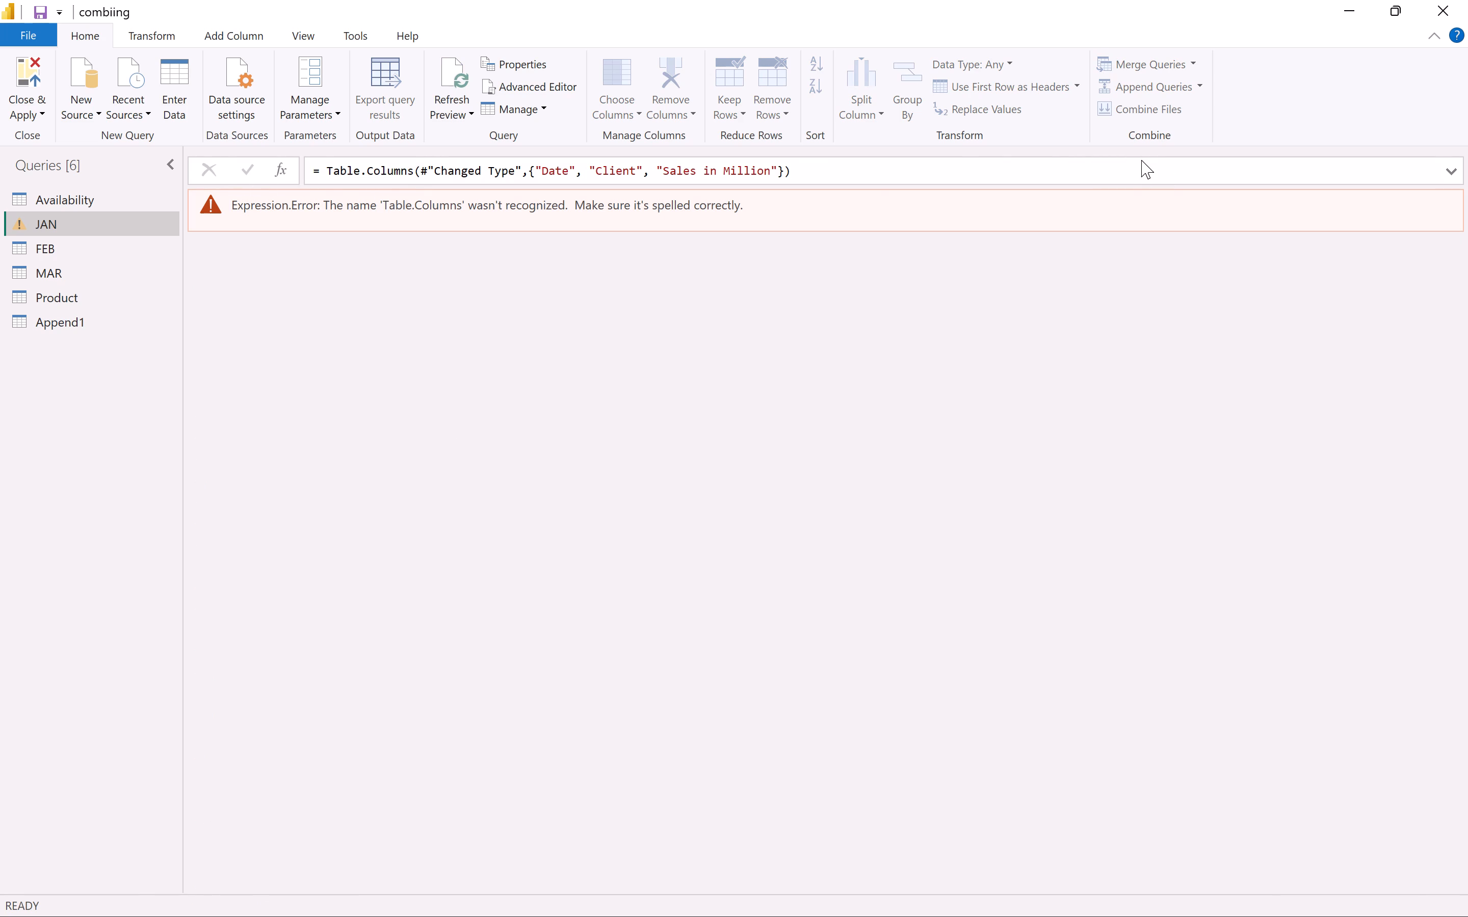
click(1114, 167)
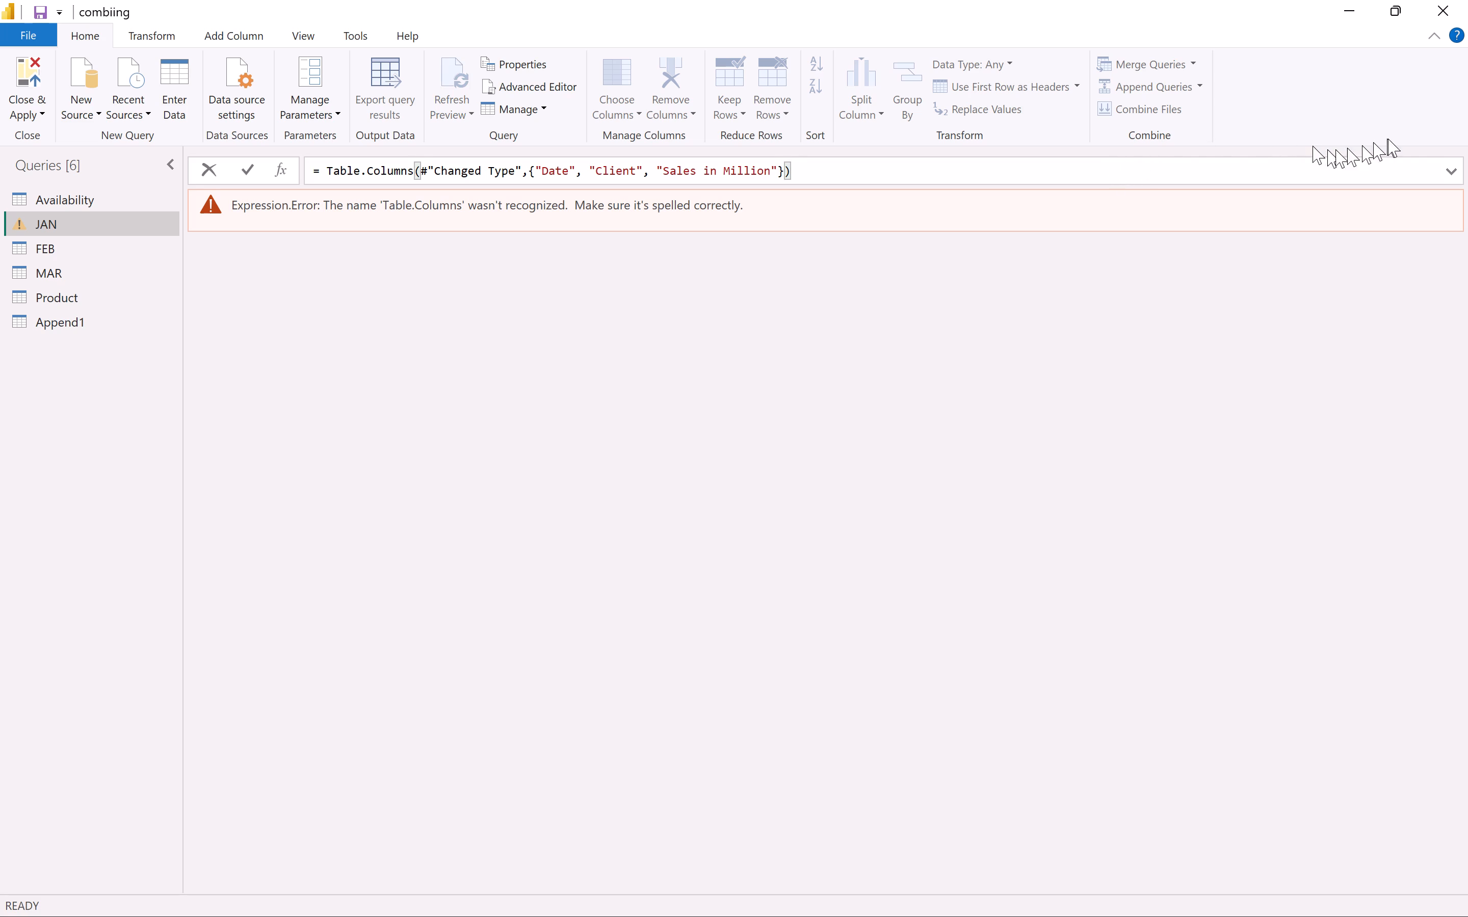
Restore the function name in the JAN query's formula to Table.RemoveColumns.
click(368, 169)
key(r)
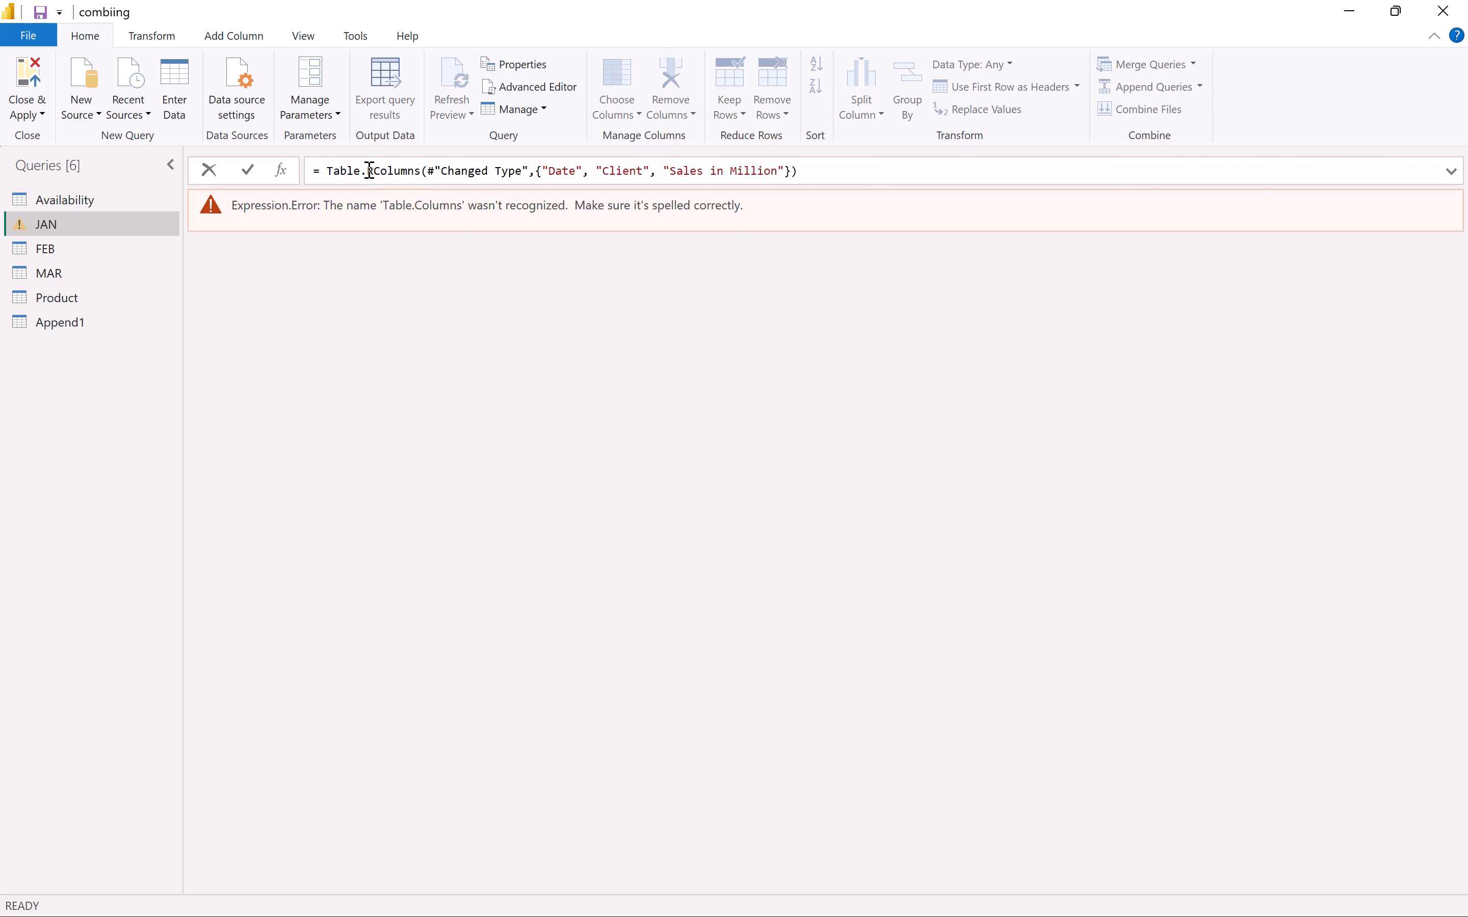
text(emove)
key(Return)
Examine the rows of the JAN query again down through the table.
scroll(454, 411, up, 6)
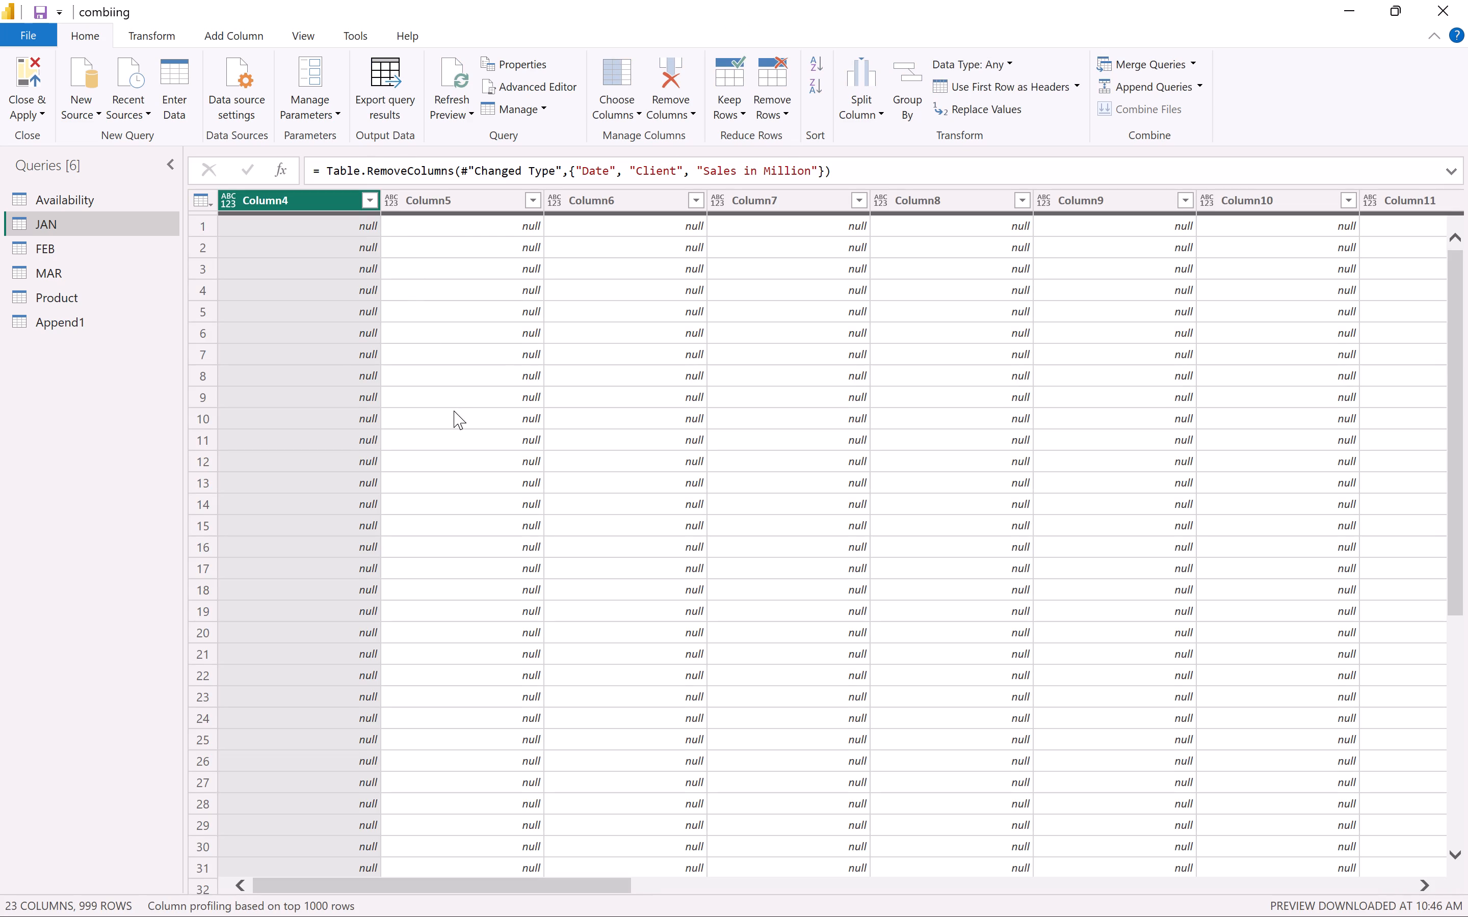
scroll(454, 411, down, 6)
scroll(454, 411, down, 20)
scroll(454, 411, down, 20)
scroll(454, 411, down, 8)
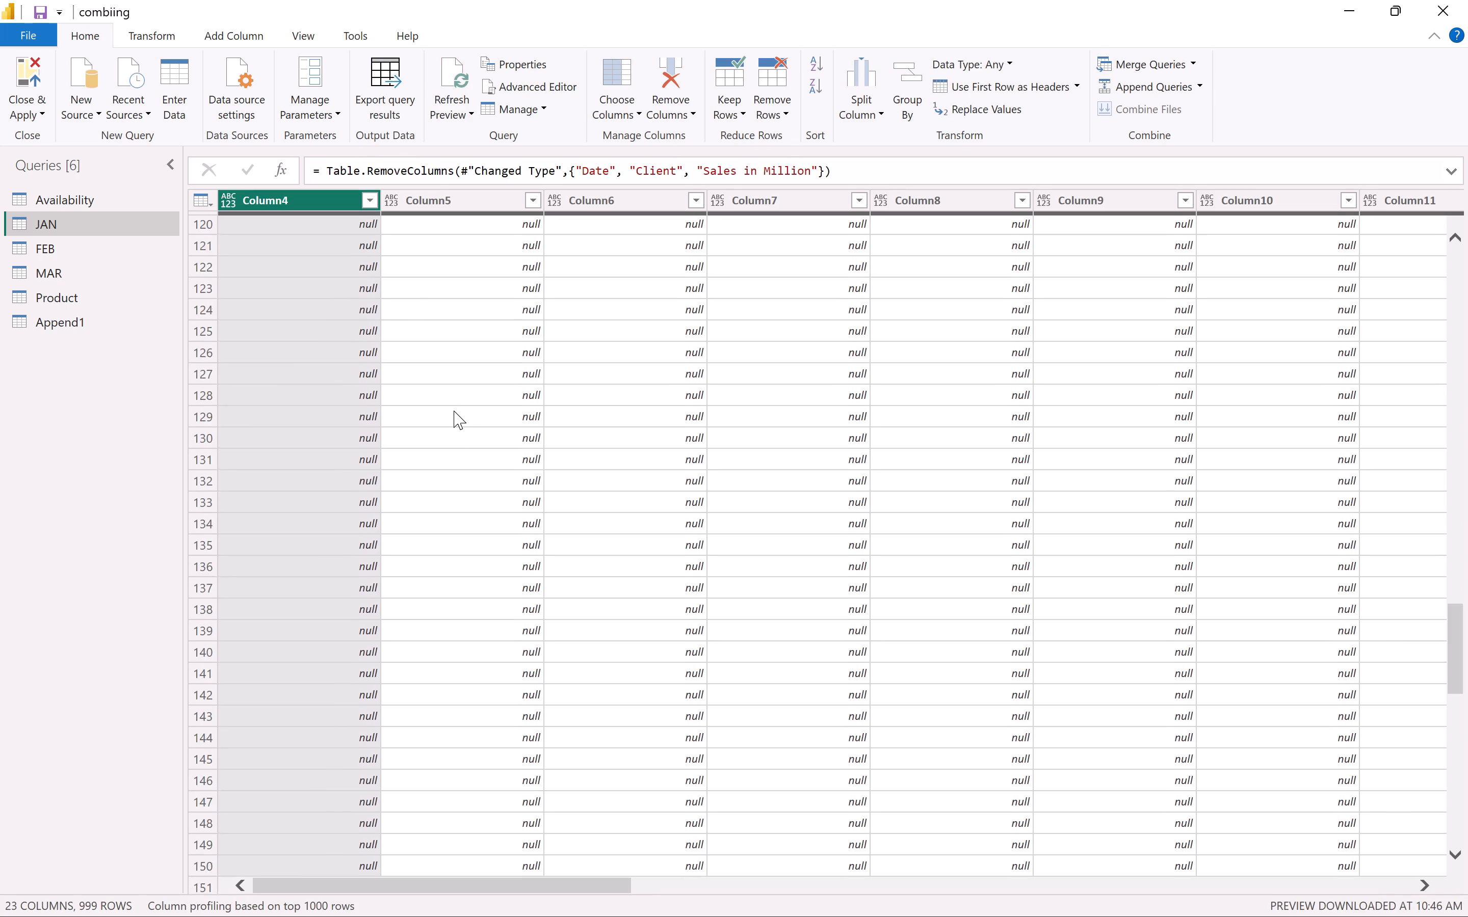
scroll(454, 411, down, 17)
scroll(454, 411, down, 4)
scroll(454, 411, up, 19)
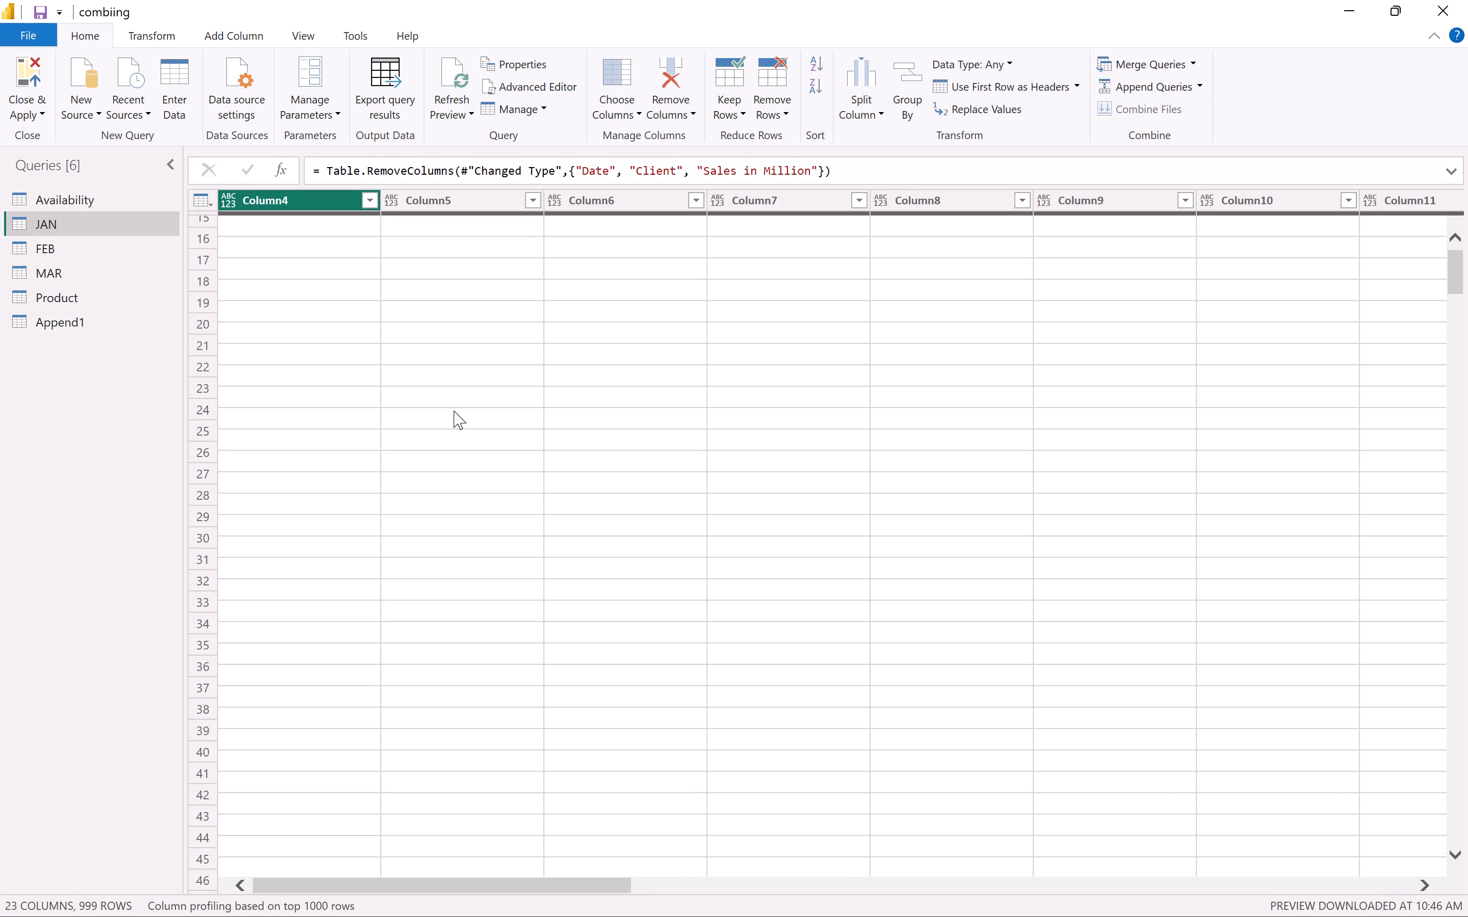
scroll(454, 411, up, 13)
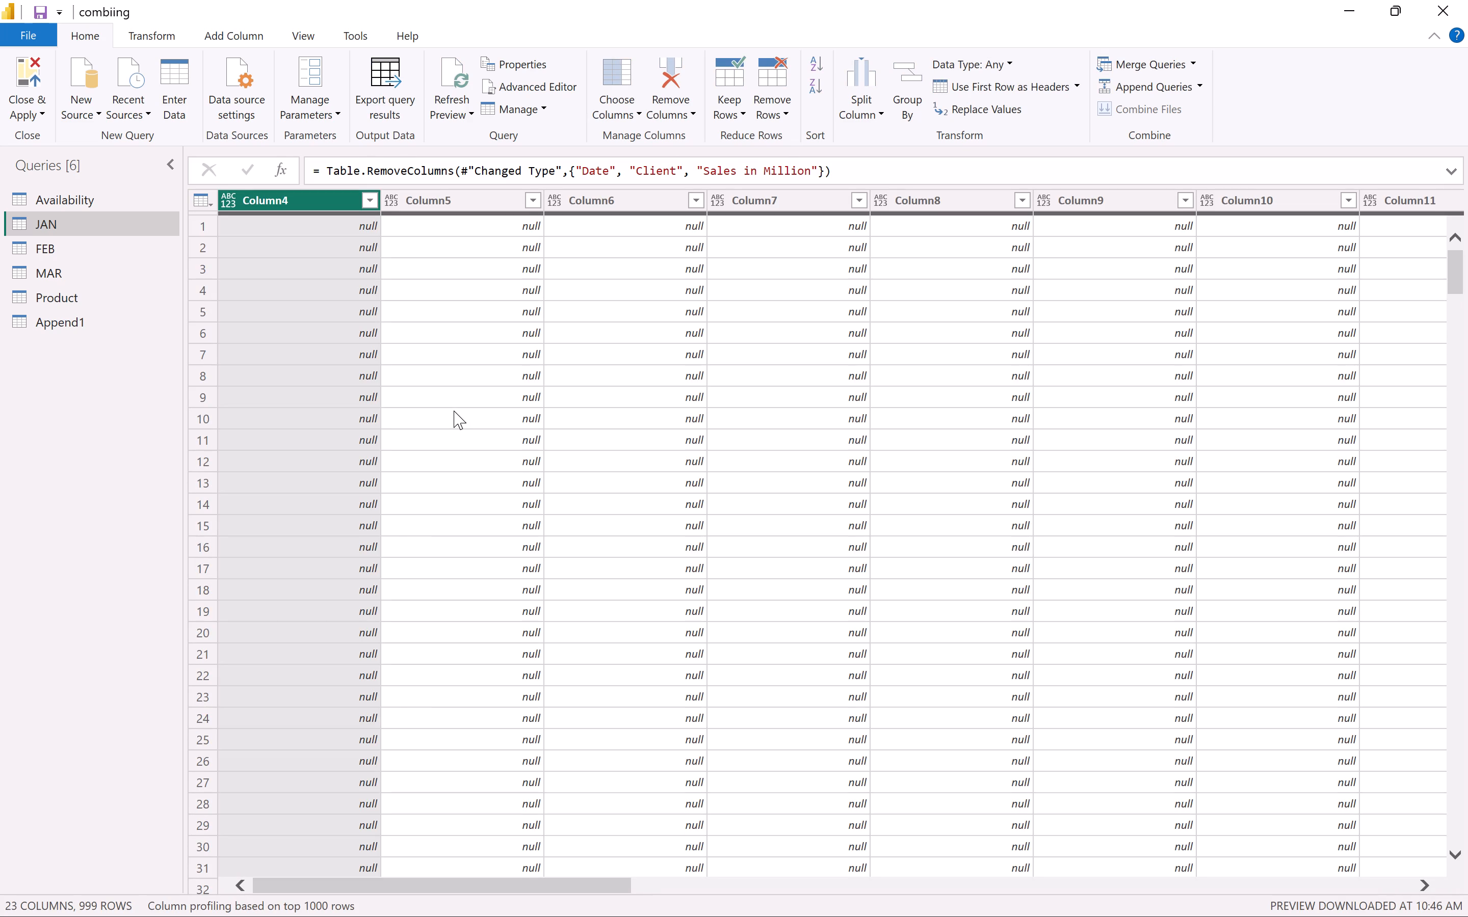
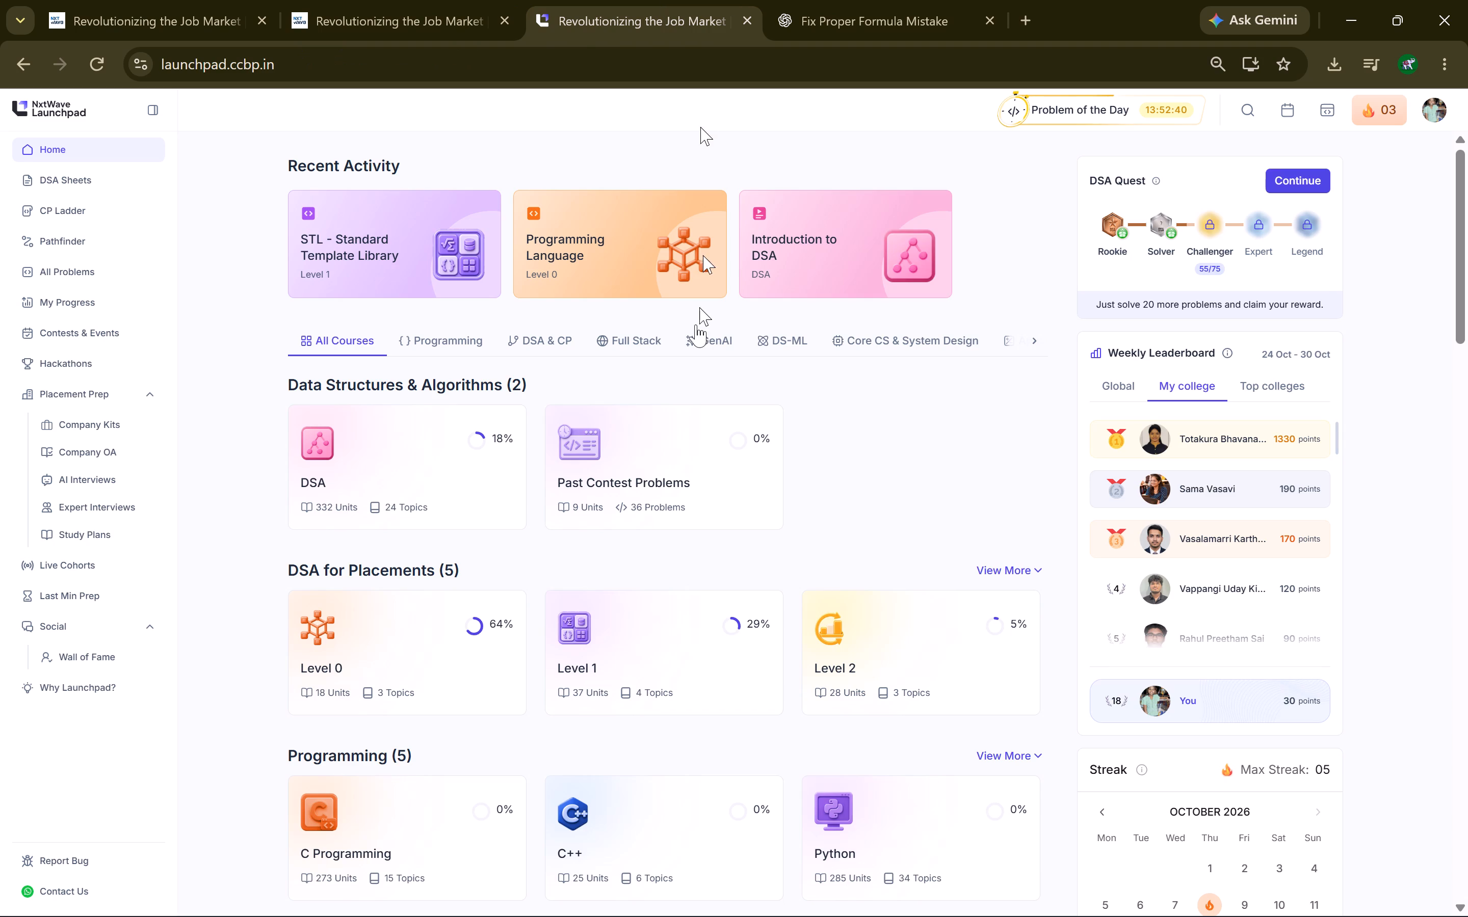
scroll(633, 393, down, 2)
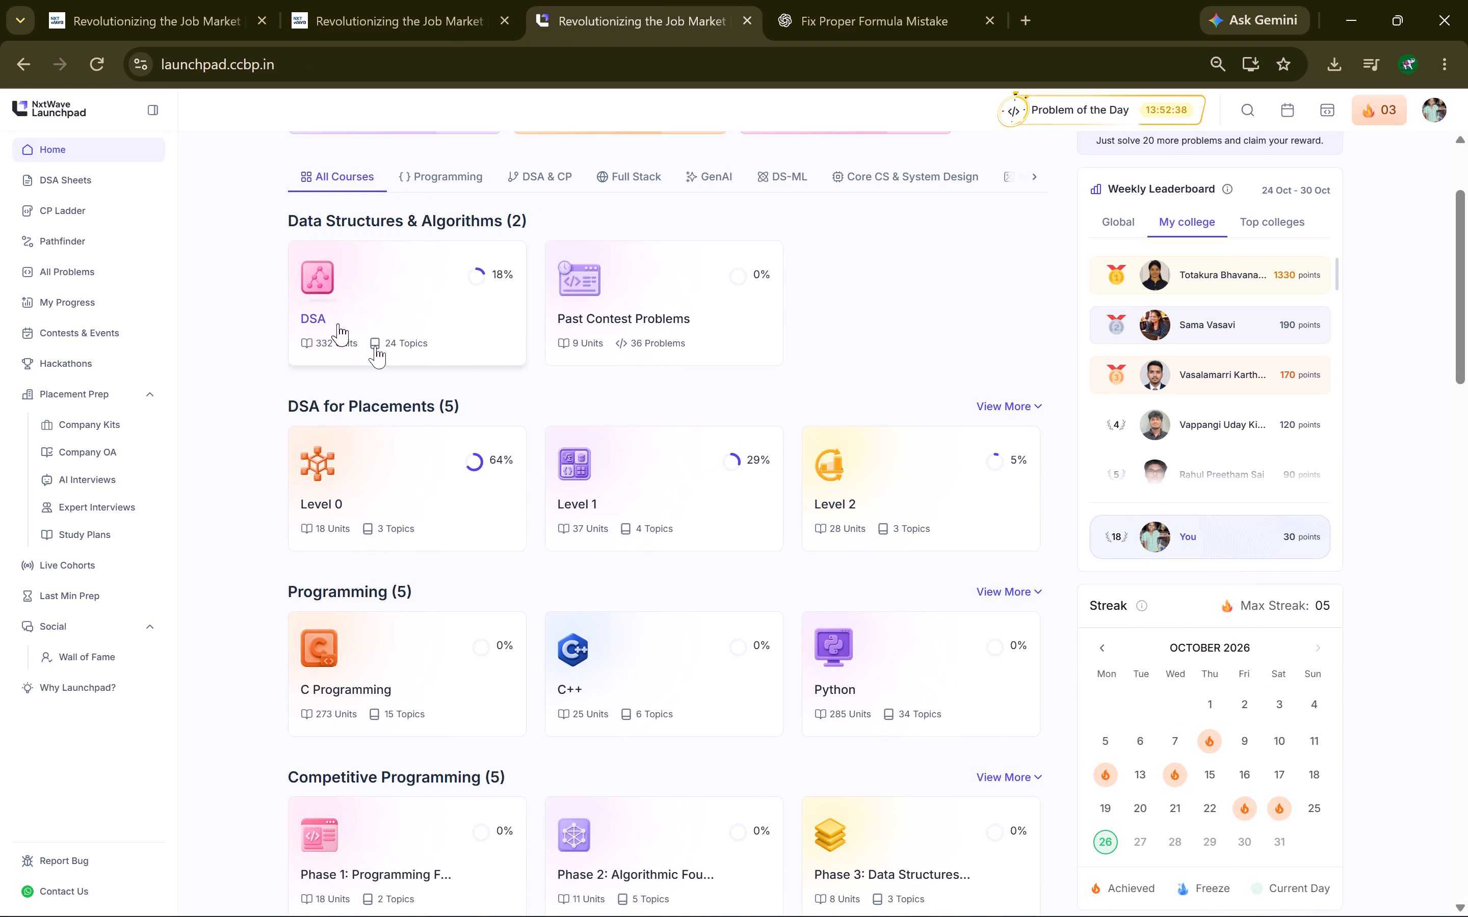
click(621, 462)
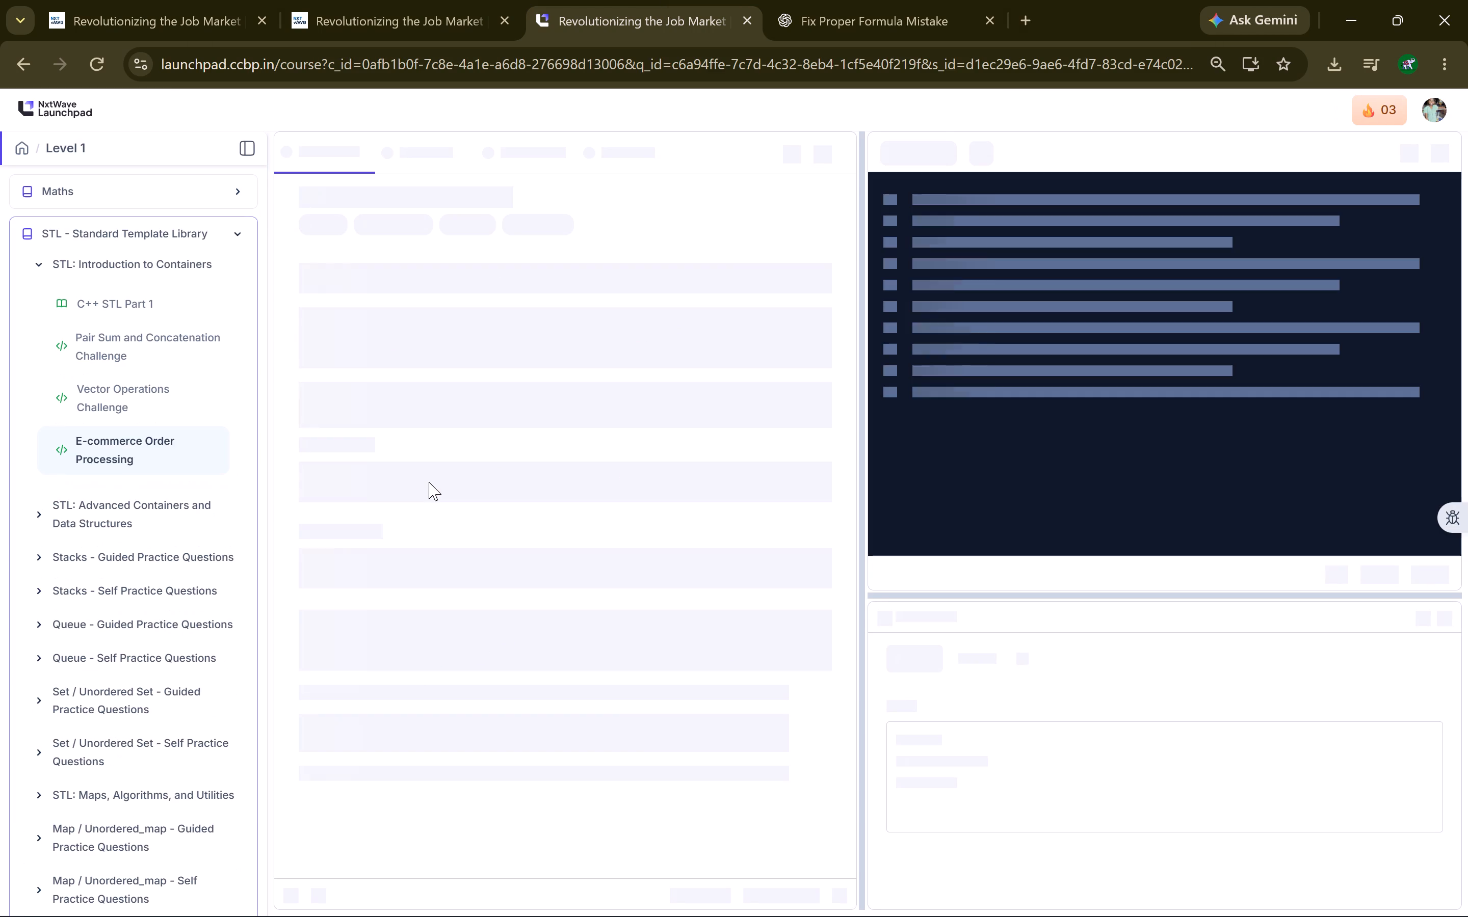
click(186, 504)
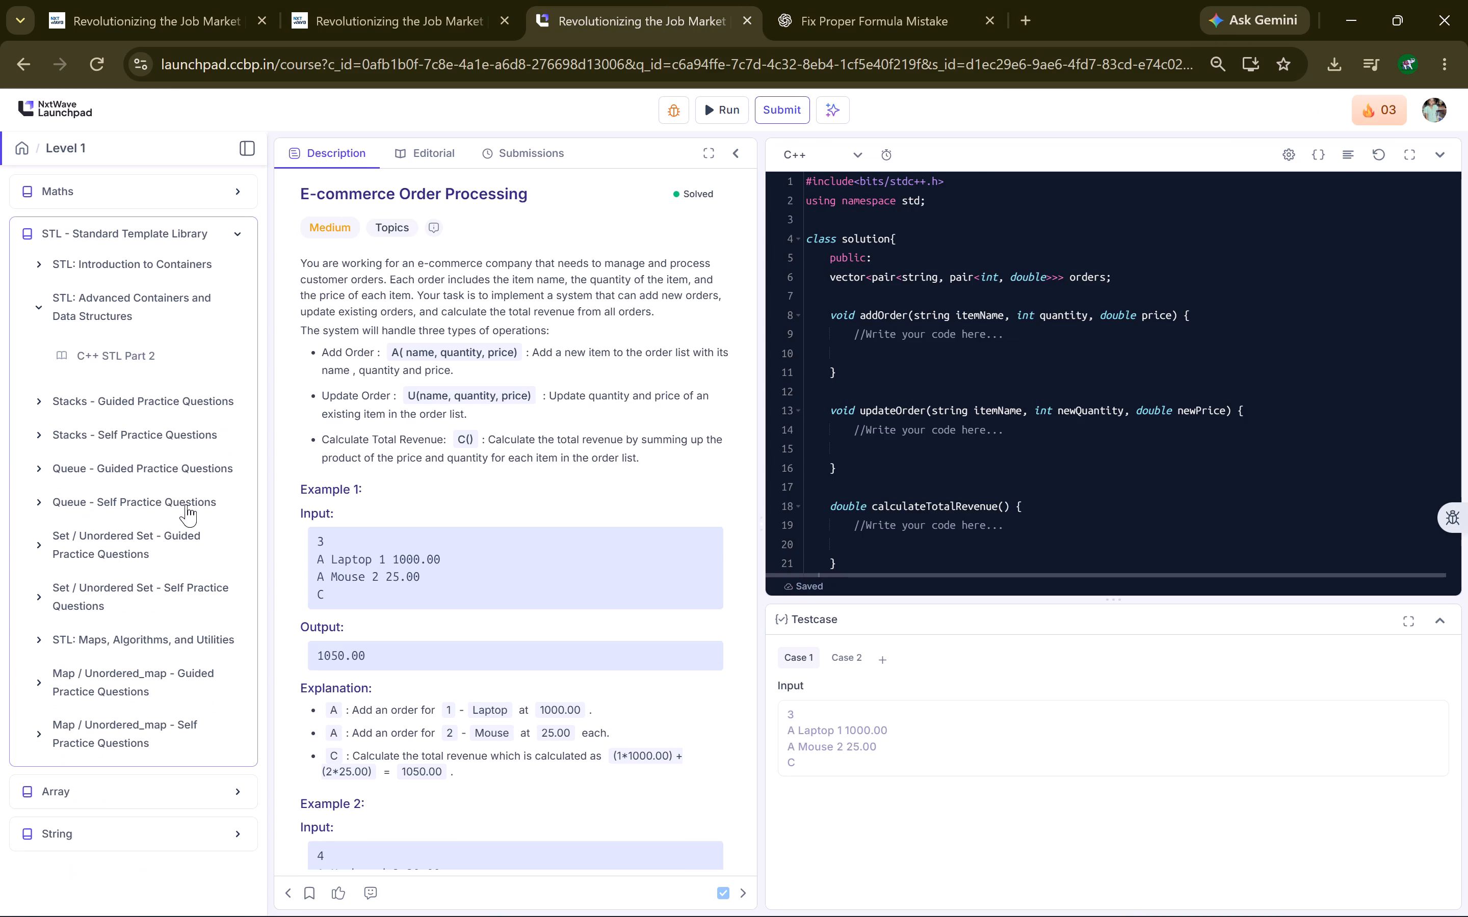
click(163, 266)
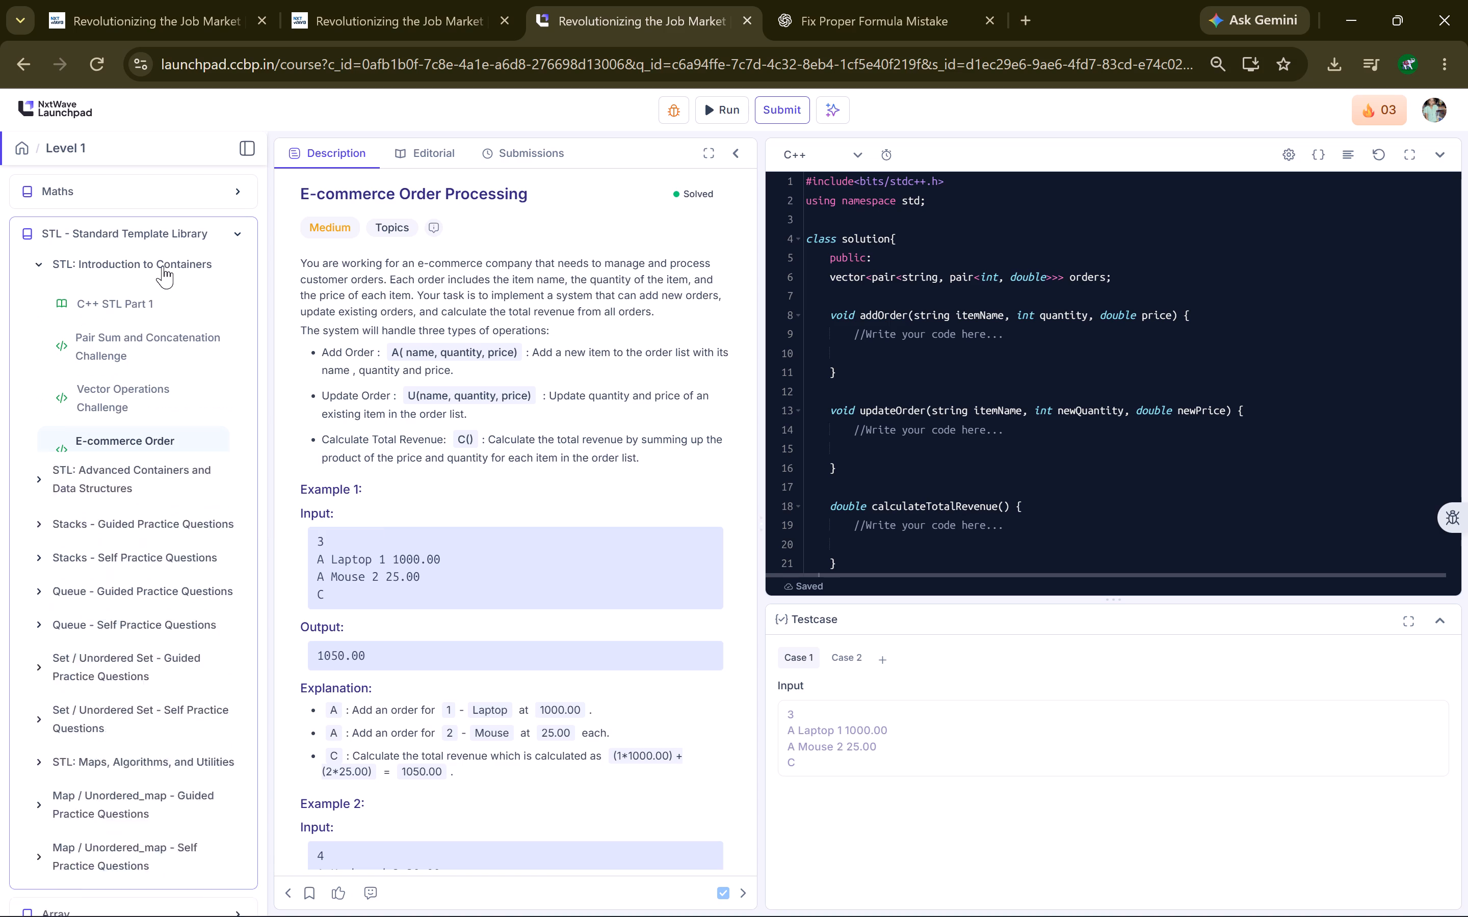
click(108, 450)
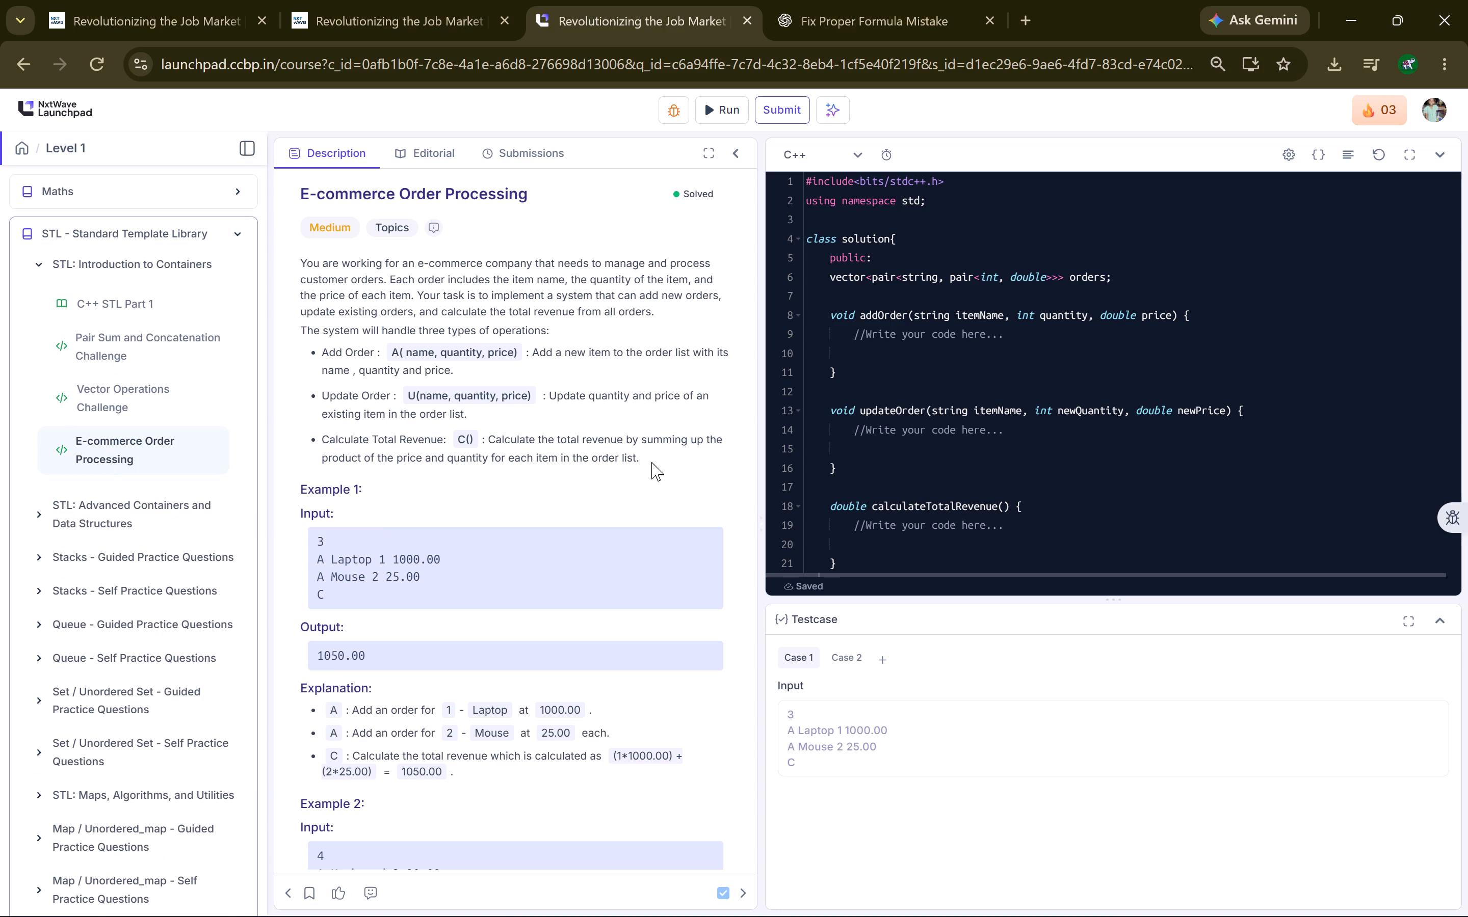
Delete the "//Write your code here..." placeholder comment inside the addOrder function.
double_click(874, 335)
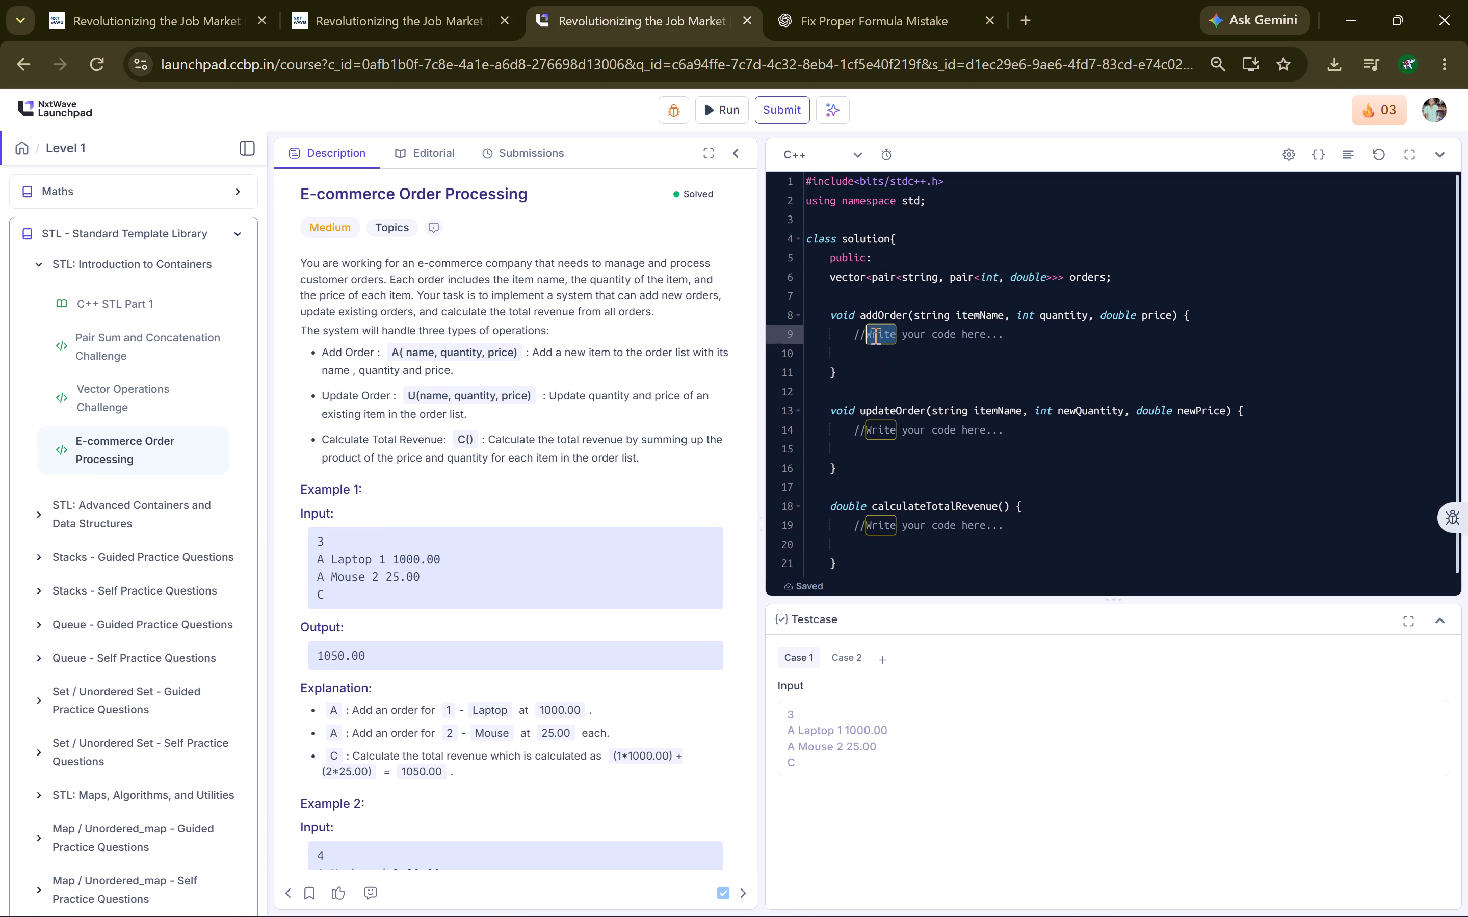
drag(854, 338, 1060, 328)
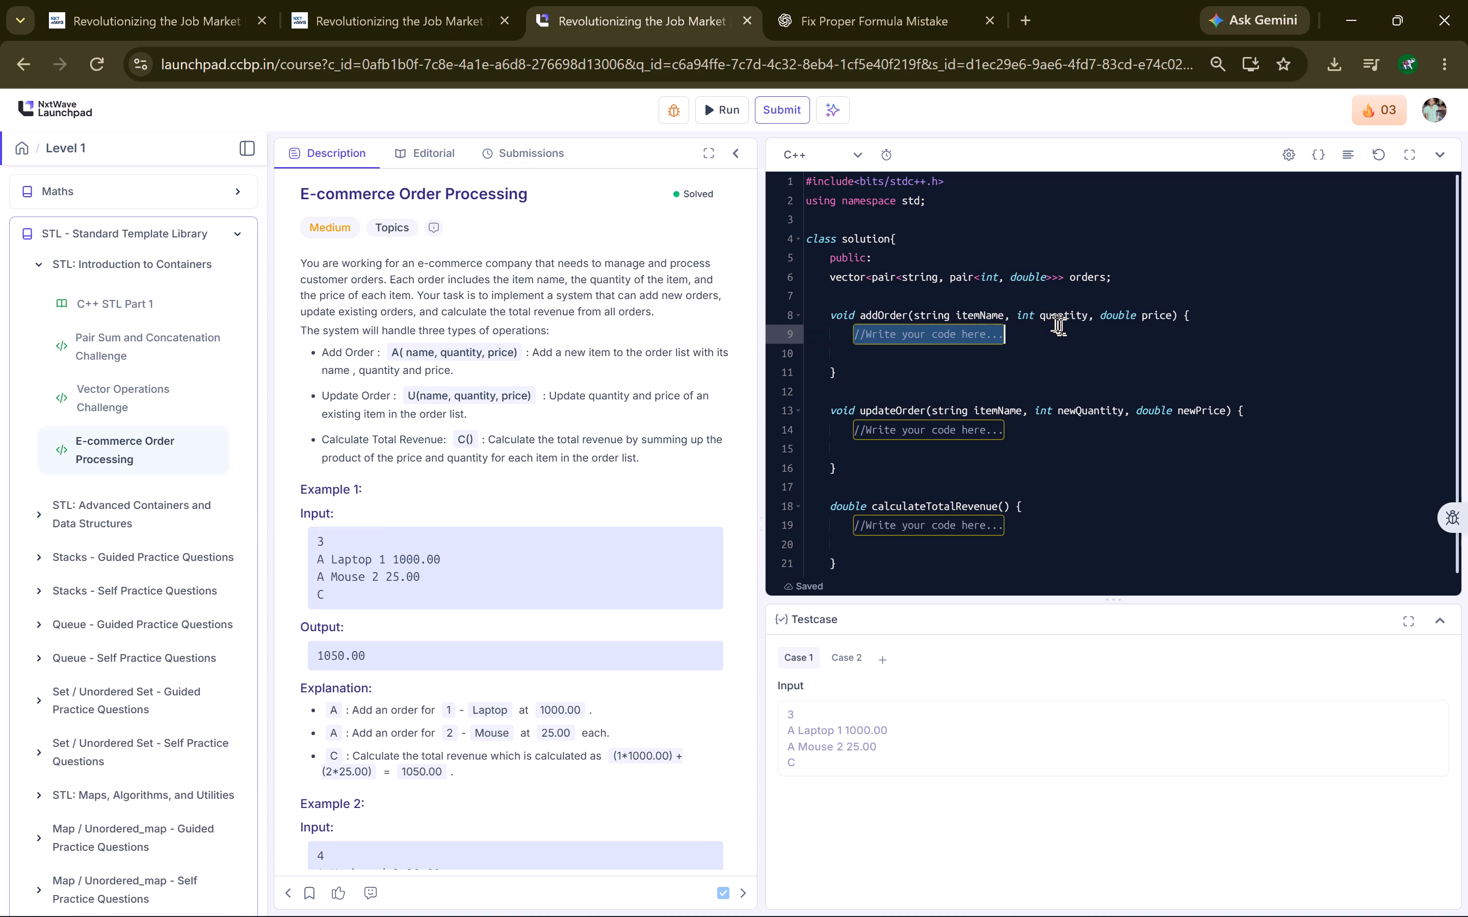
drag(1060, 328, 1062, 330)
key(BackSpace)
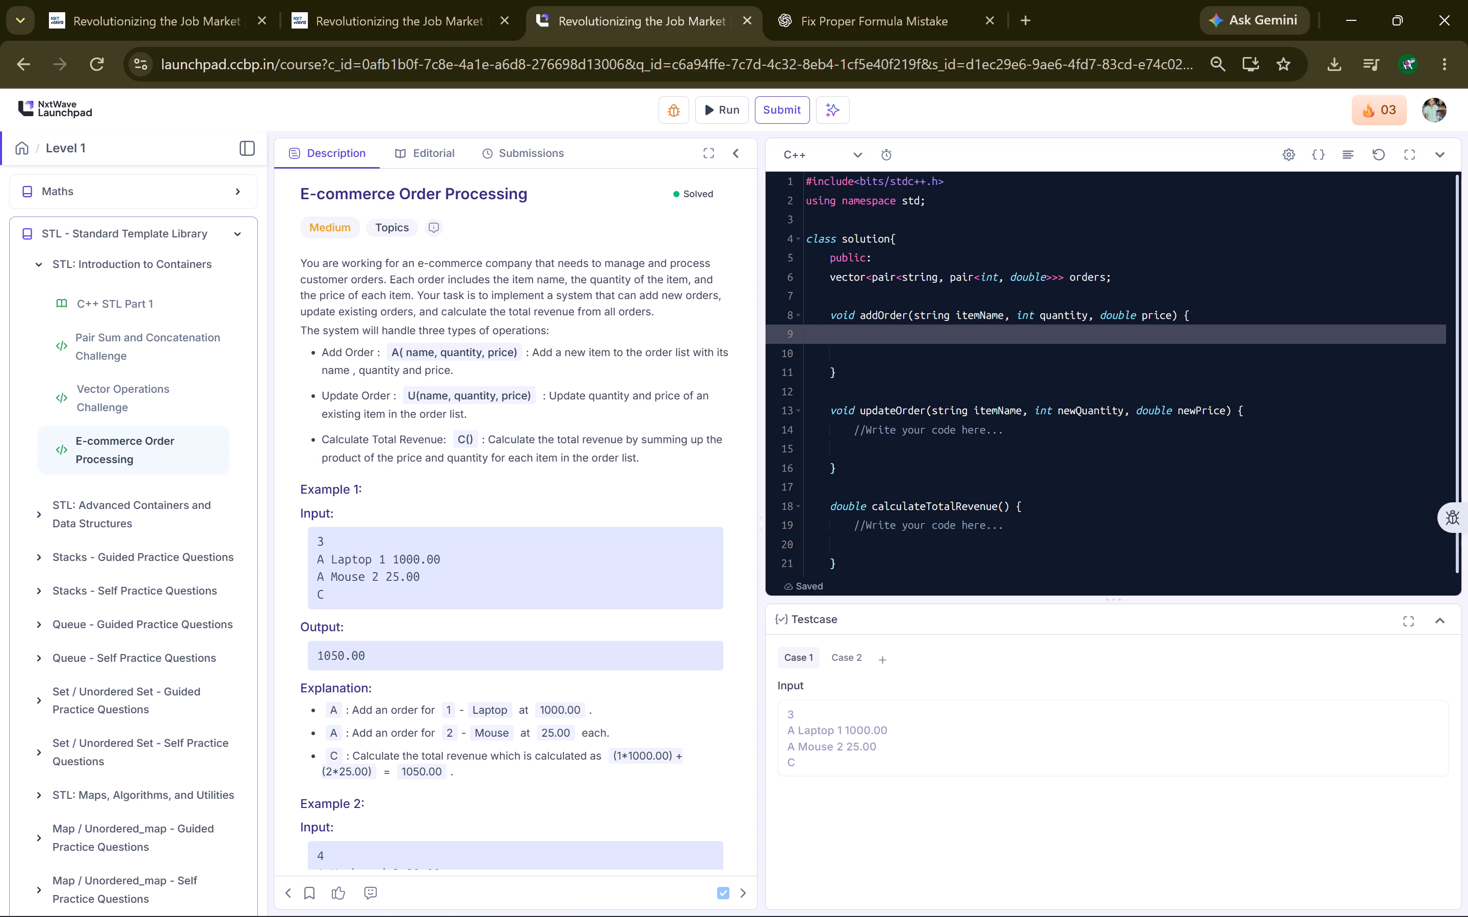
Read through the E-commerce Order Processing description, including the examples, task, constraints, input and output formats, and the related topics.
scroll(1062, 330, down, 1)
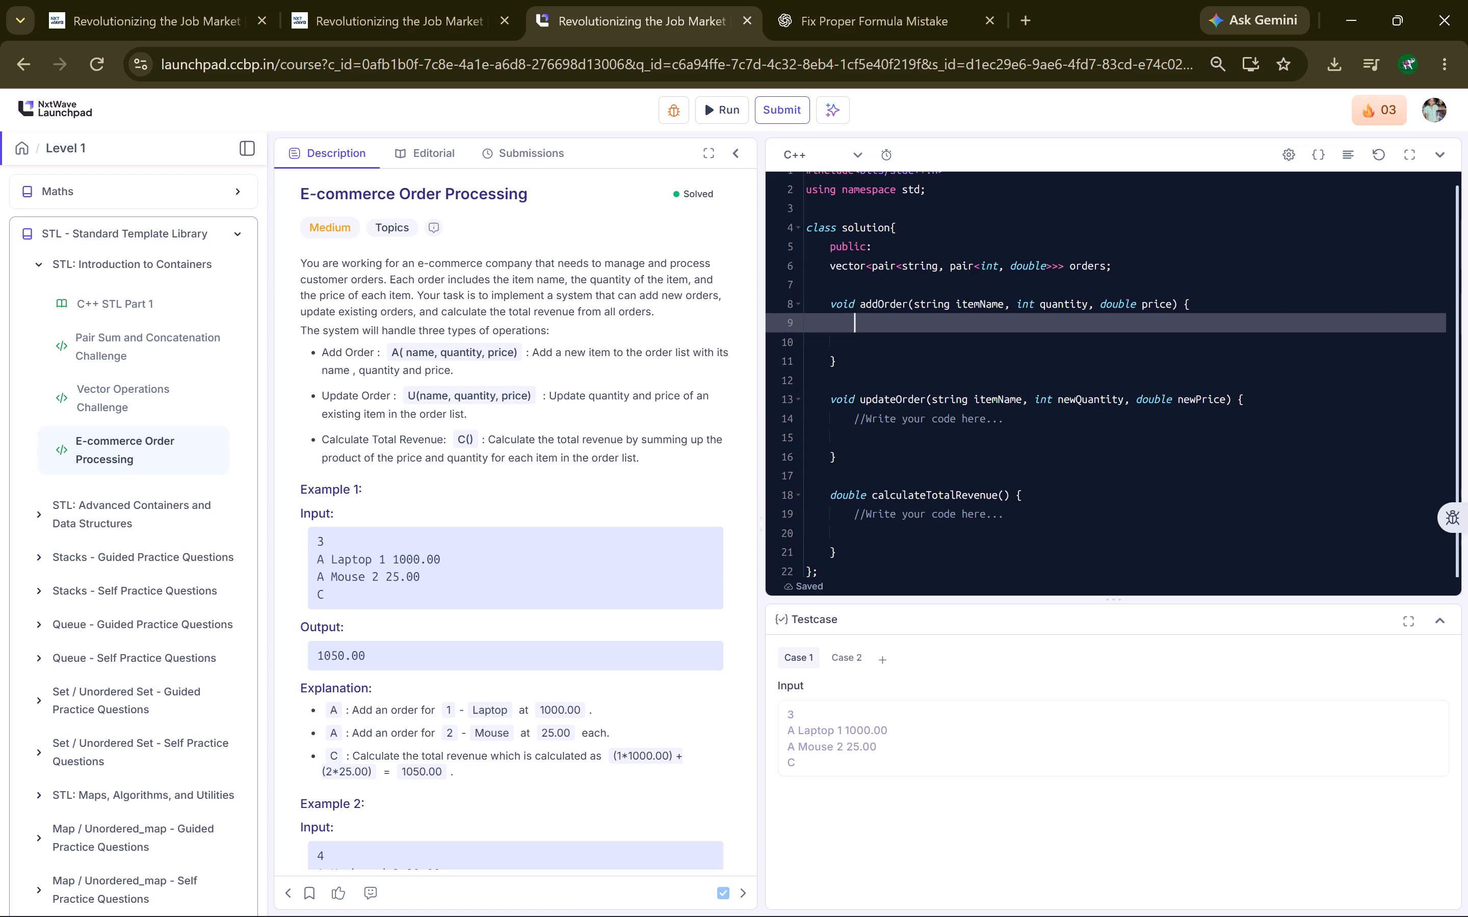
scroll(1062, 330, down, 1)
scroll(535, 572, down, 2)
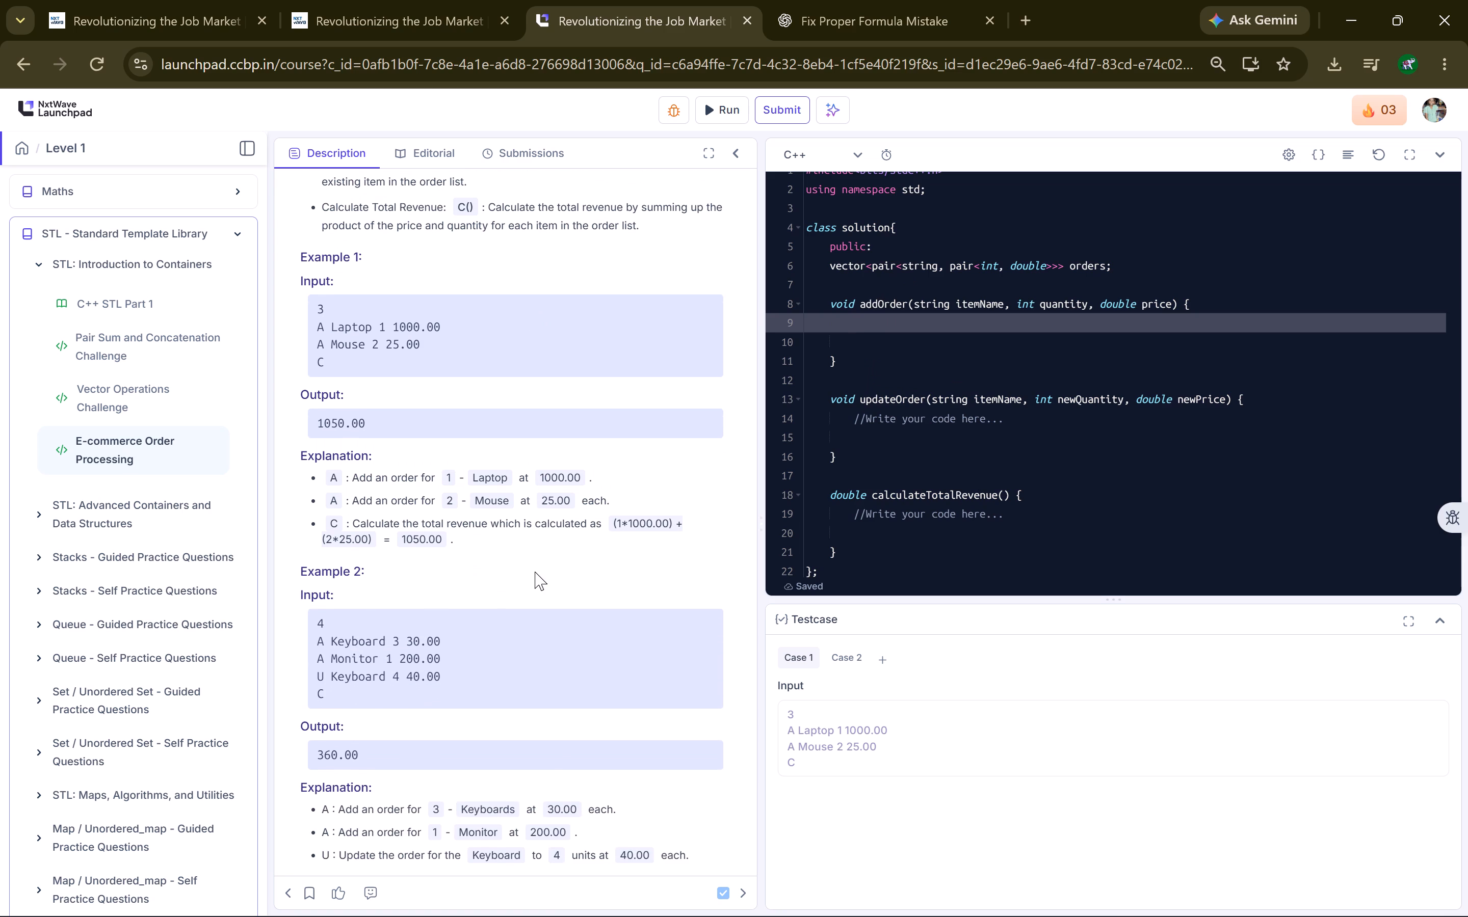
scroll(535, 572, down, 10)
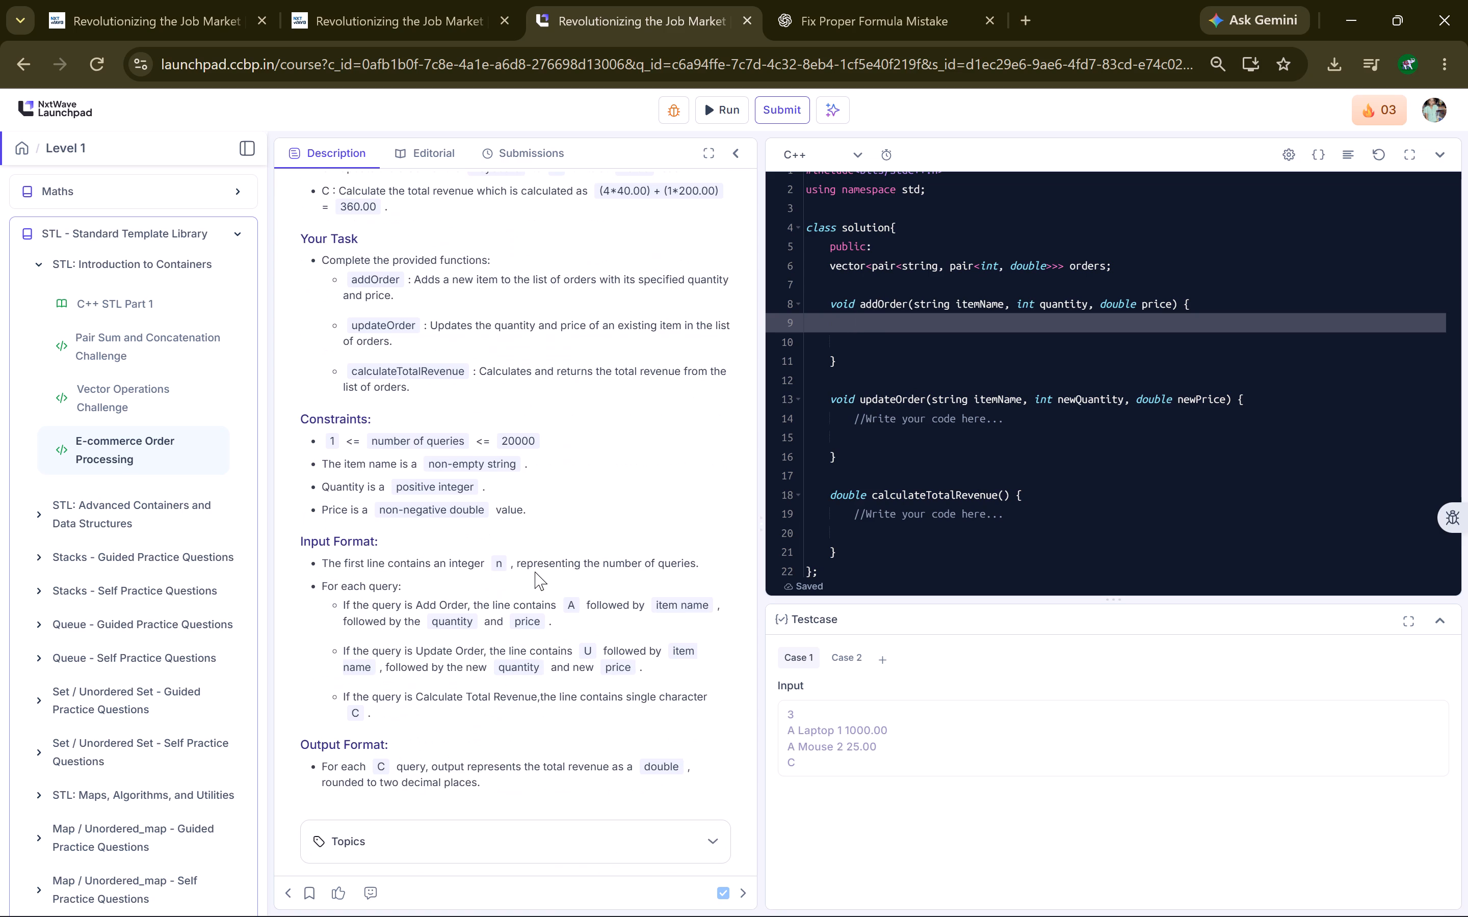
scroll(535, 572, down, 1)
click(525, 834)
scroll(525, 834, down, 5)
click(470, 810)
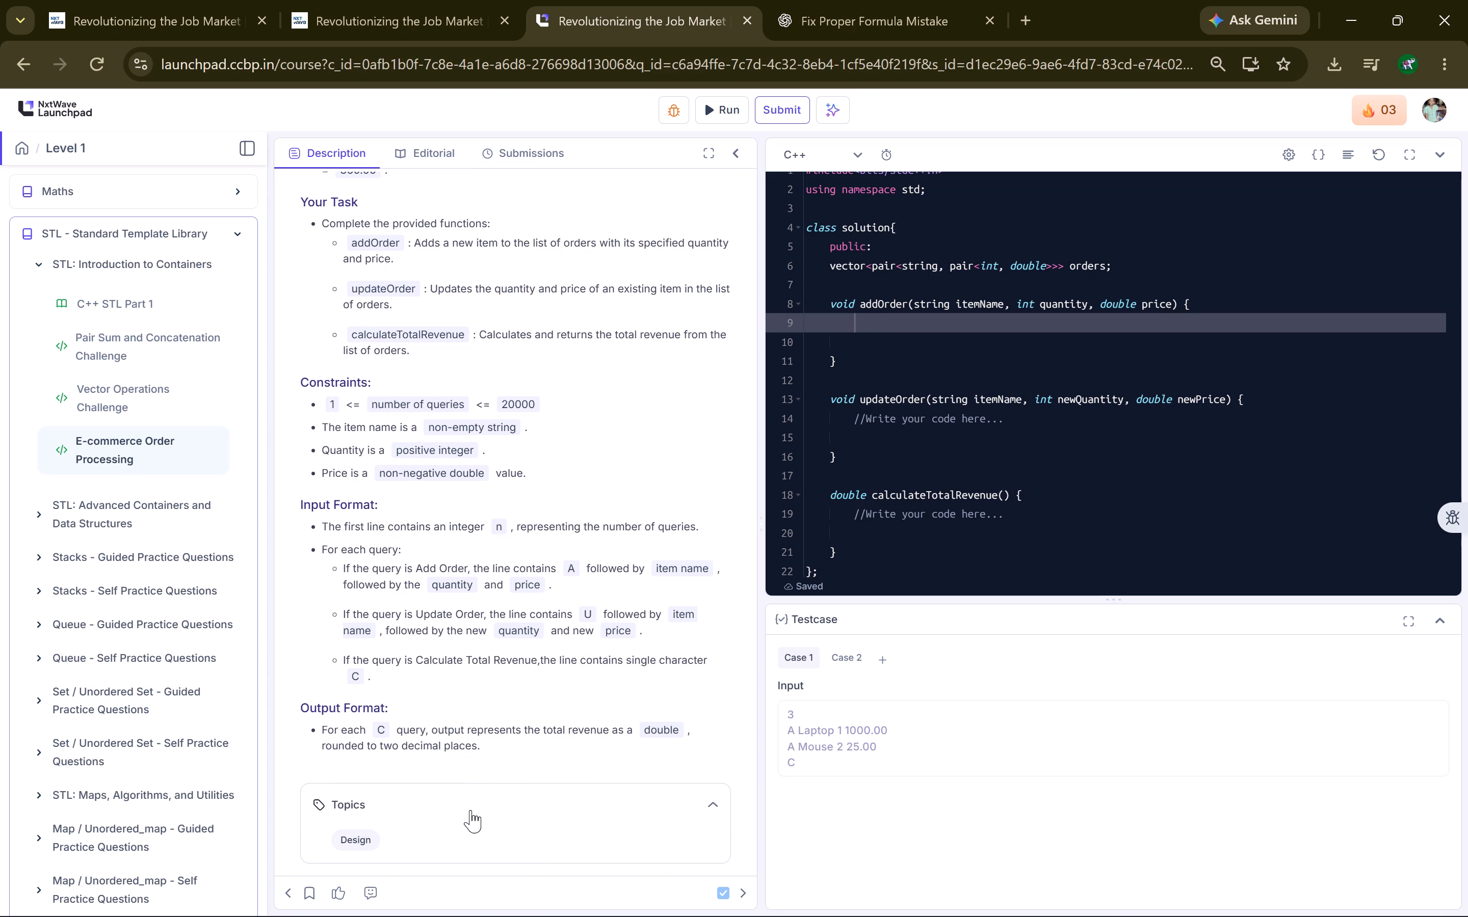
scroll(470, 810, up, 9)
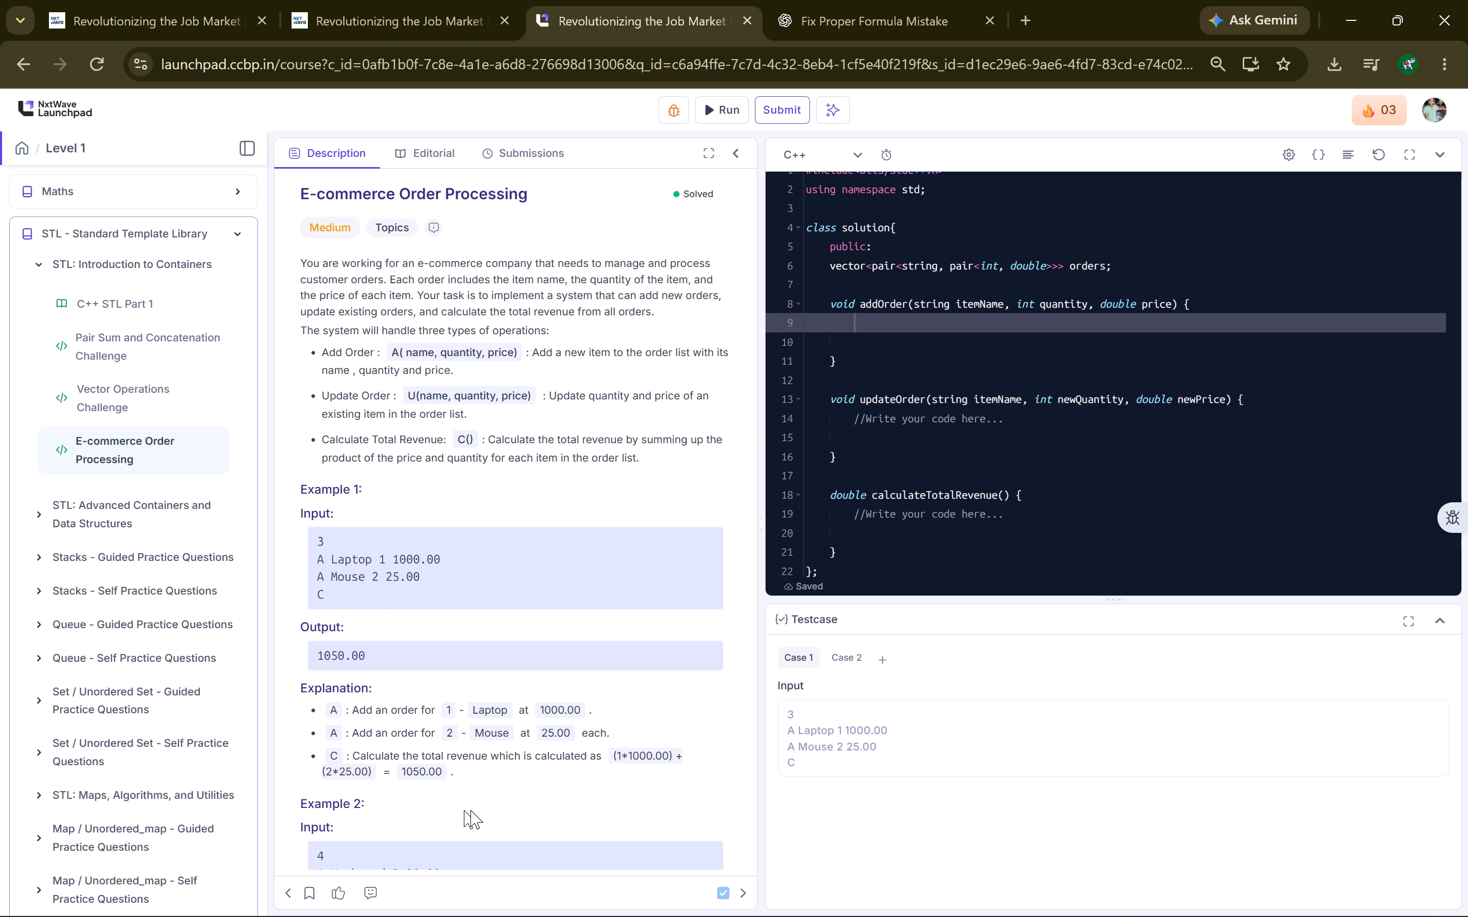
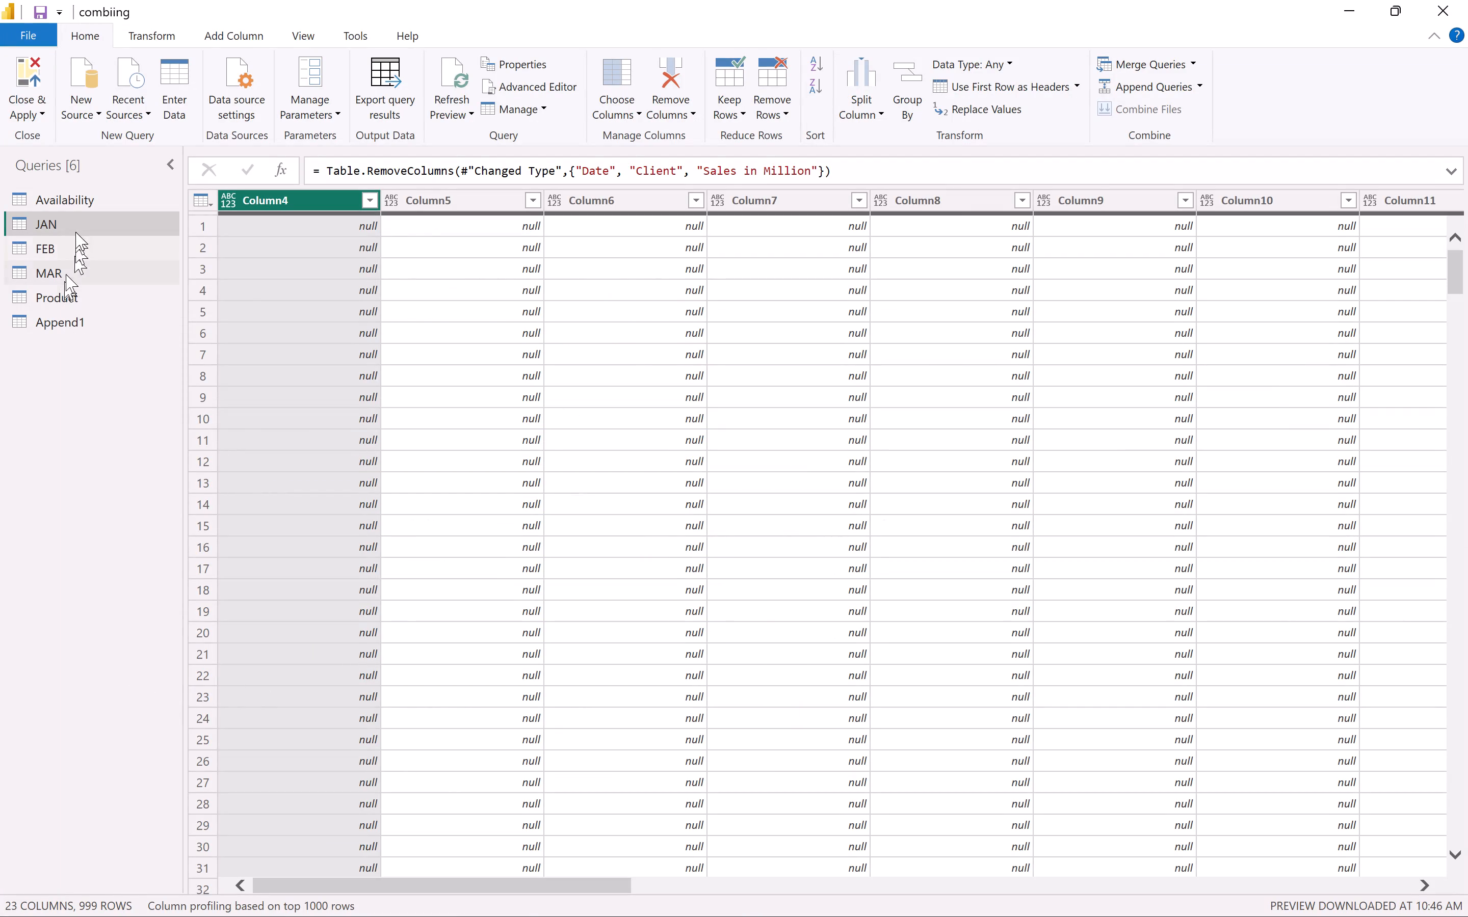
Move the Product query directly below Availability in the query list and review both tables' contents.
click(65, 203)
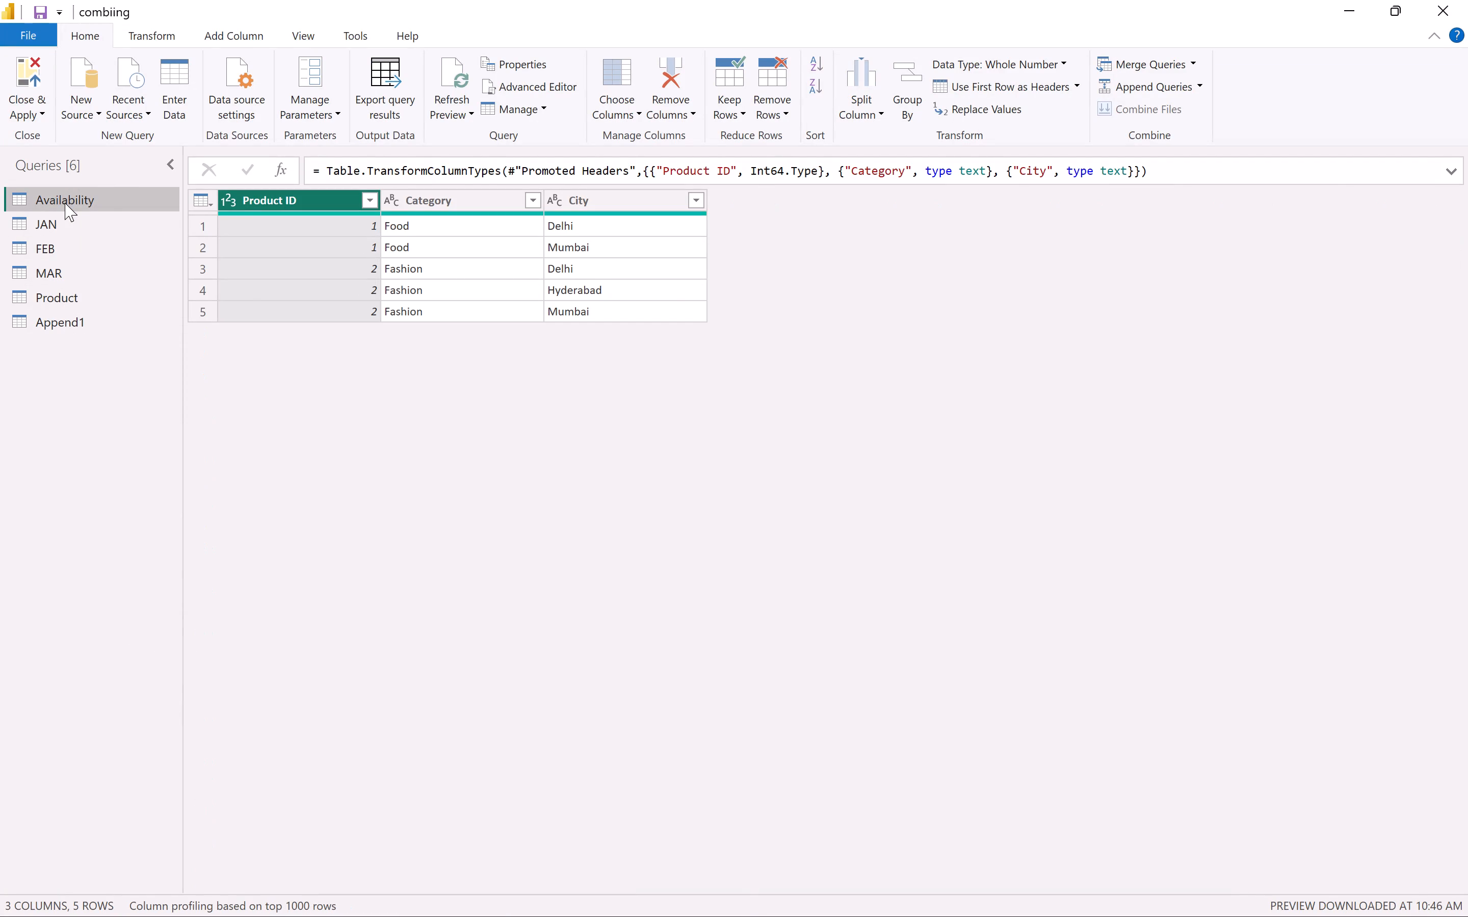
click(49, 219)
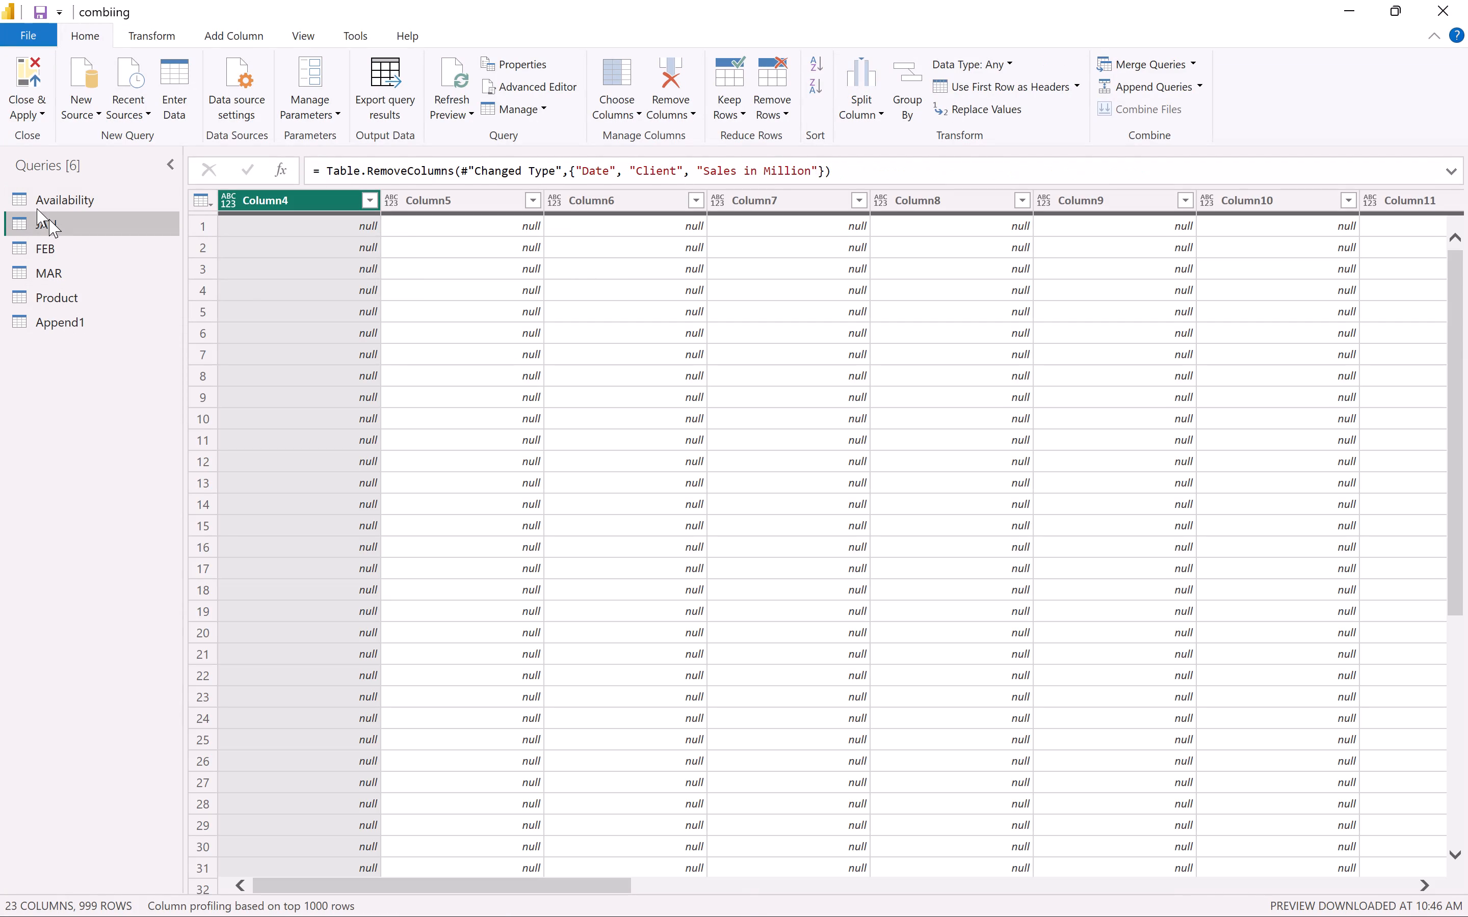
click(62, 209)
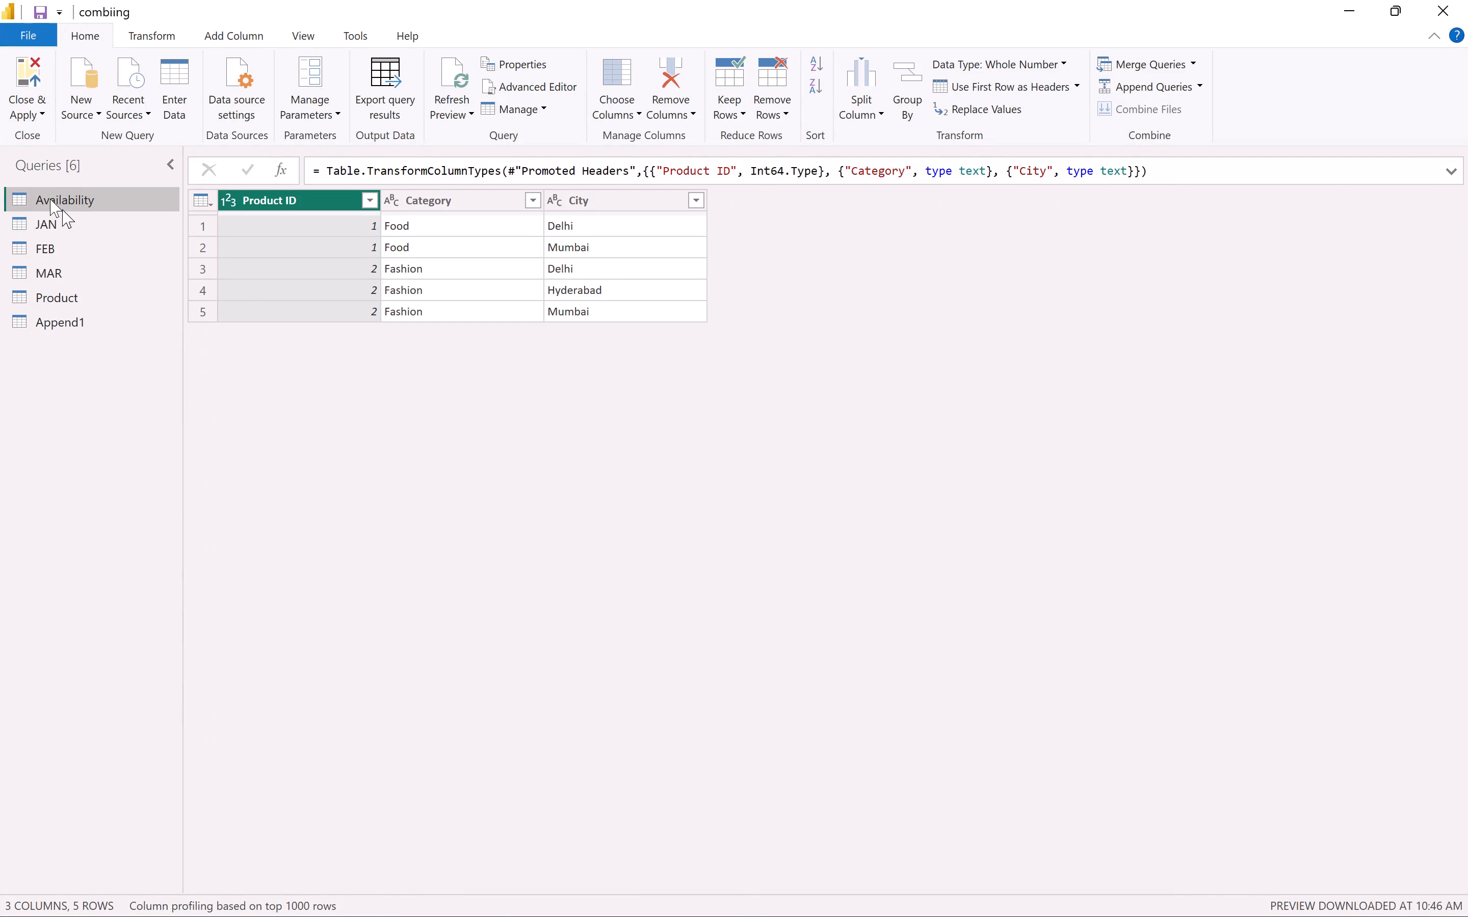
drag(68, 297, 62, 219)
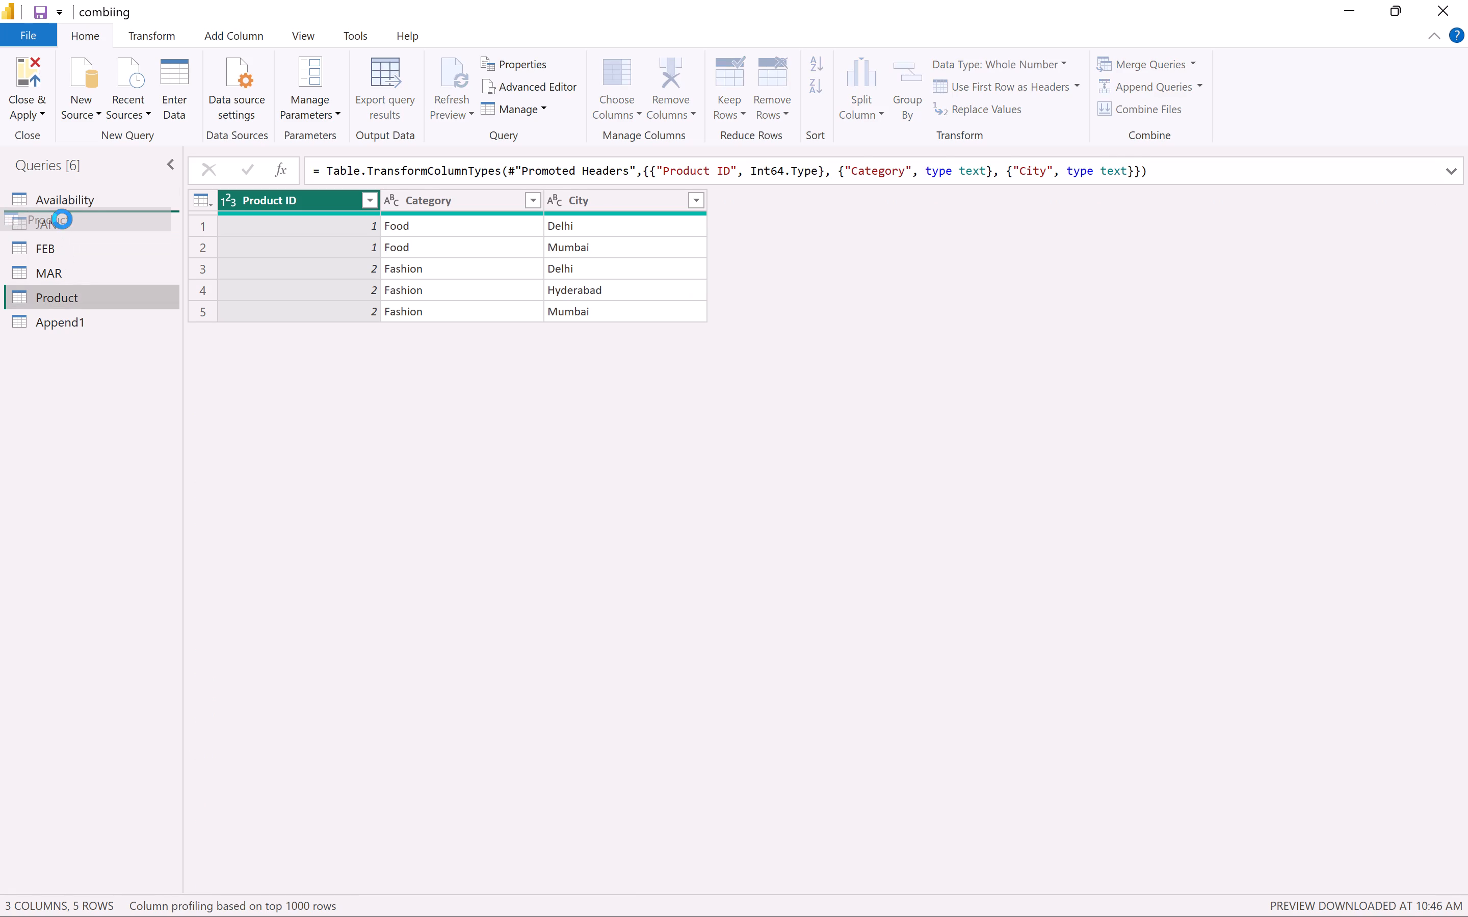
click(64, 205)
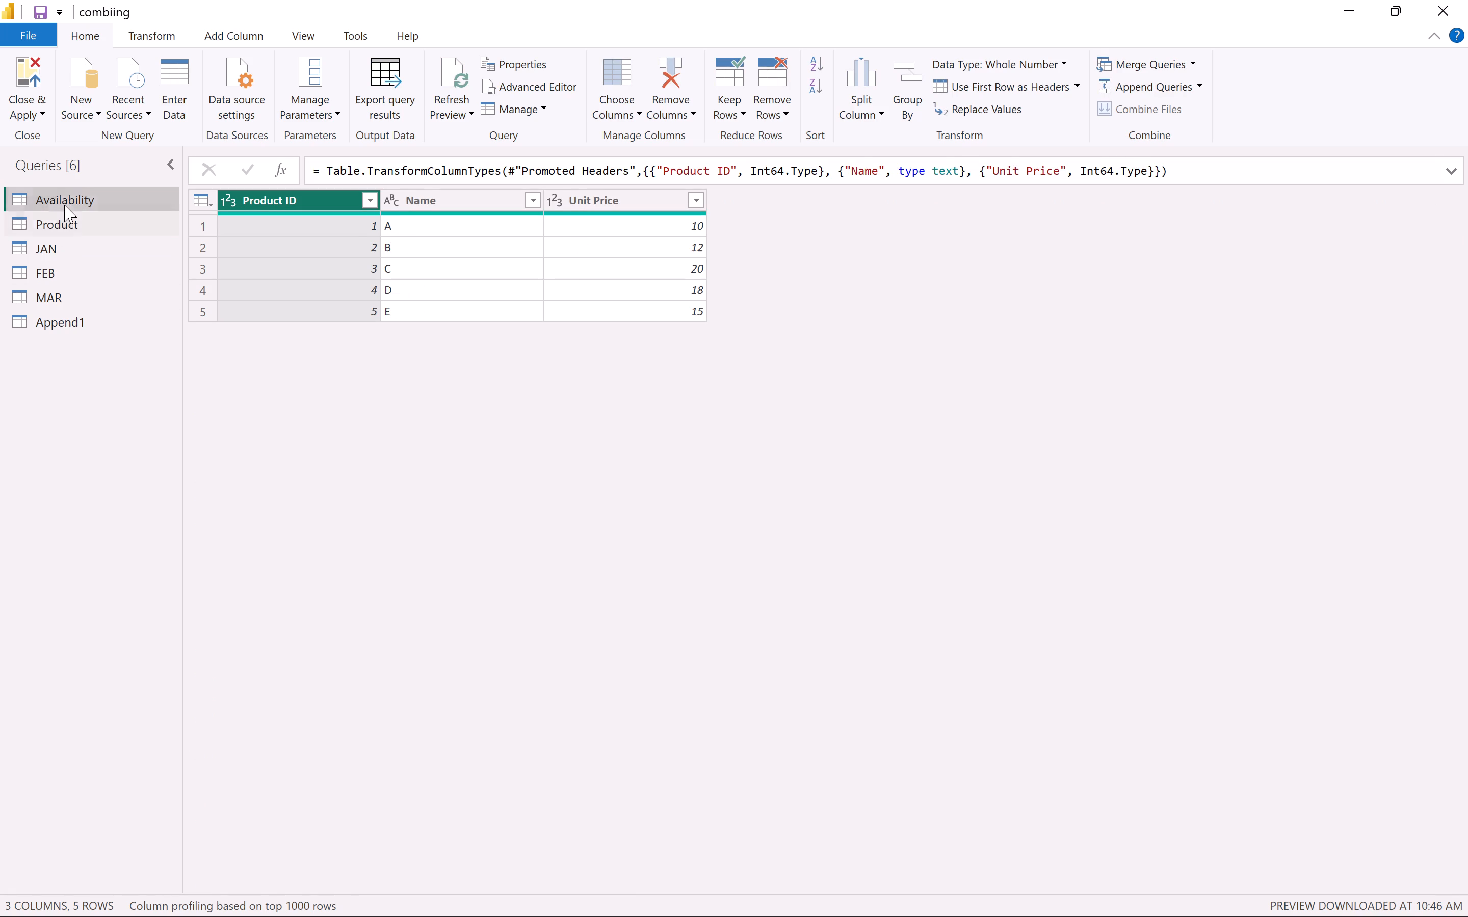
click(64, 221)
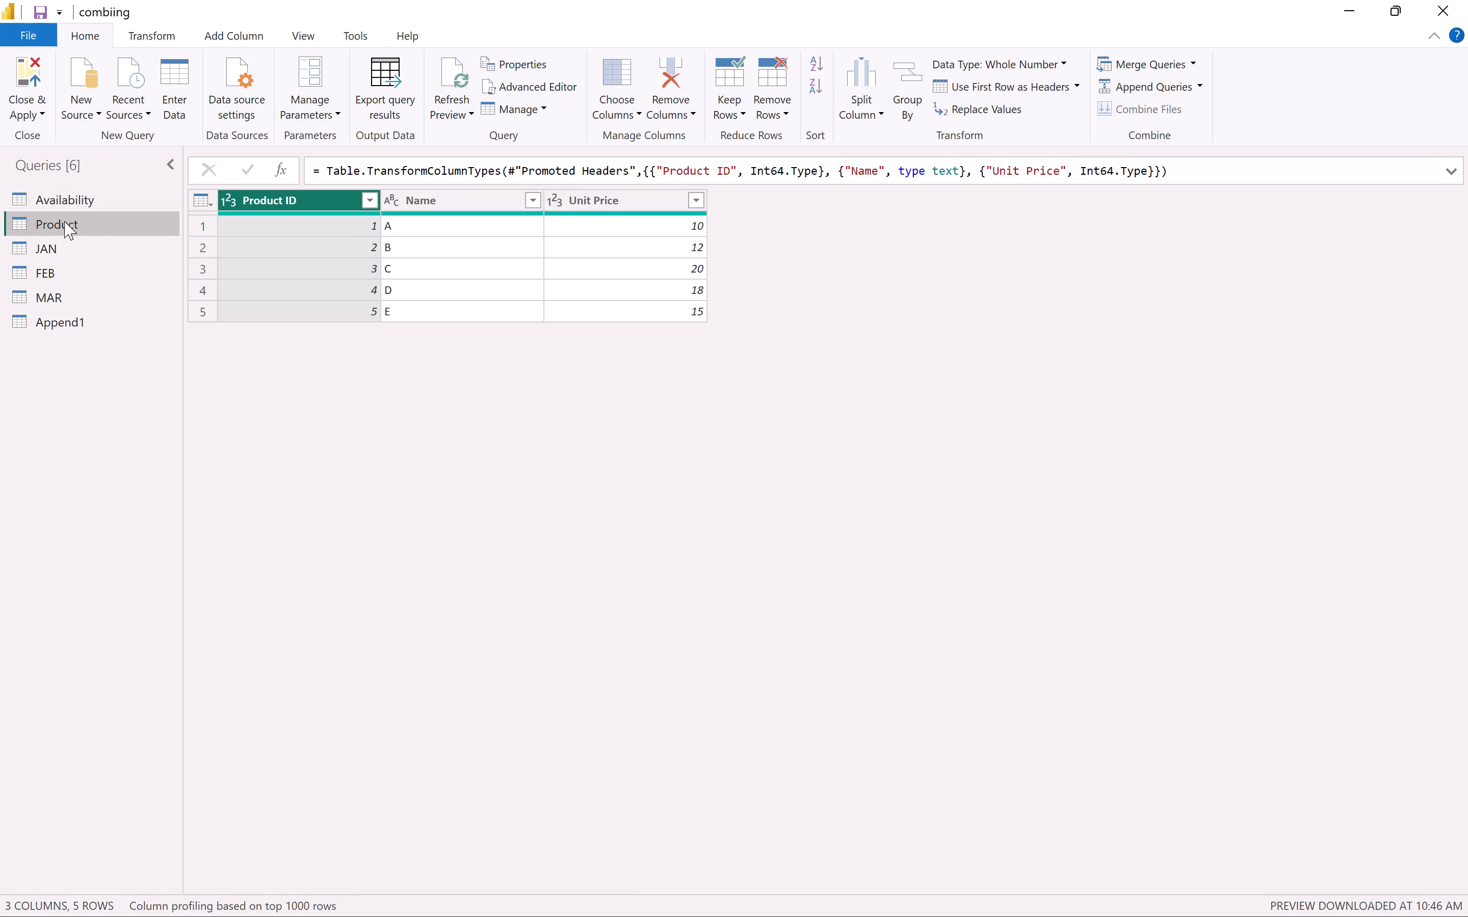
click(62, 204)
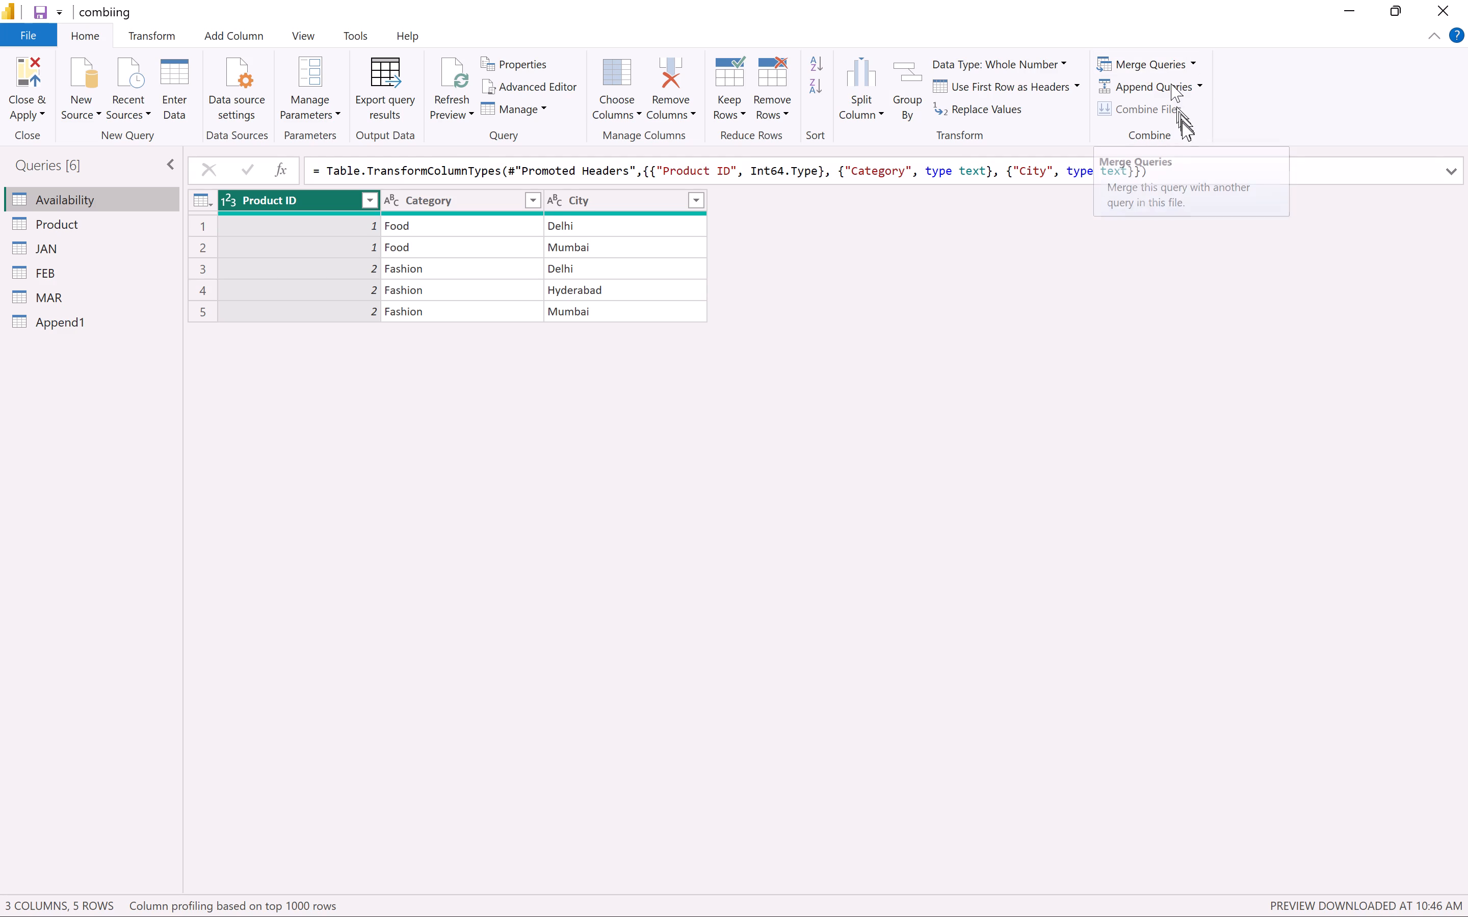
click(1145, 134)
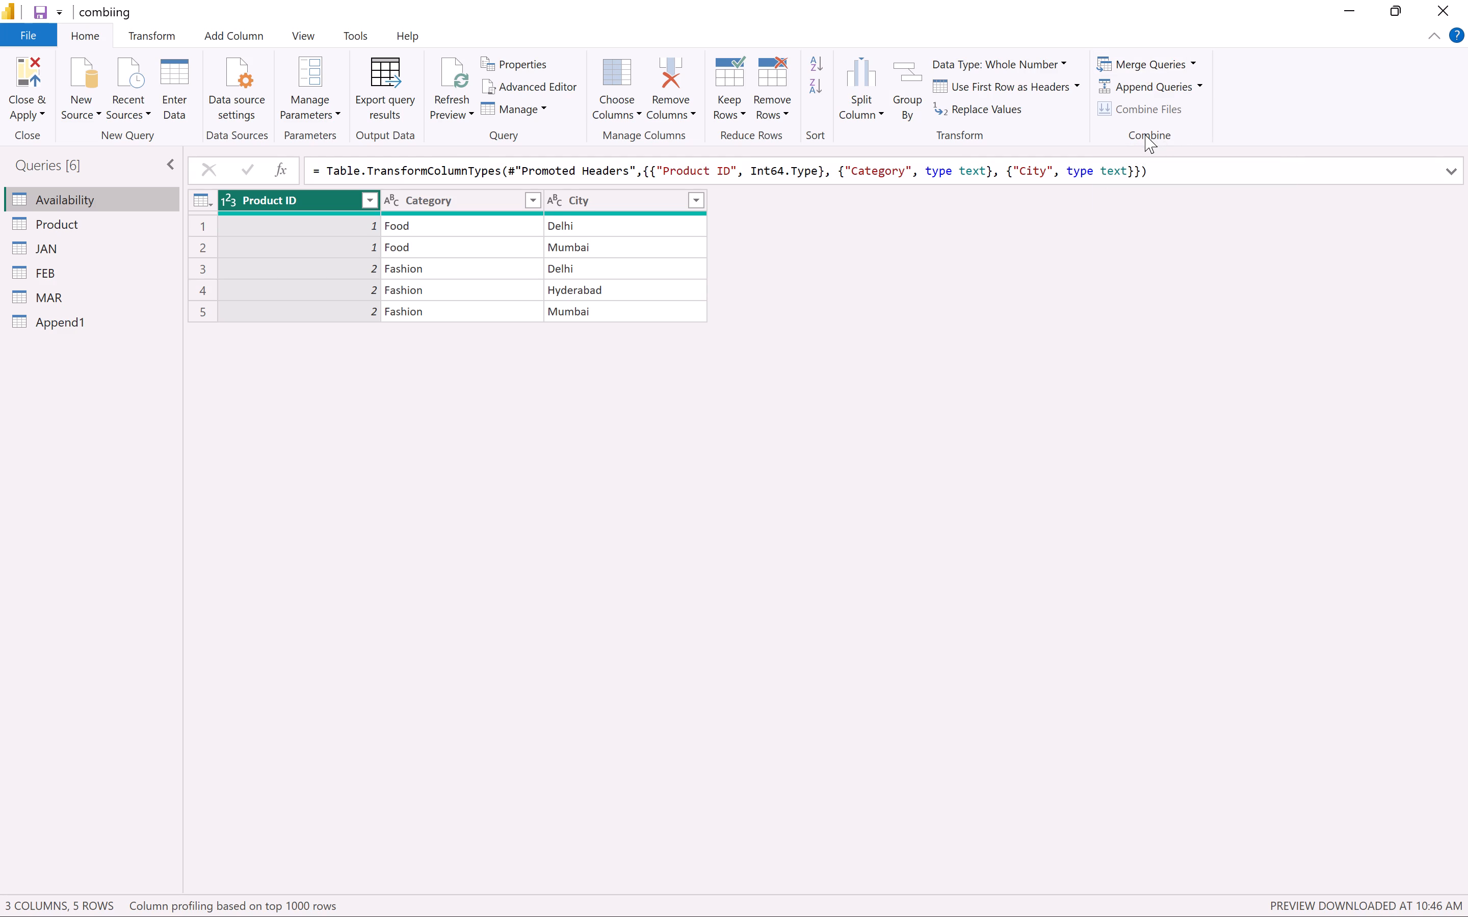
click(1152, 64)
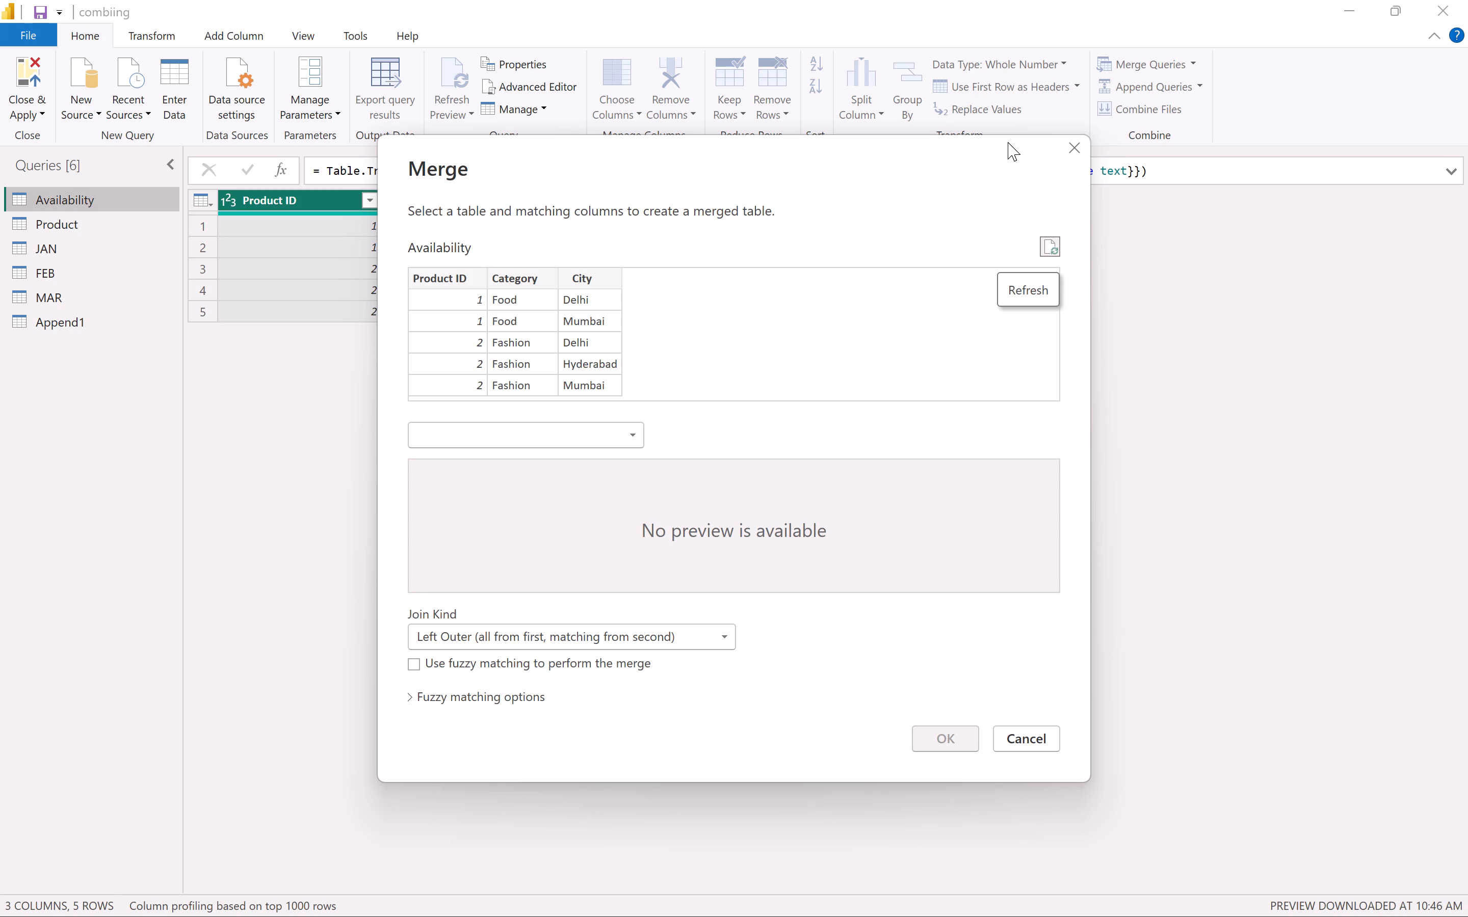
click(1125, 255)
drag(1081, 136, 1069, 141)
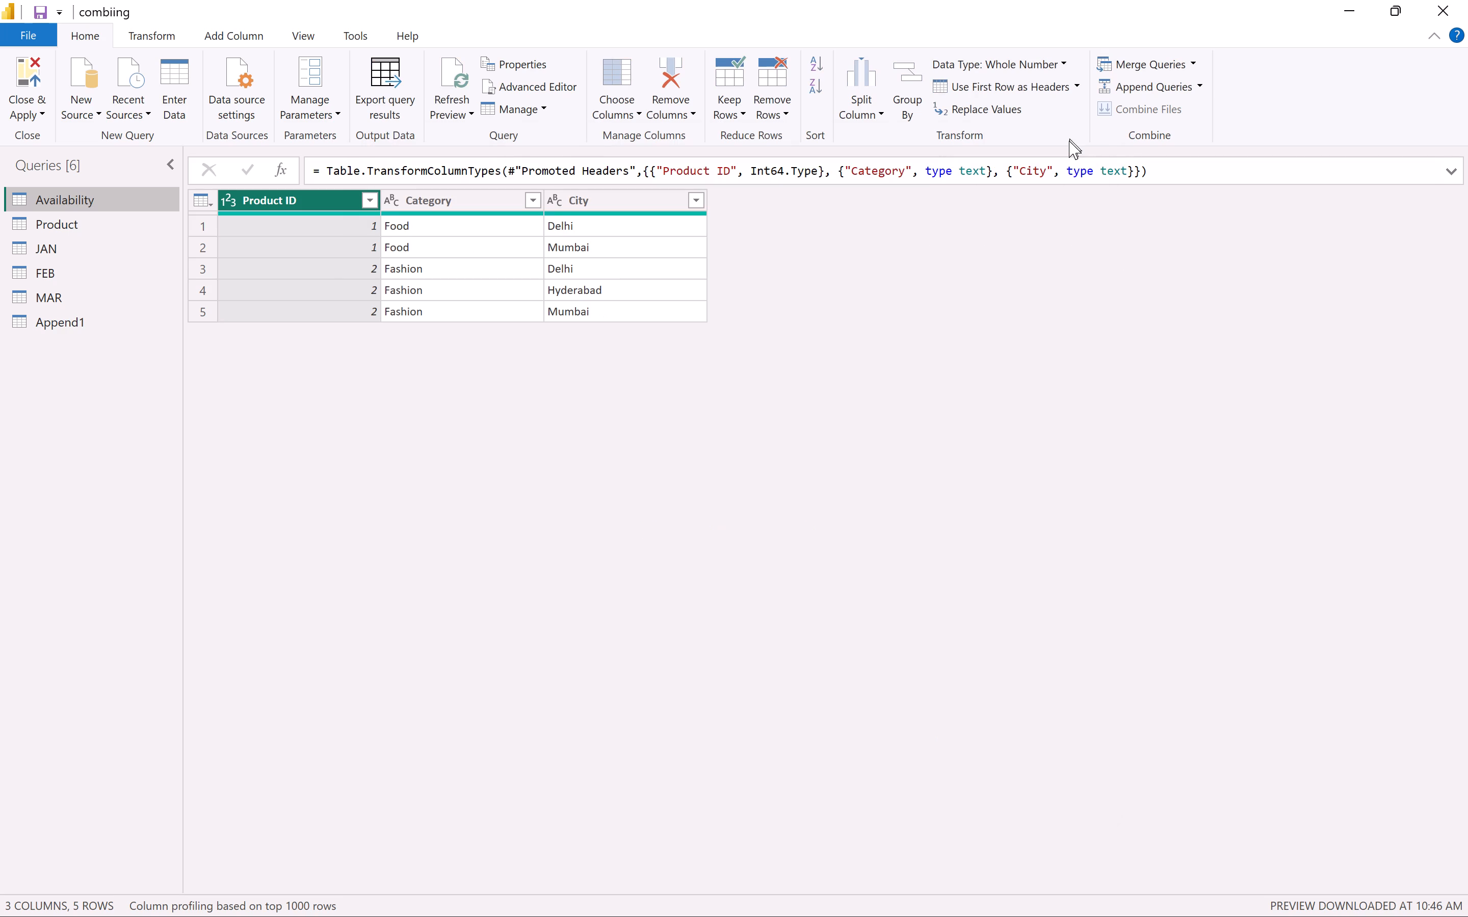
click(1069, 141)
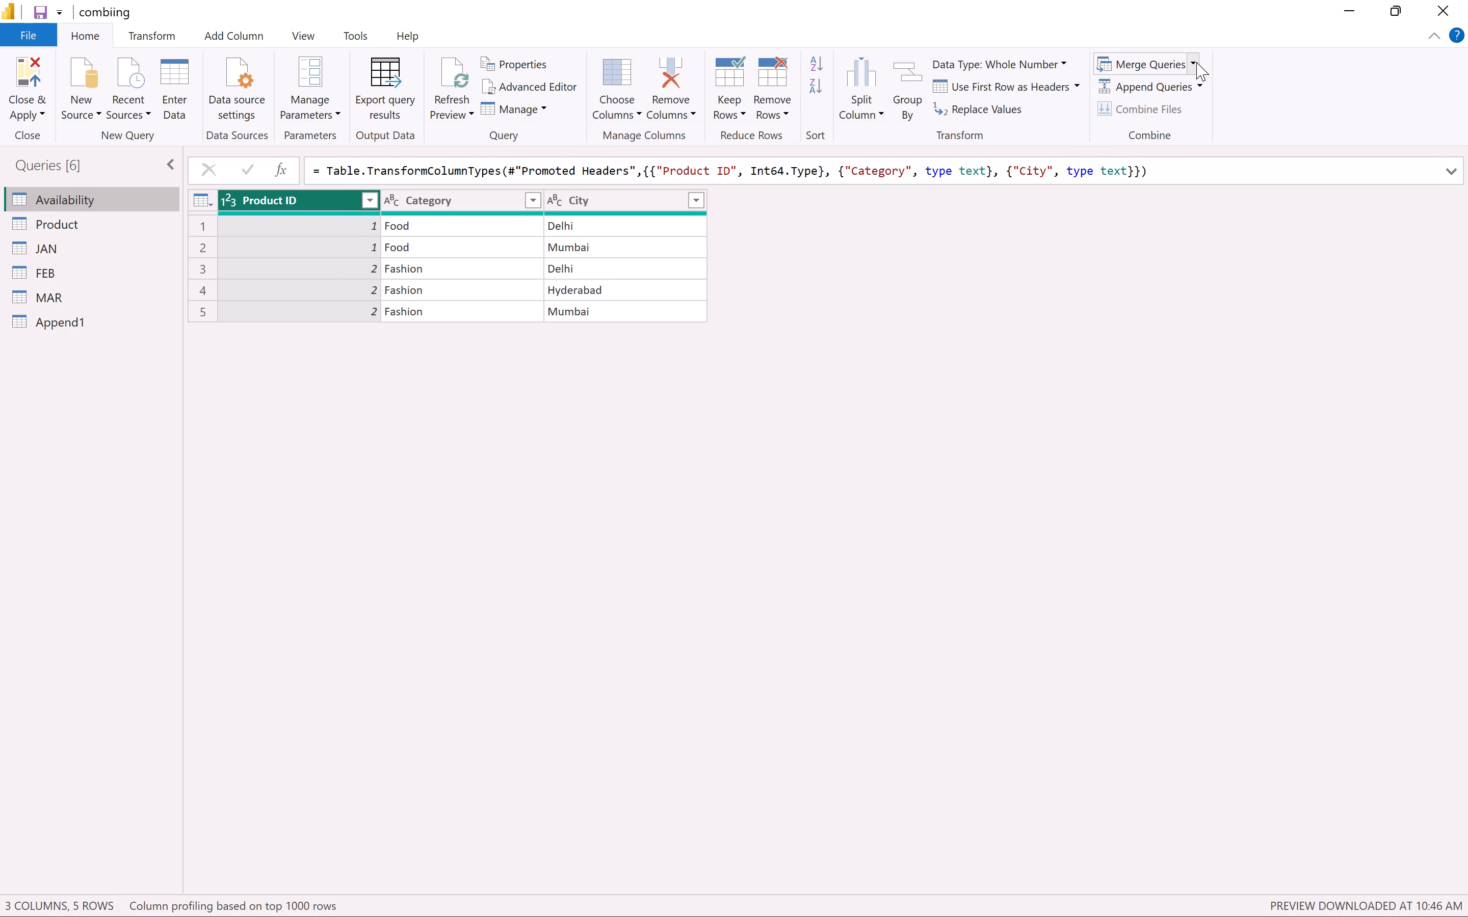
Merge Availability with Product as a new query, matching on Product ID with an Inner (only matching rows) join.
click(1196, 62)
click(1175, 106)
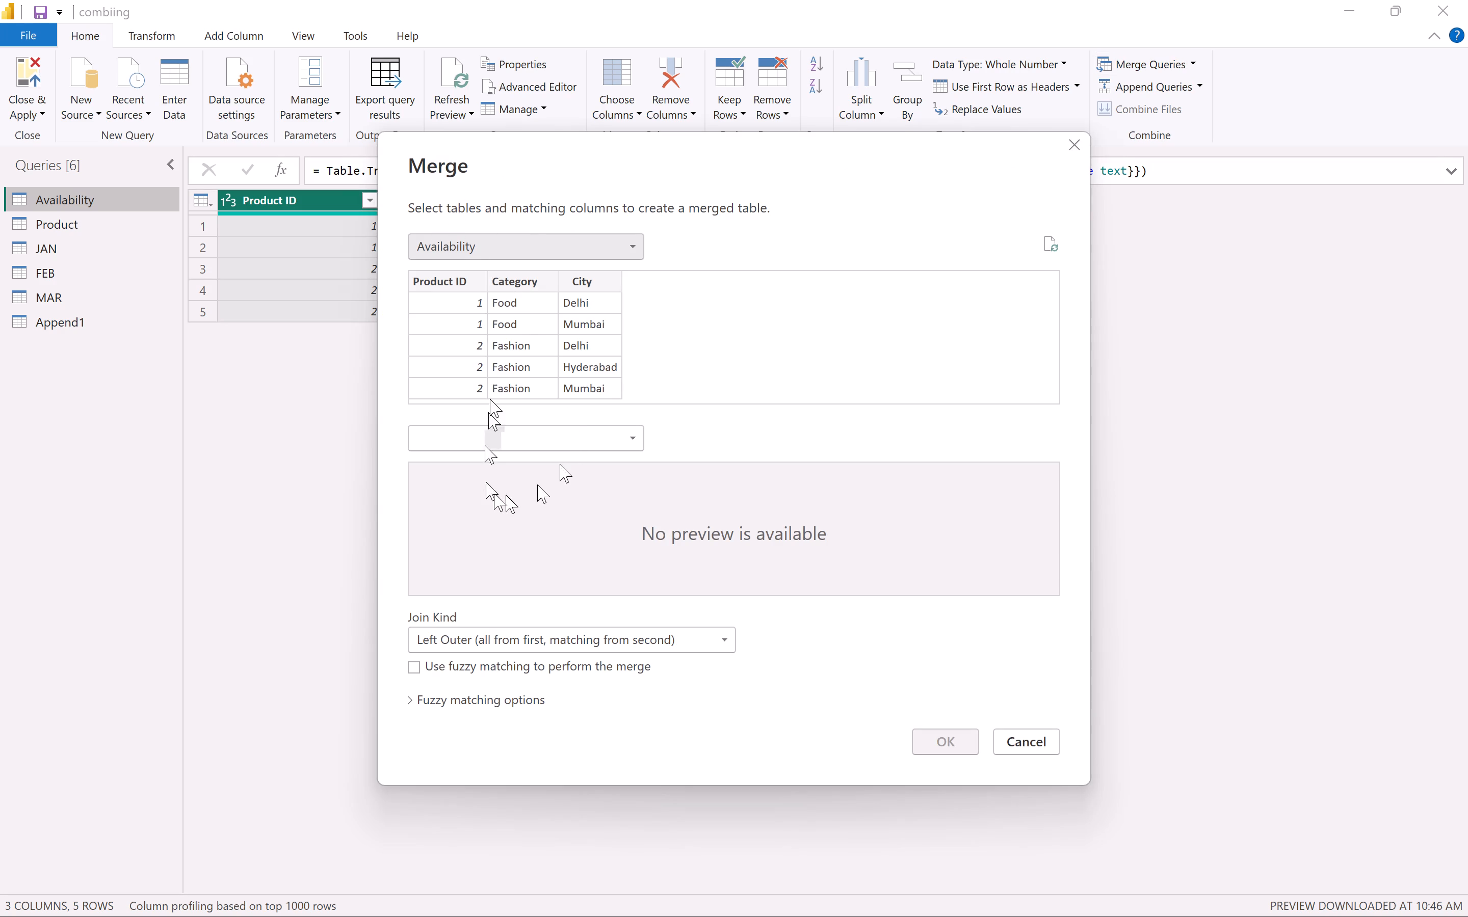
click(571, 242)
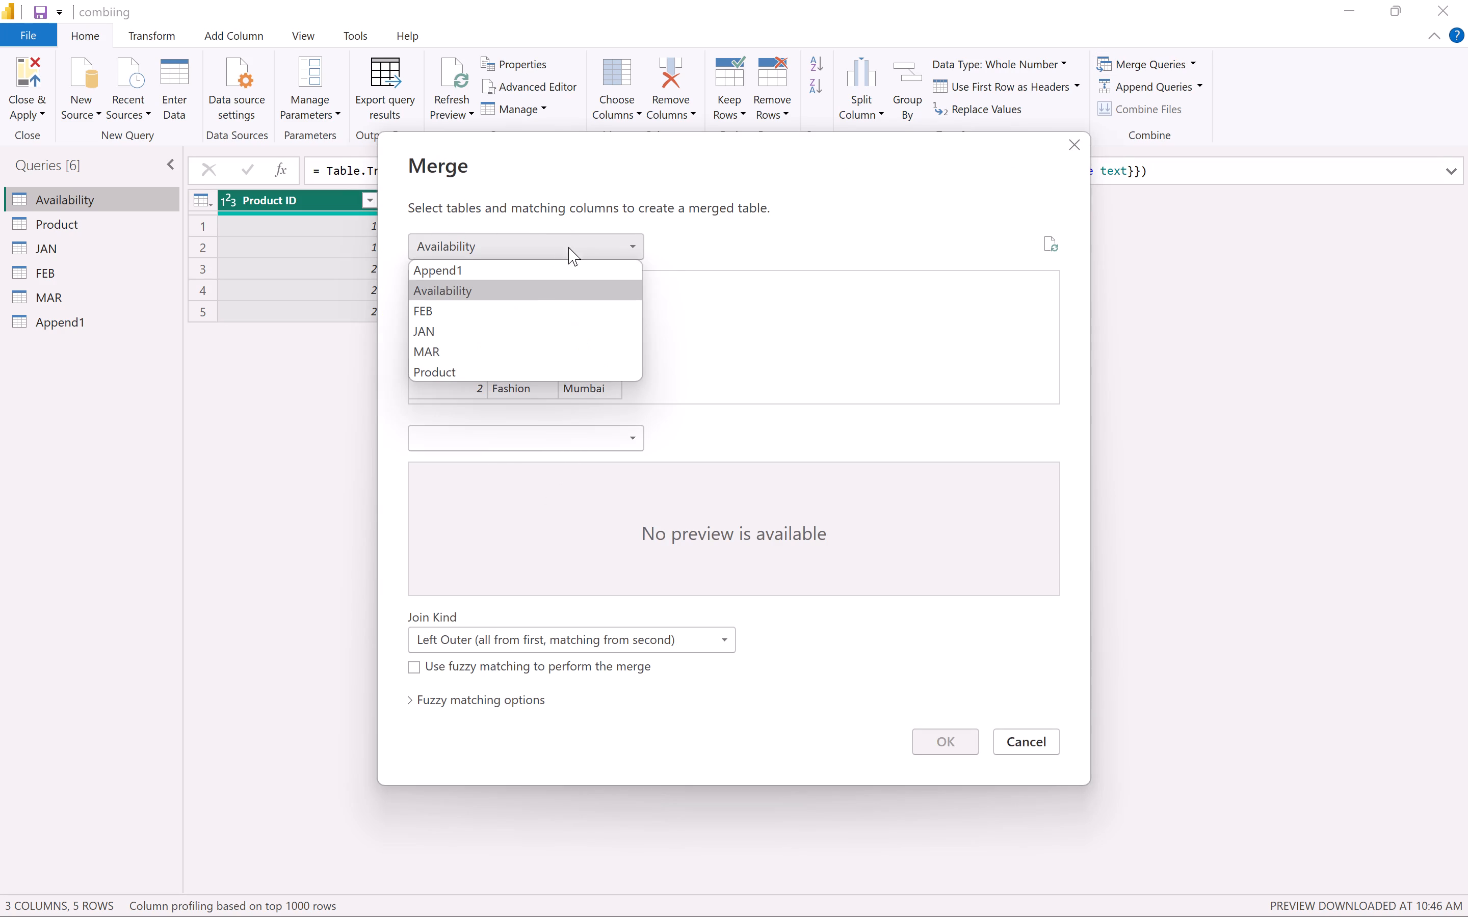
click(499, 283)
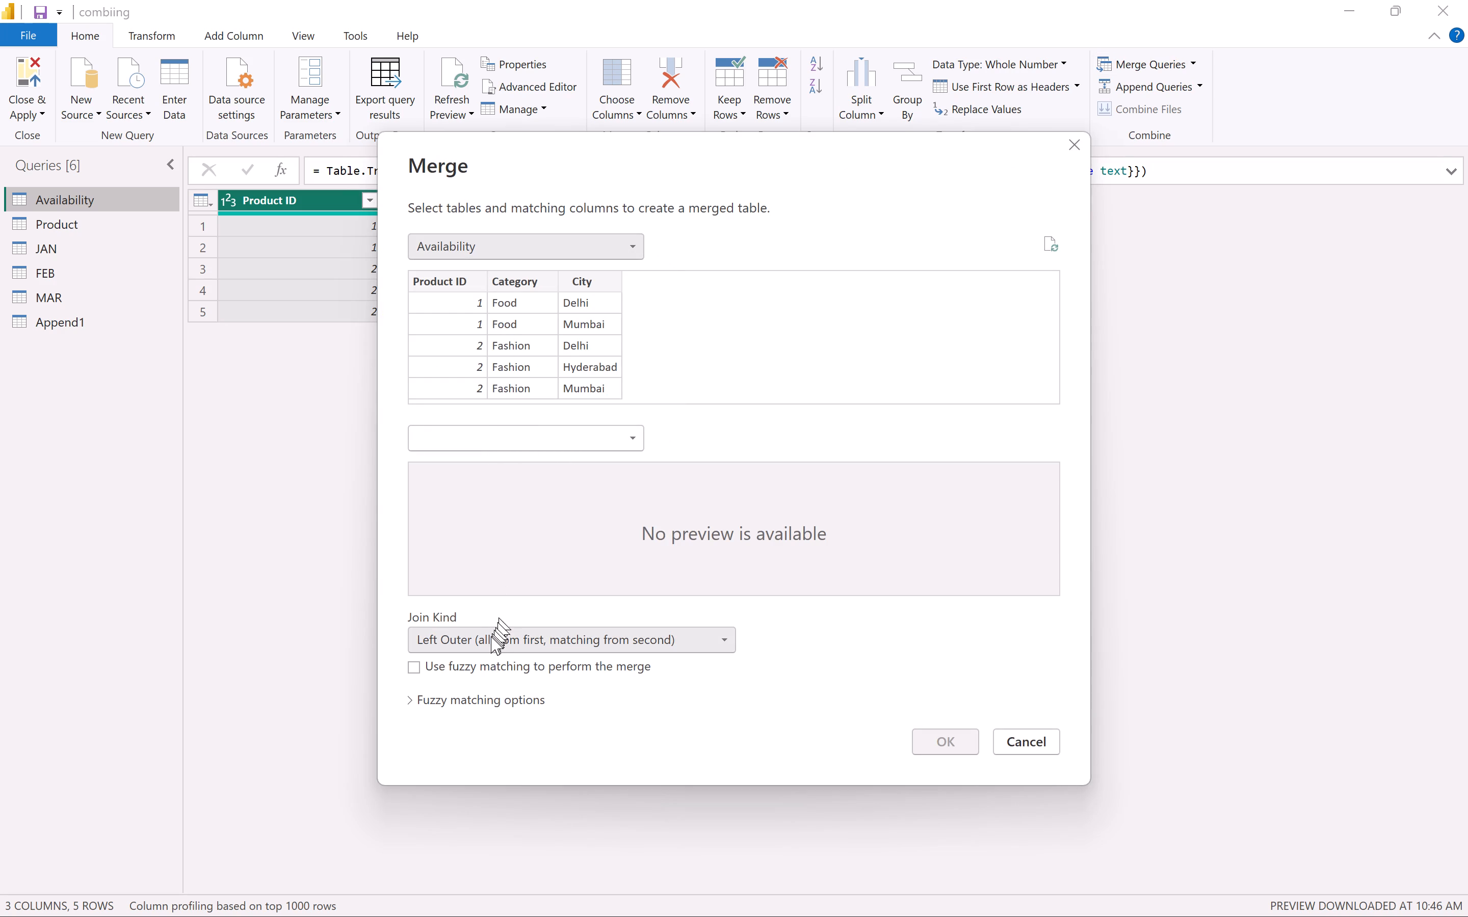
scroll(491, 636, down, 1)
click(550, 428)
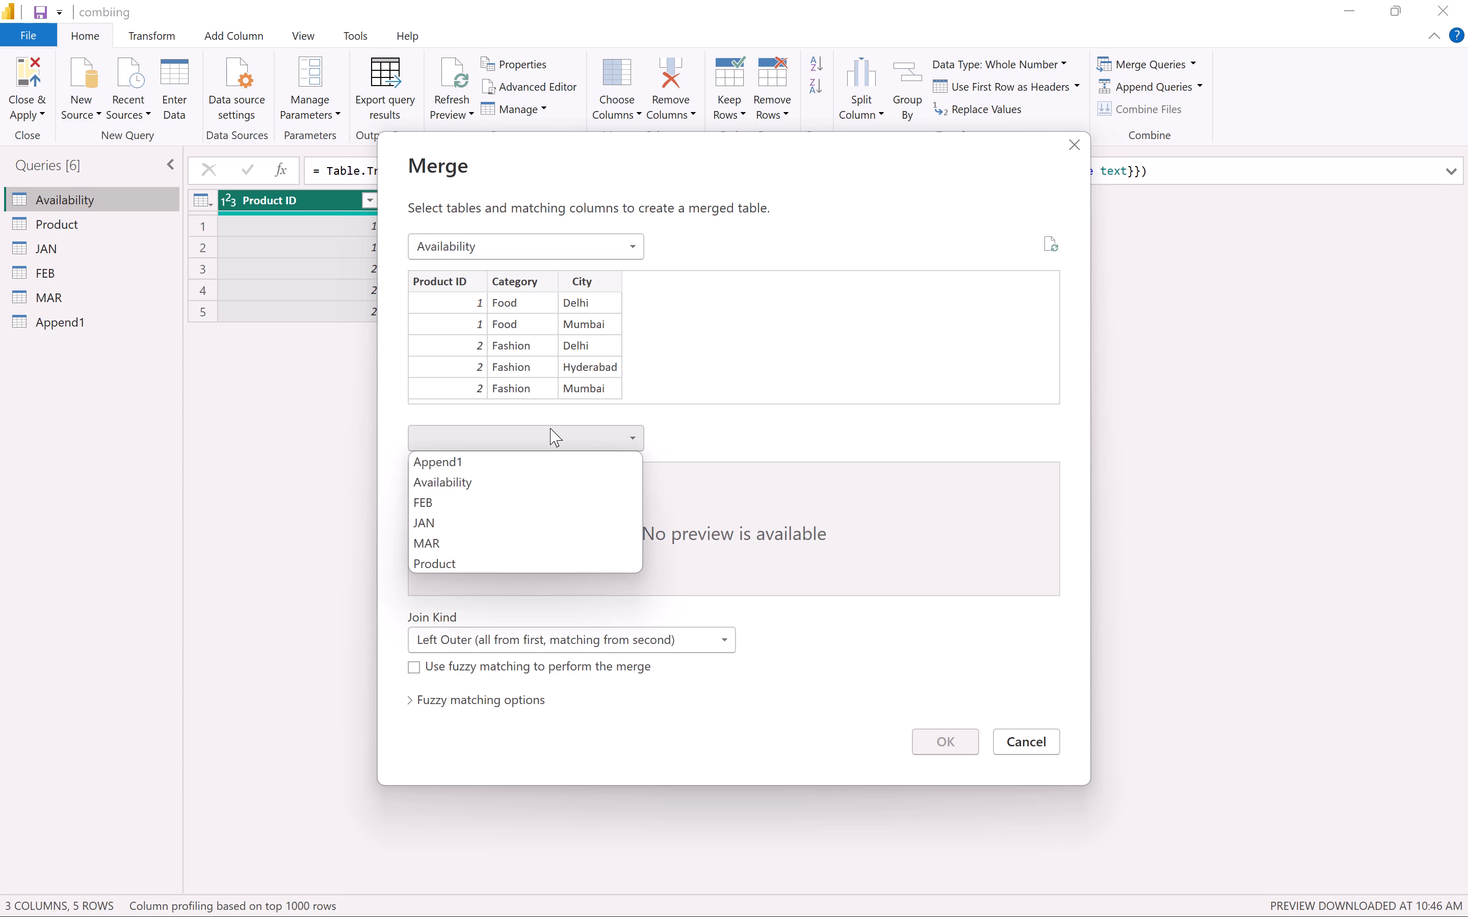
click(446, 562)
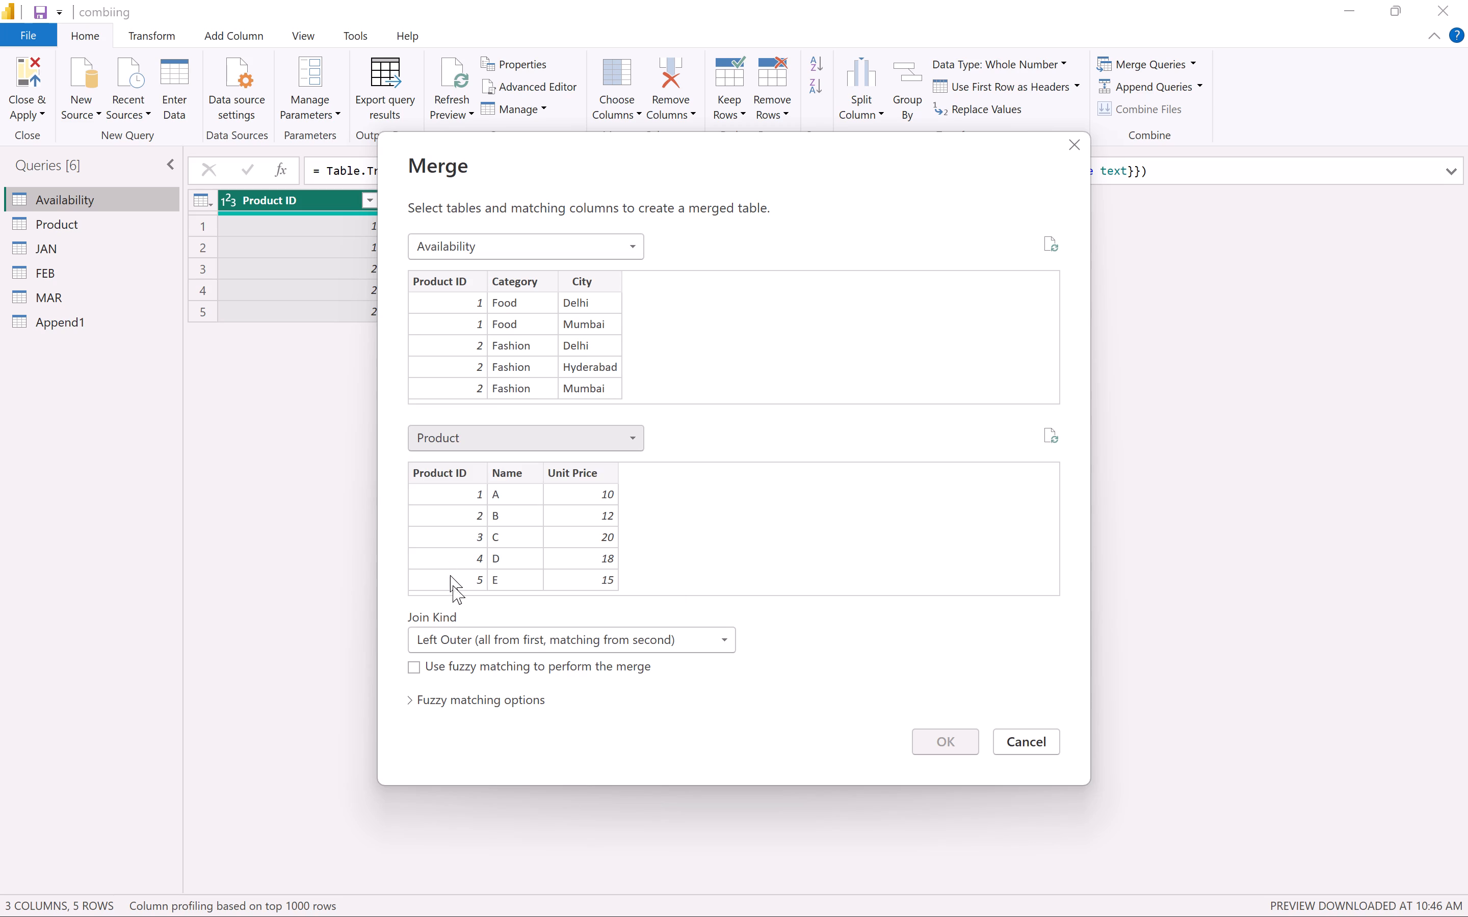
click(460, 649)
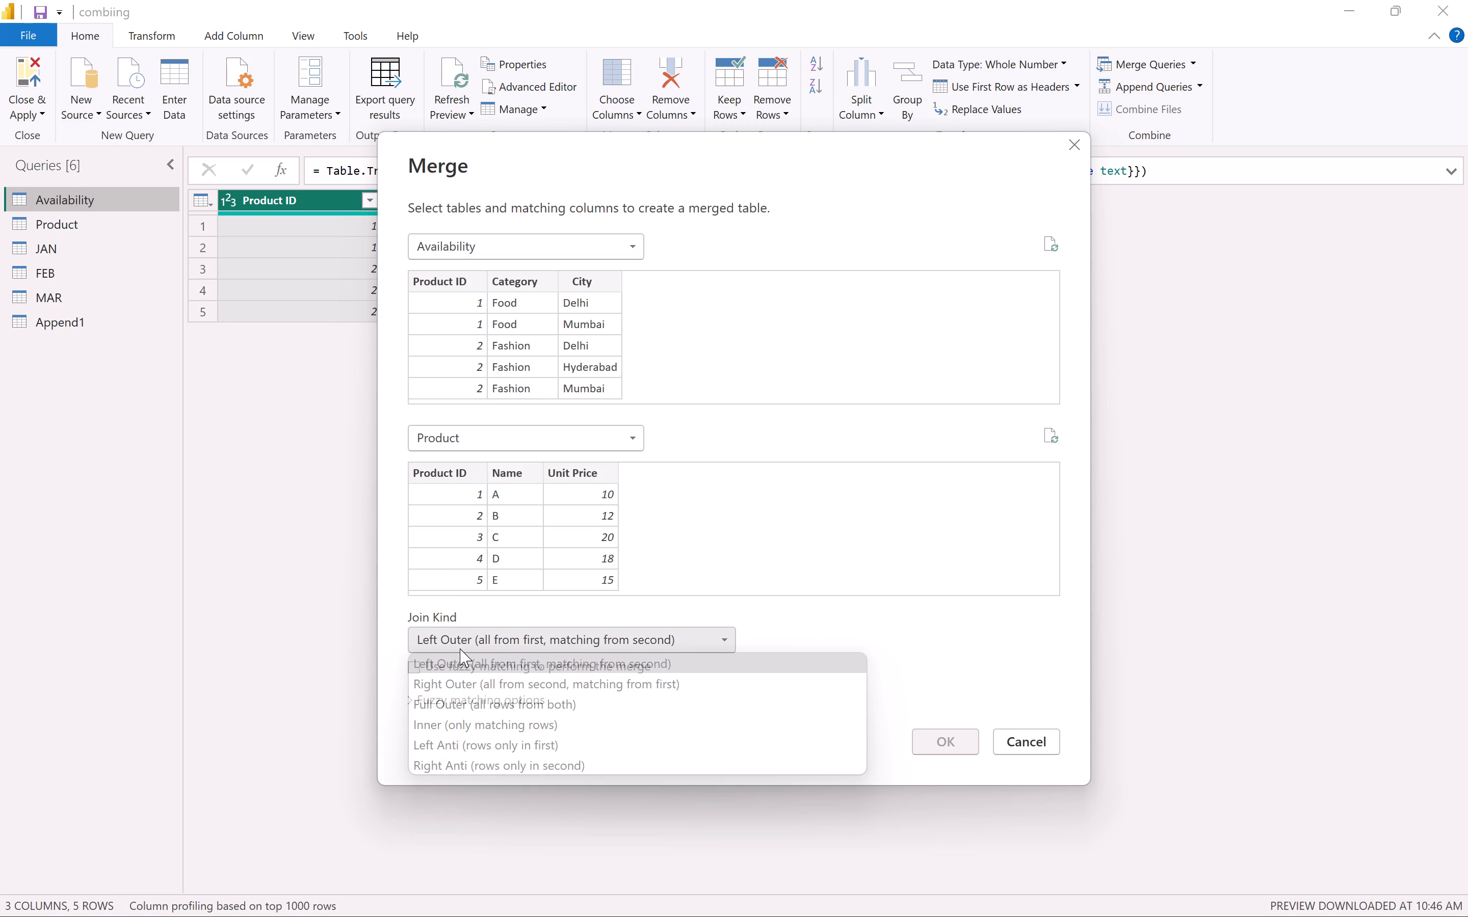
click(494, 722)
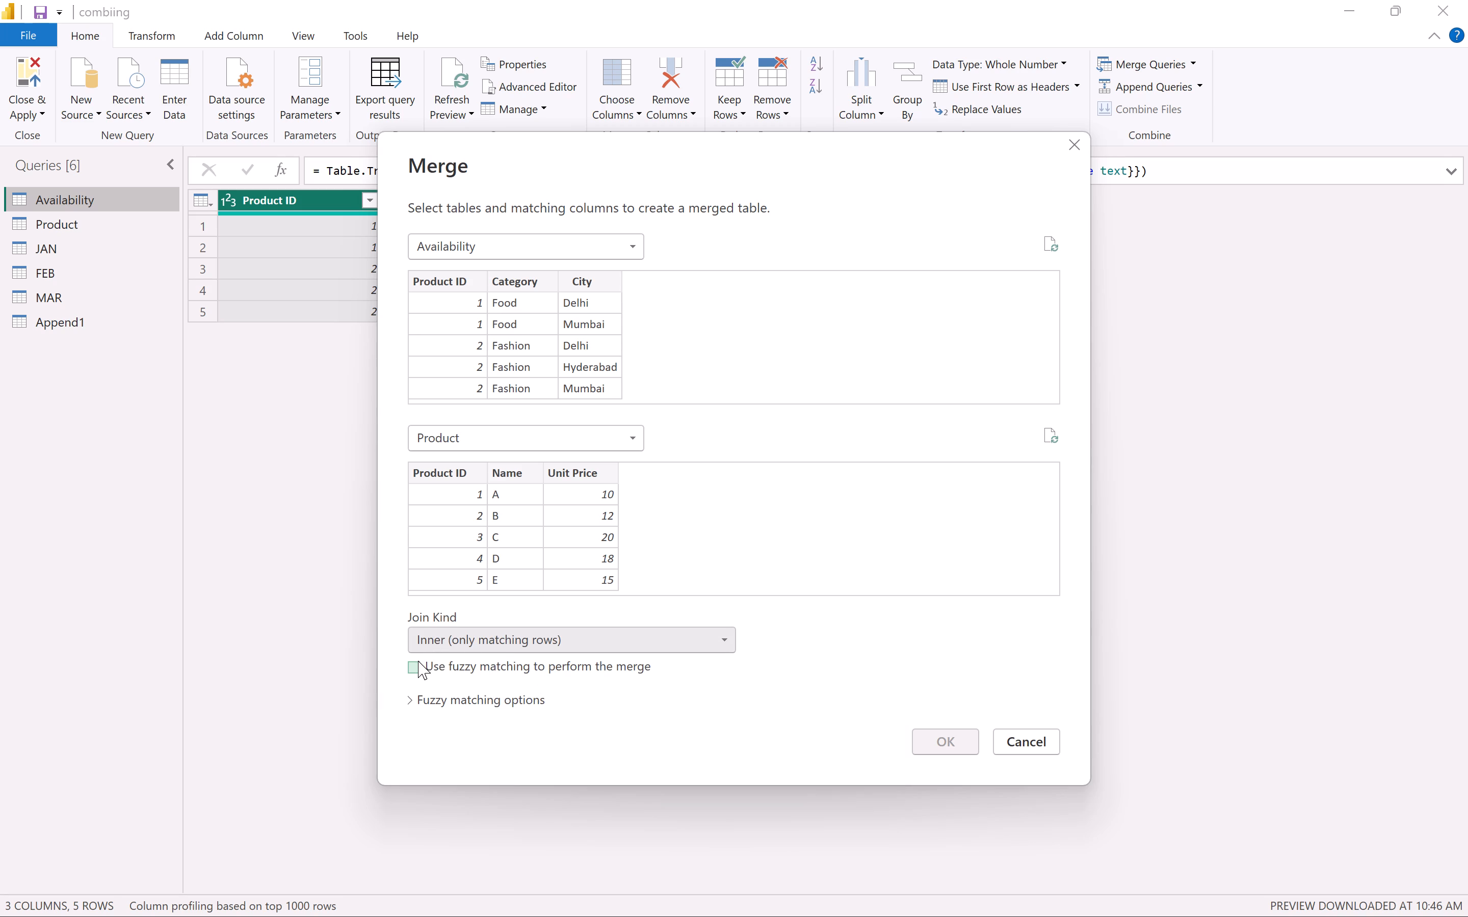
click(451, 478)
click(443, 278)
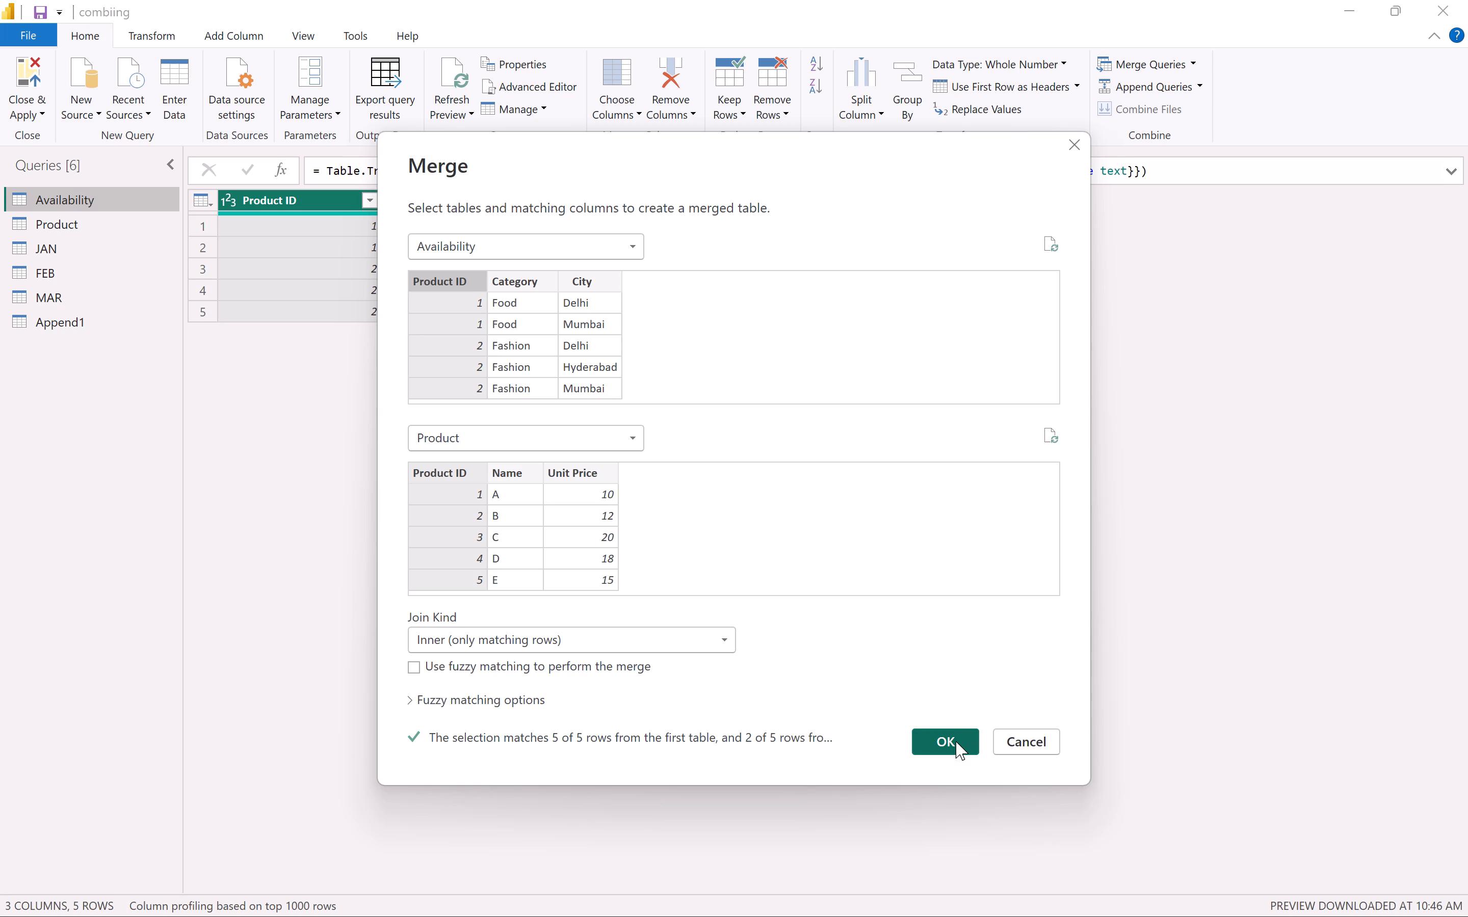
click(956, 741)
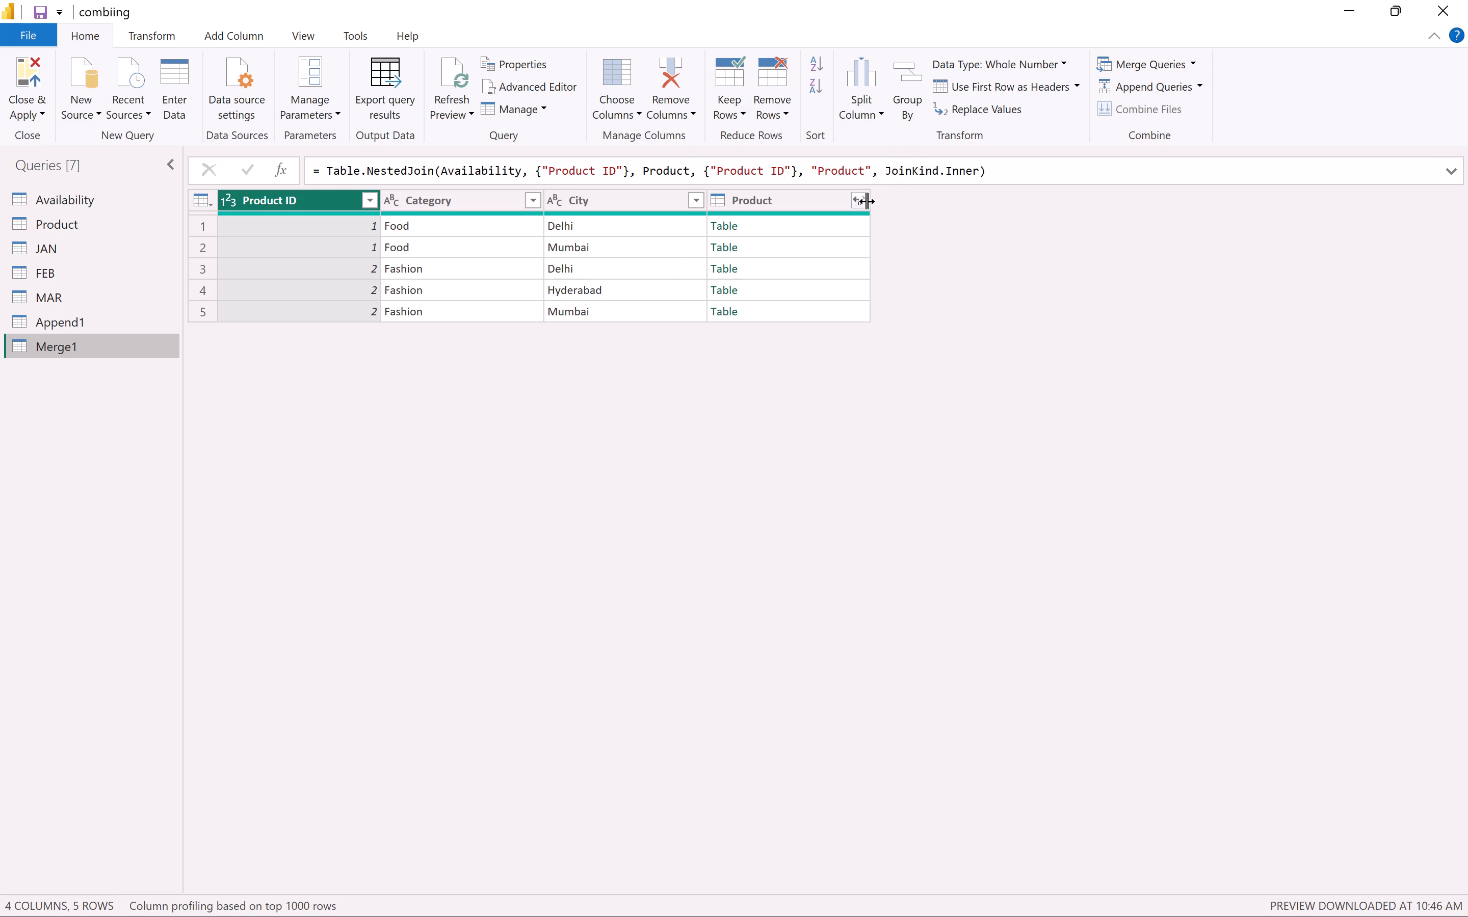
Expand the merged query's Product column to Name and Unit Price, leaving out Product ID and keeping the original column name as prefix.
click(833, 202)
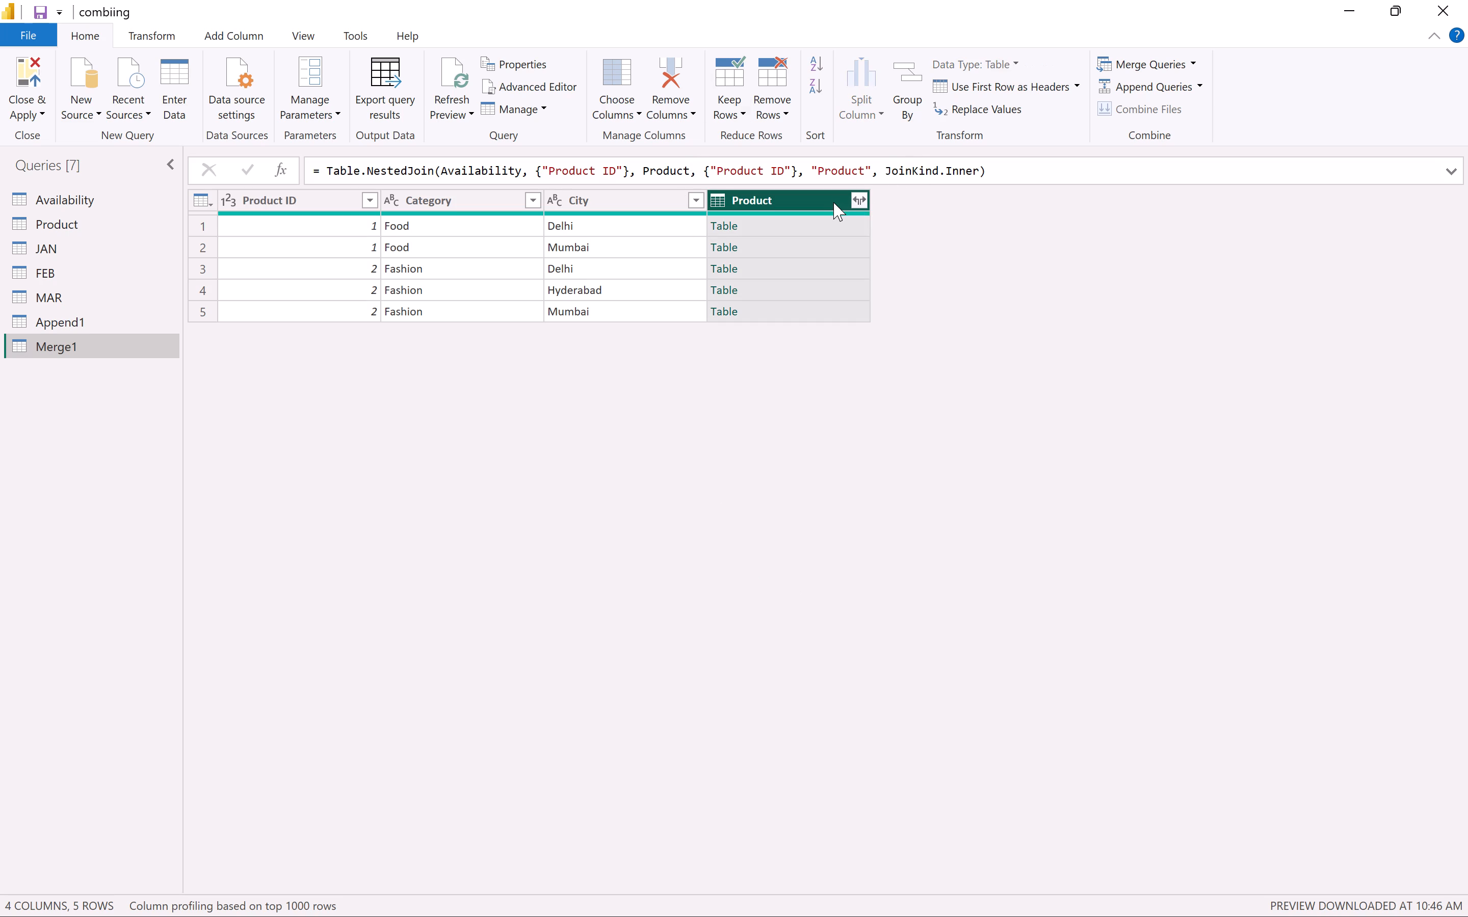
click(853, 203)
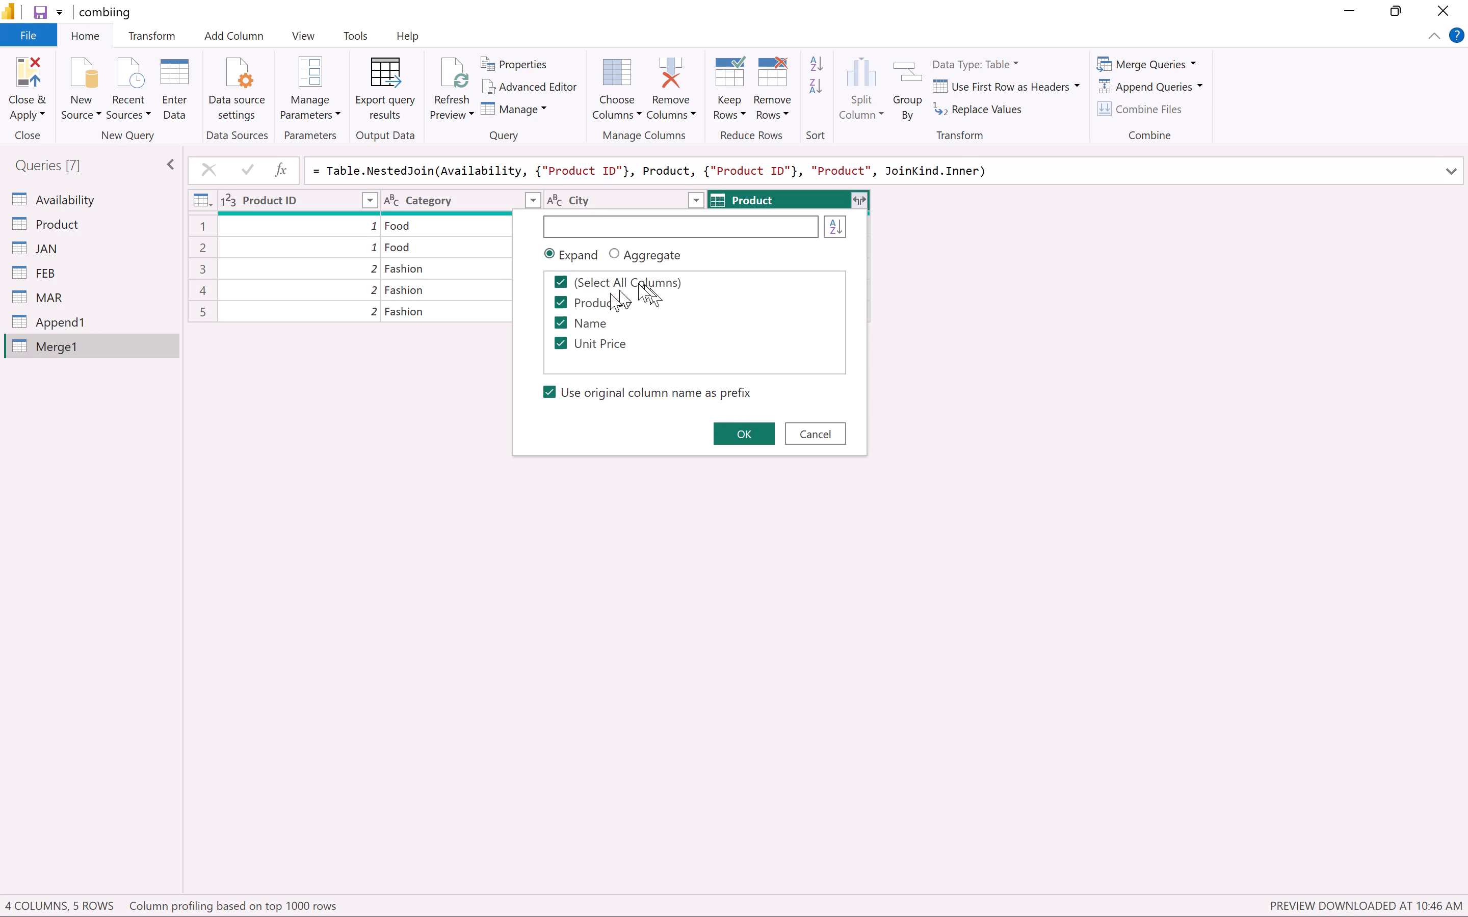
click(560, 302)
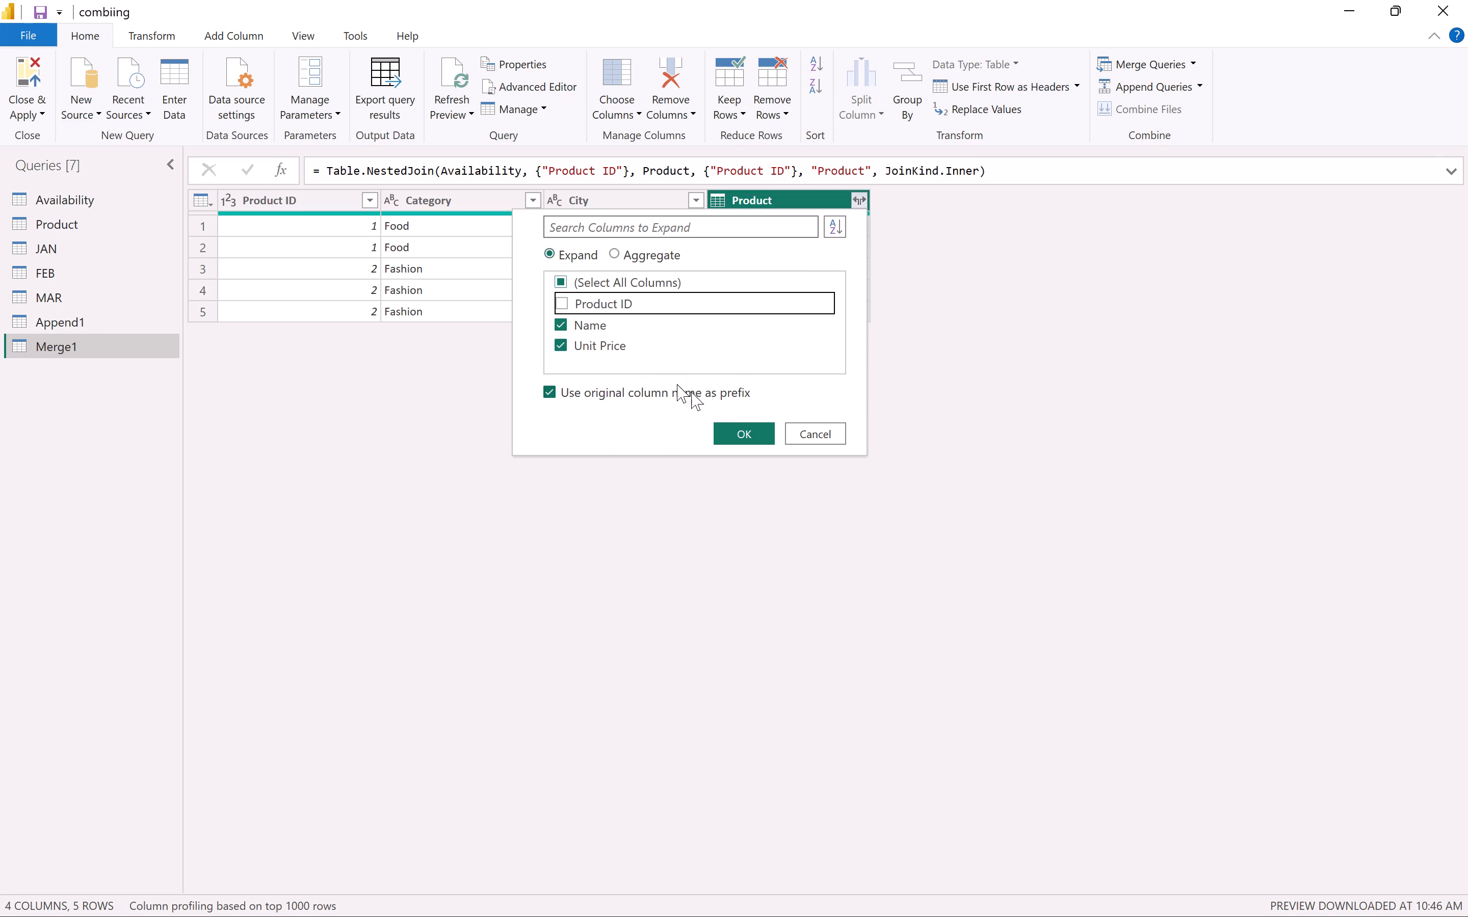
click(745, 437)
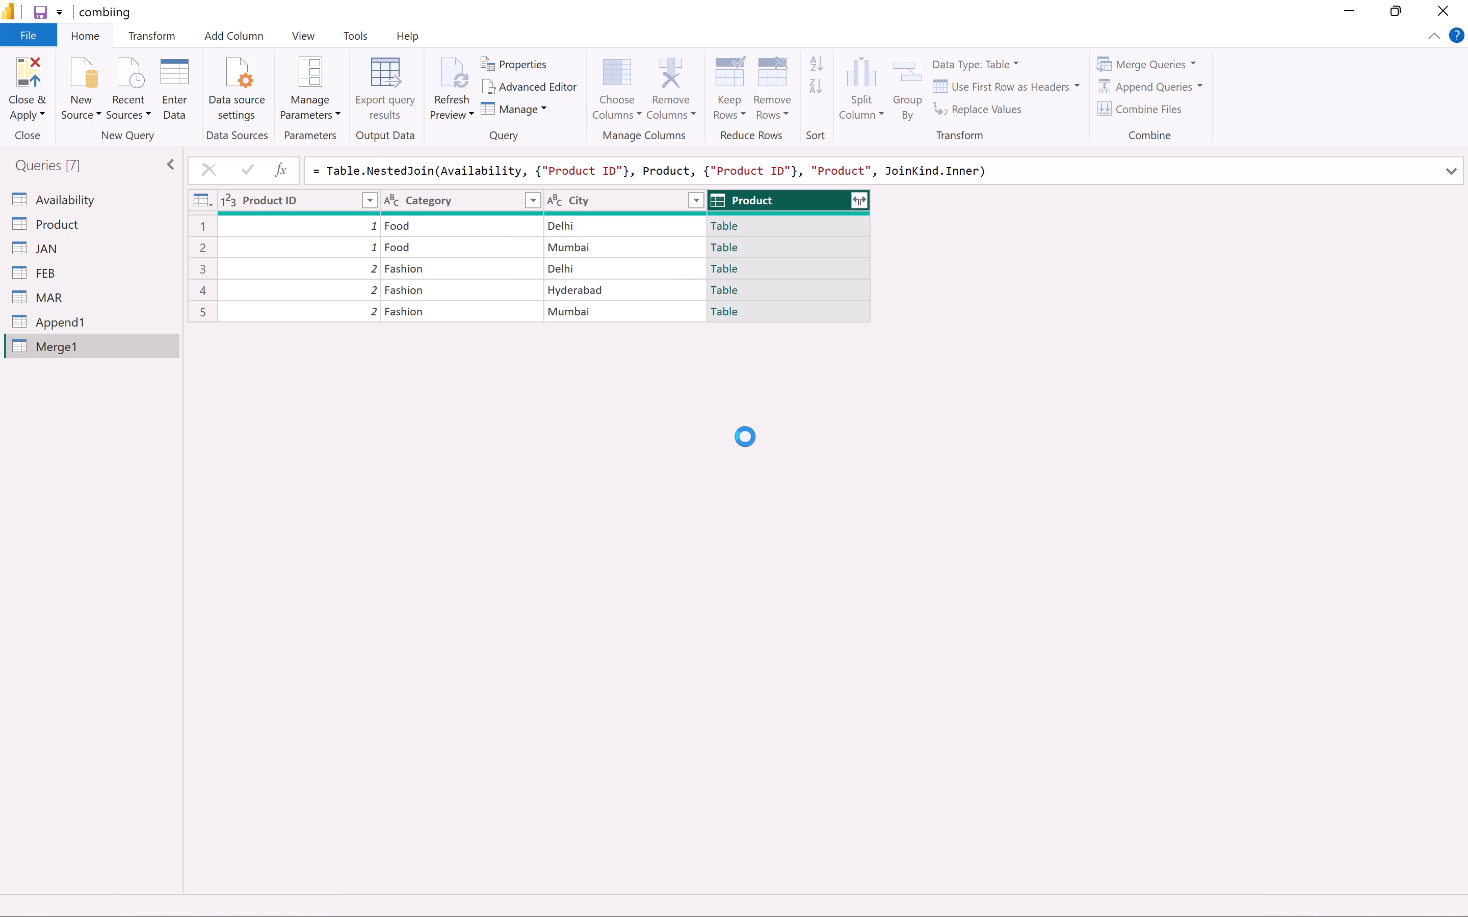